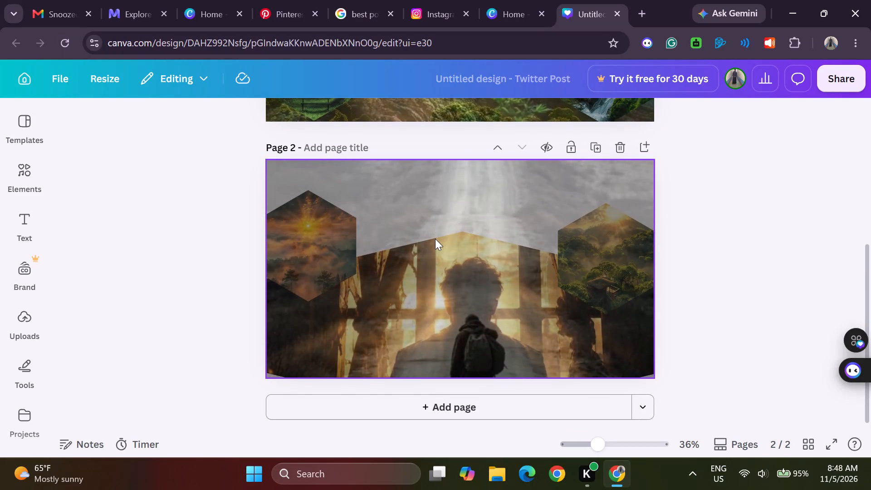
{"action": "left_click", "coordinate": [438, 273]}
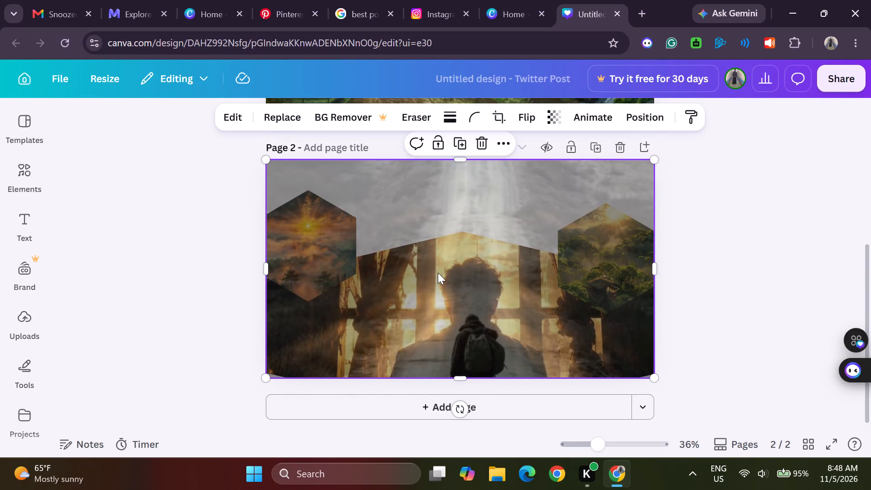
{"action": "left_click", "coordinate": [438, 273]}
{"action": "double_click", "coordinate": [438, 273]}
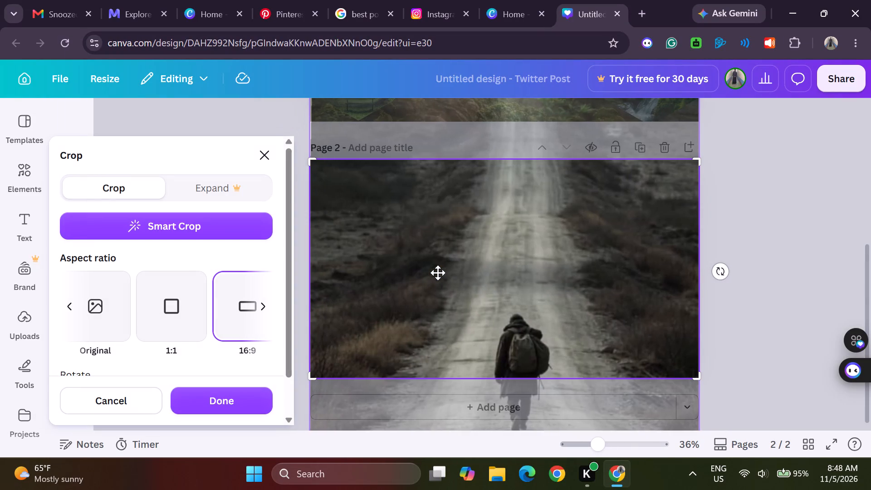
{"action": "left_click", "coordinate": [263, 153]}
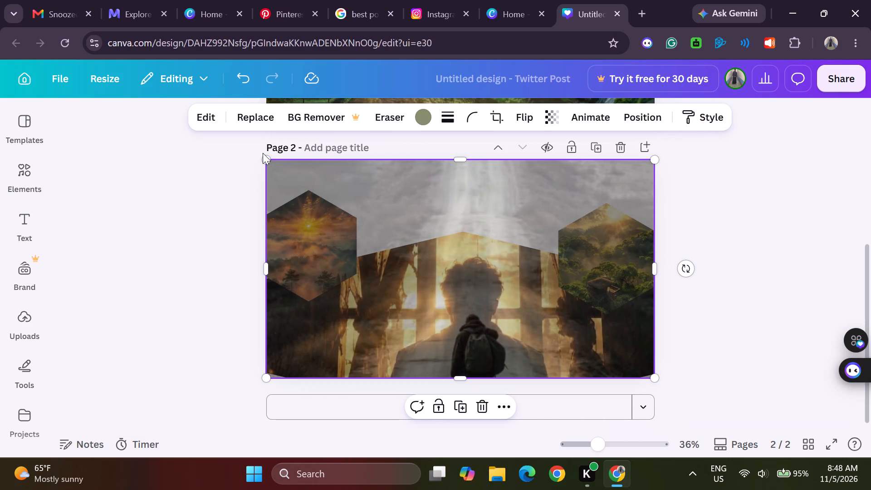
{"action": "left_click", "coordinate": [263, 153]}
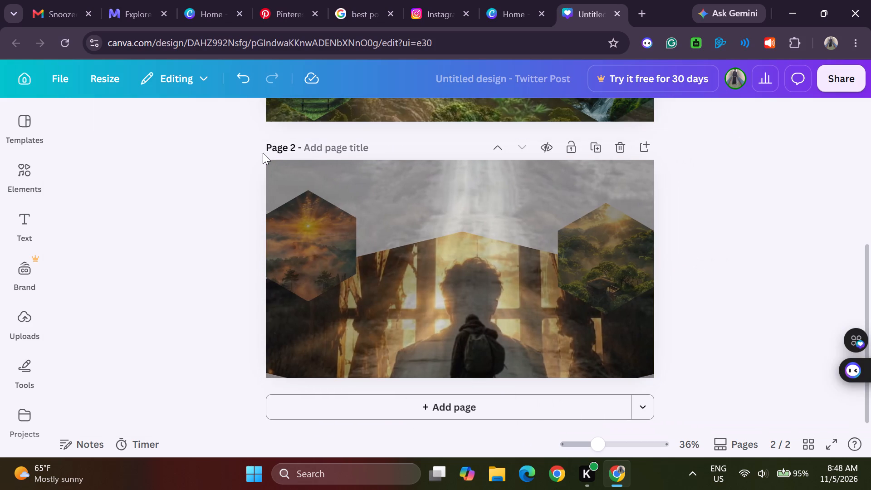
Set the translucent image of the backpacker on the road as the background of page 2.
{"action": "right_click", "coordinate": [364, 201]}
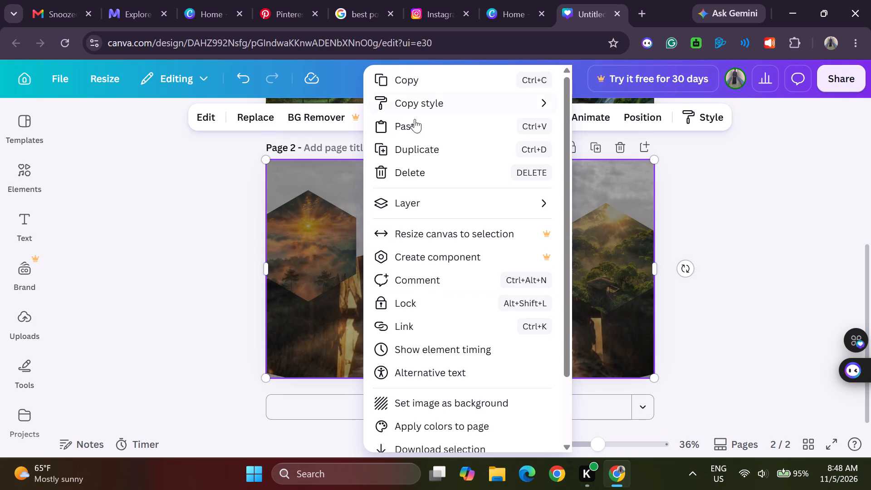
{"action": "scroll", "coordinate": [466, 350], "scroll_direction": "down", "scroll_amount": 2}
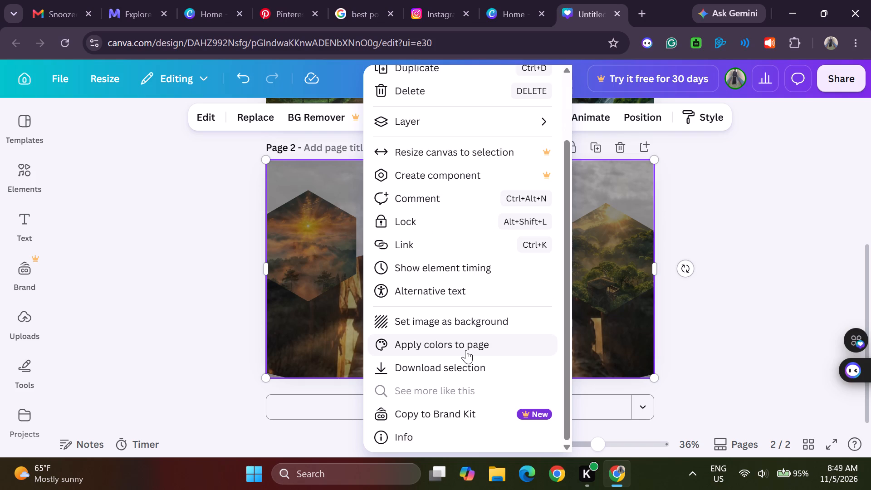
{"action": "left_click", "coordinate": [384, 315]}
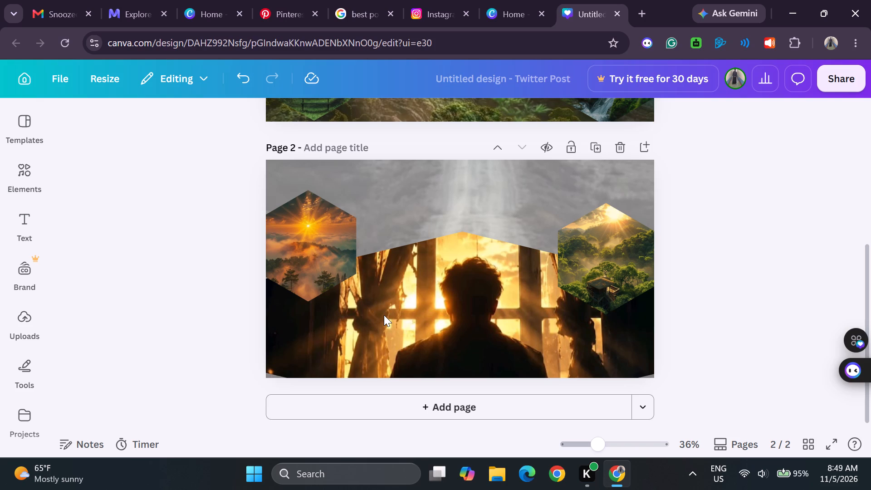
Lower the transparency value of the large window silhouette image on page 2 to well below 75 so the backpacker shows through.
{"action": "left_click", "coordinate": [419, 281]}
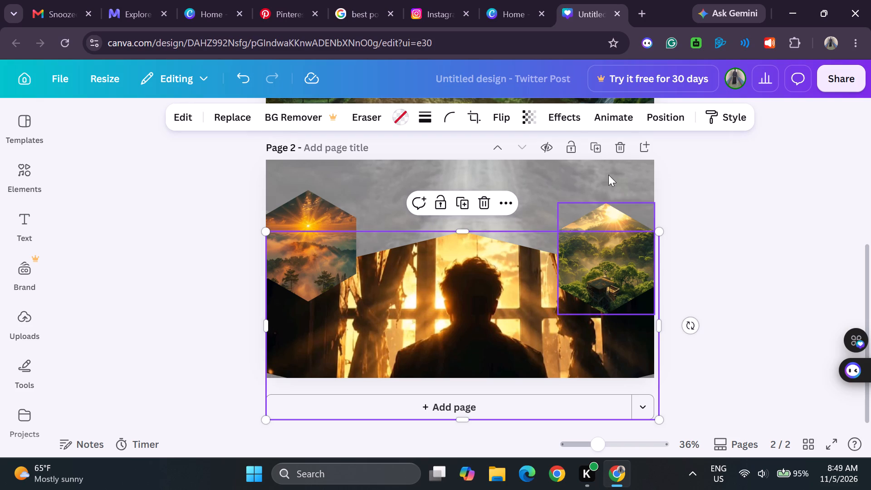
{"action": "left_click", "coordinate": [529, 110]}
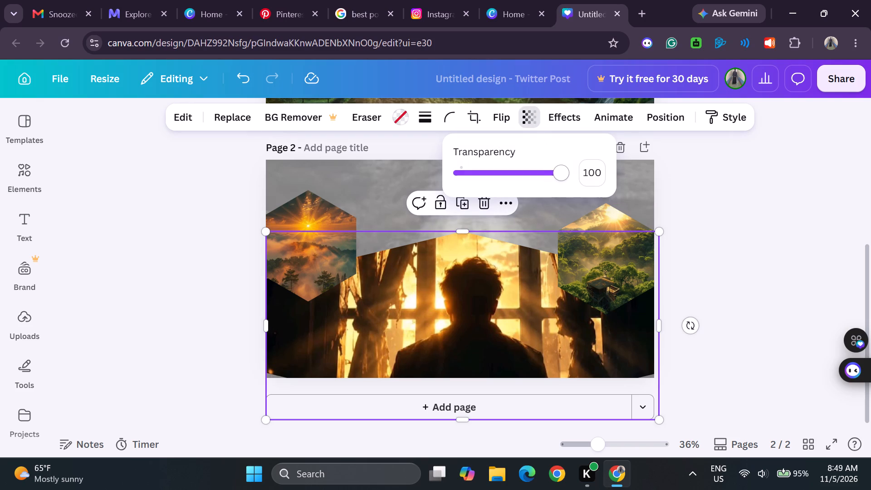
{"action": "left_click_drag", "start_coordinate": [563, 172], "coordinate": [535, 168]}
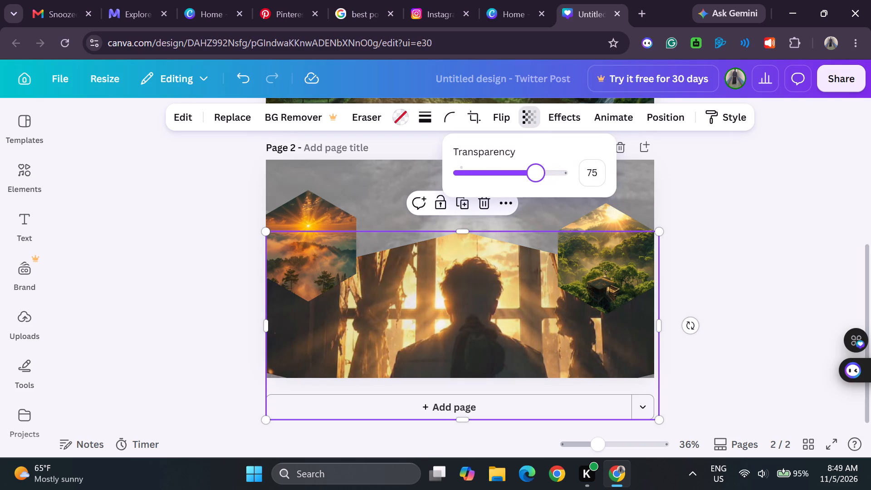
{"action": "left_click_drag", "start_coordinate": [535, 168], "coordinate": [502, 162]}
{"action": "left_click", "coordinate": [404, 266]}
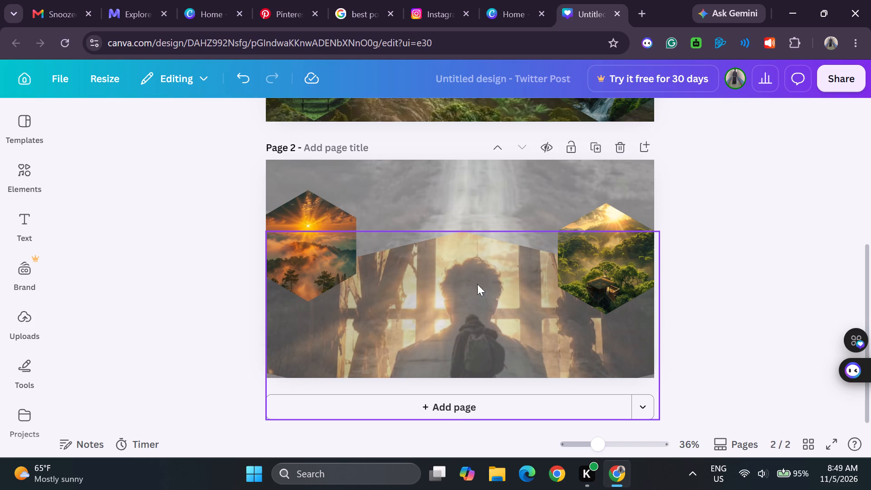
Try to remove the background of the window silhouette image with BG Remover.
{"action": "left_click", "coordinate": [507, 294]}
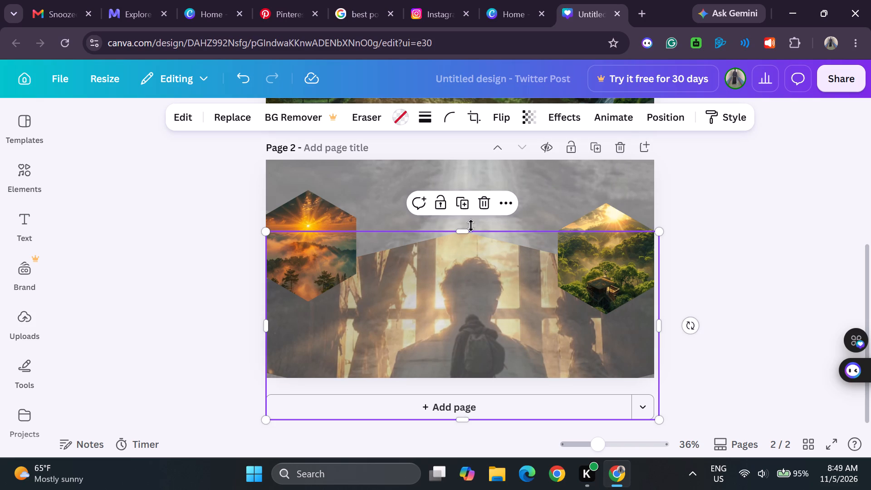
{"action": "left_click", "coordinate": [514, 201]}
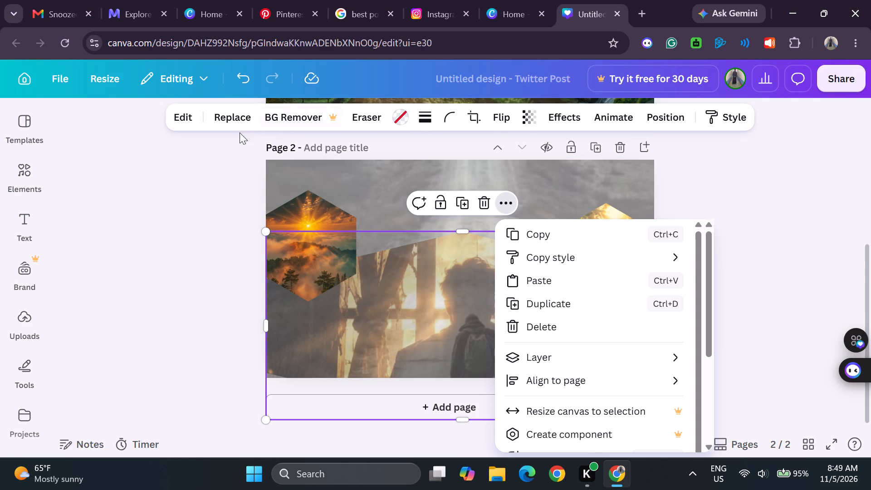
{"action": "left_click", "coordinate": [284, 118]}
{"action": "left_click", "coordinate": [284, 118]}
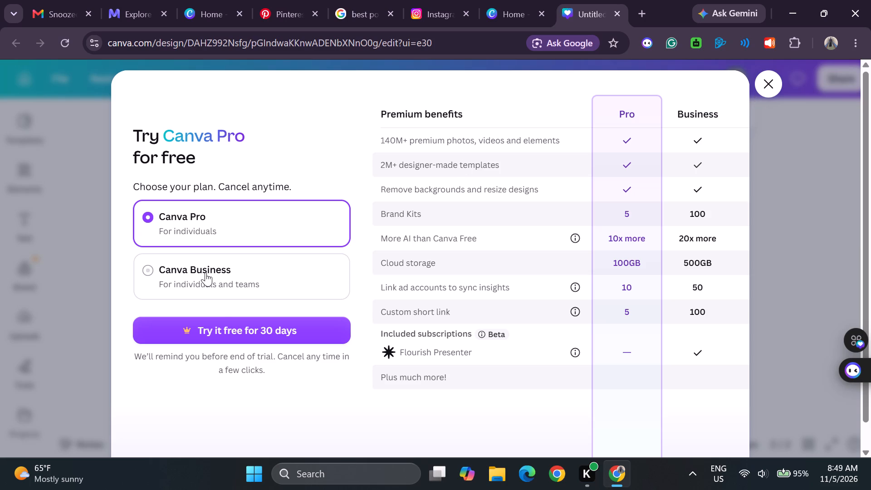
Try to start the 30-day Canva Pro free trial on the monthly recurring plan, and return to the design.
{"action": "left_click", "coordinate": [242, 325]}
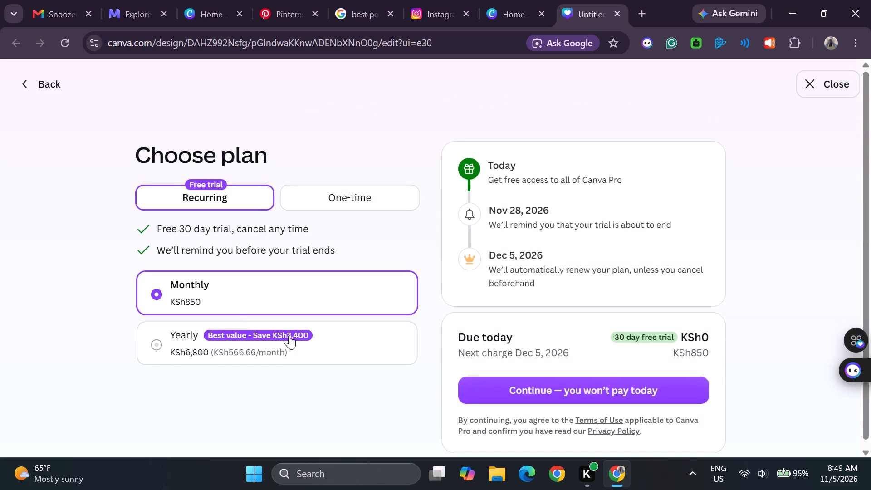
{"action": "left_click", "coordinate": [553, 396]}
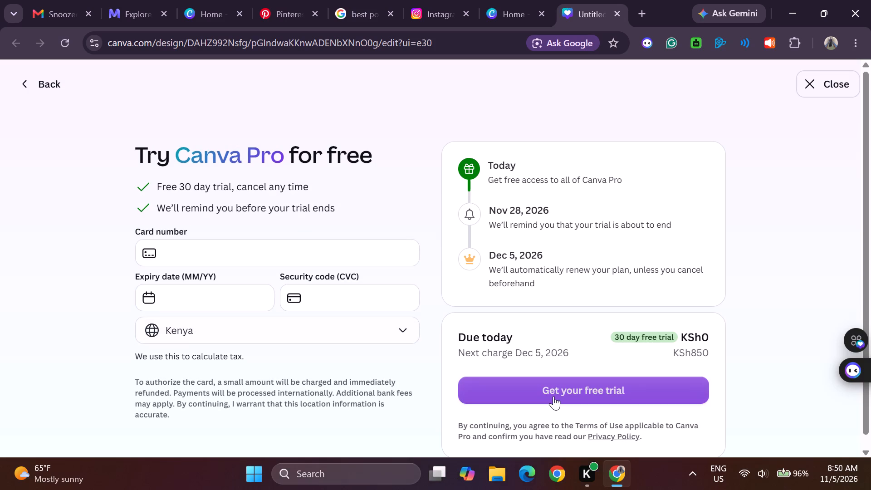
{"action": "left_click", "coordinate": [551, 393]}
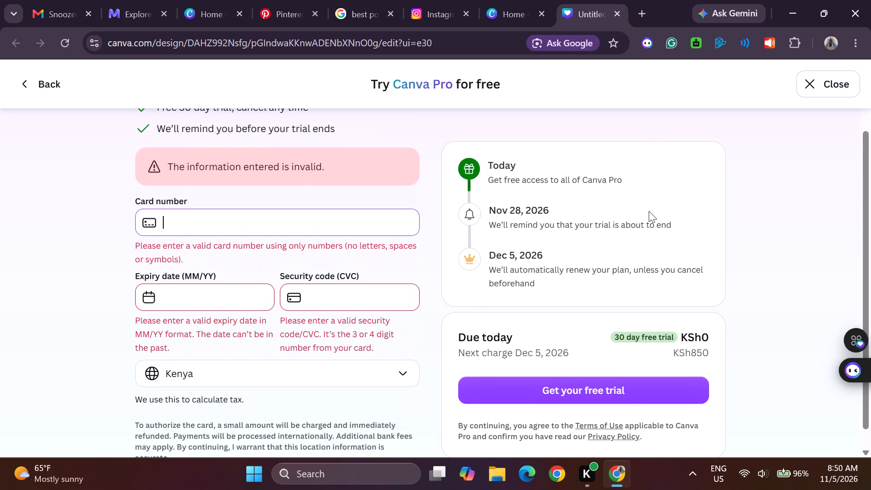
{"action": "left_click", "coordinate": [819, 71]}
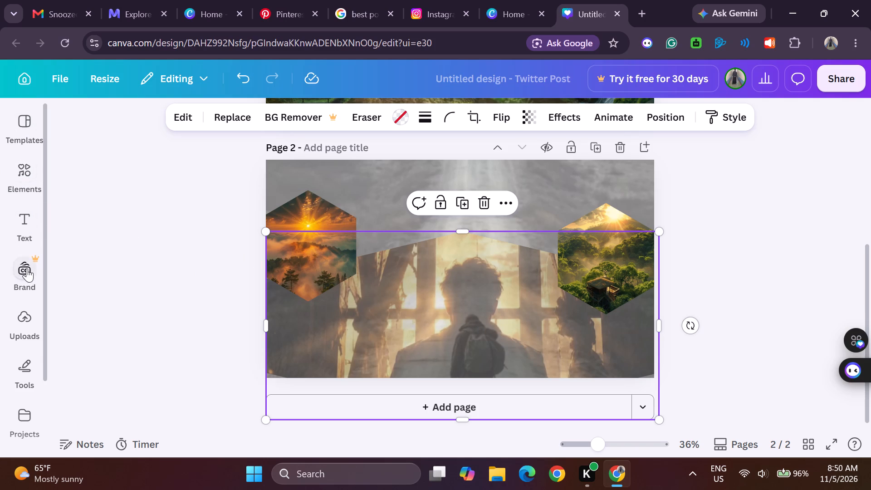
Open the set of drawable shapes for page 2.
{"action": "scroll", "coordinate": [31, 343], "scroll_direction": "down", "scroll_amount": 1}
{"action": "left_click", "coordinate": [19, 336]}
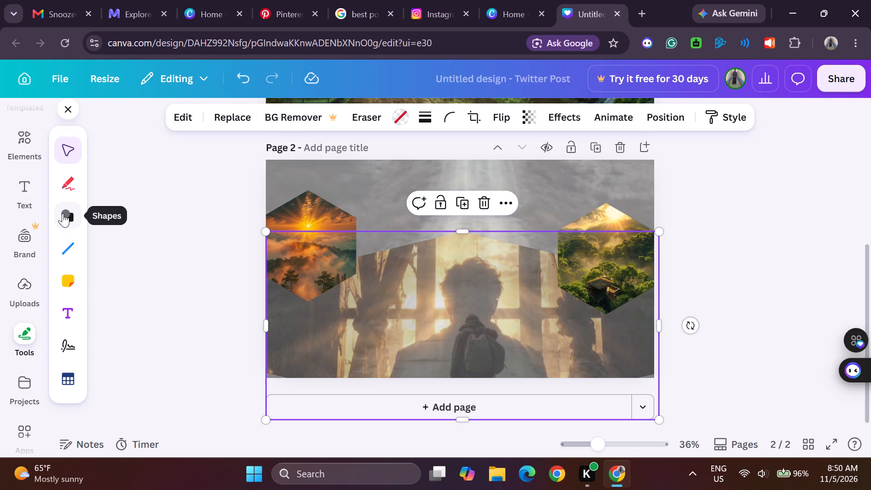
{"action": "left_click", "coordinate": [63, 213]}
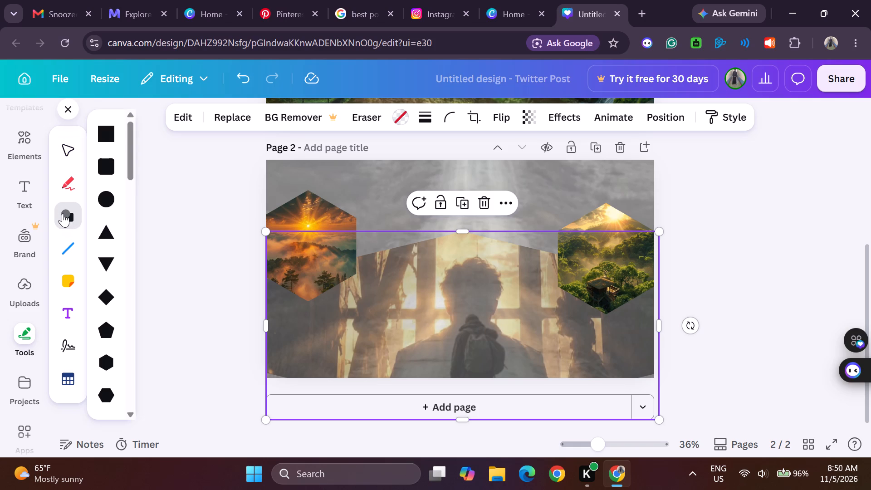
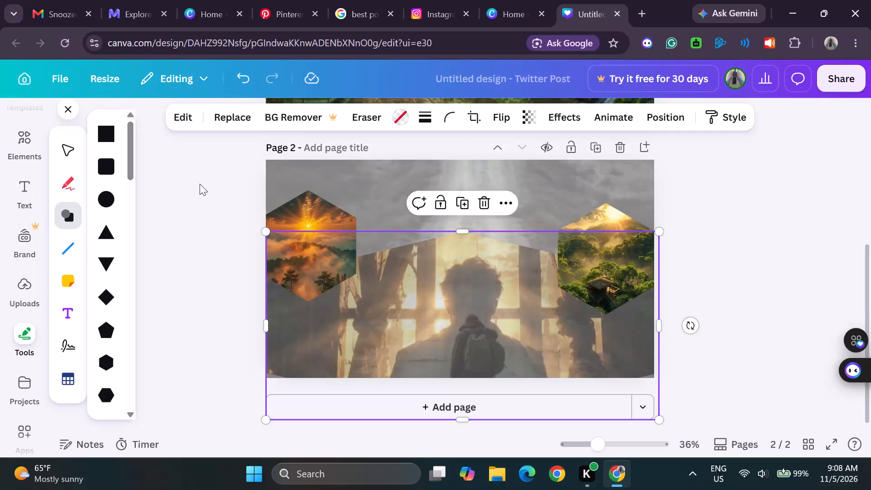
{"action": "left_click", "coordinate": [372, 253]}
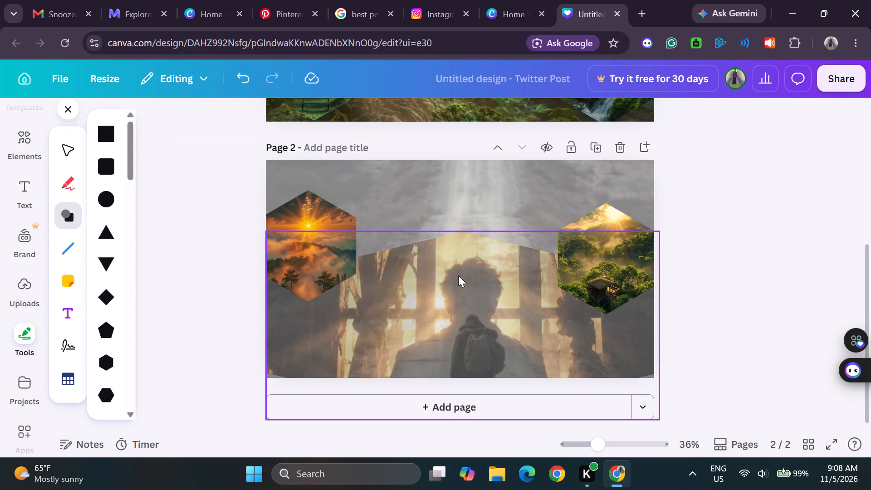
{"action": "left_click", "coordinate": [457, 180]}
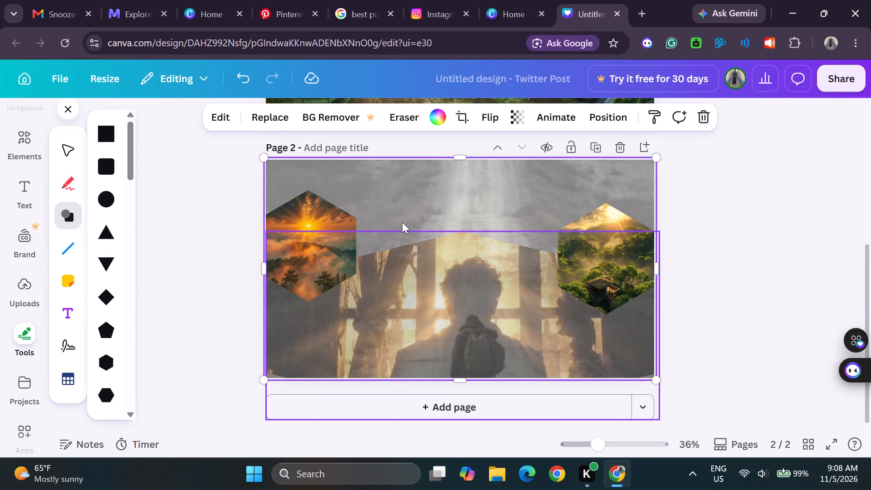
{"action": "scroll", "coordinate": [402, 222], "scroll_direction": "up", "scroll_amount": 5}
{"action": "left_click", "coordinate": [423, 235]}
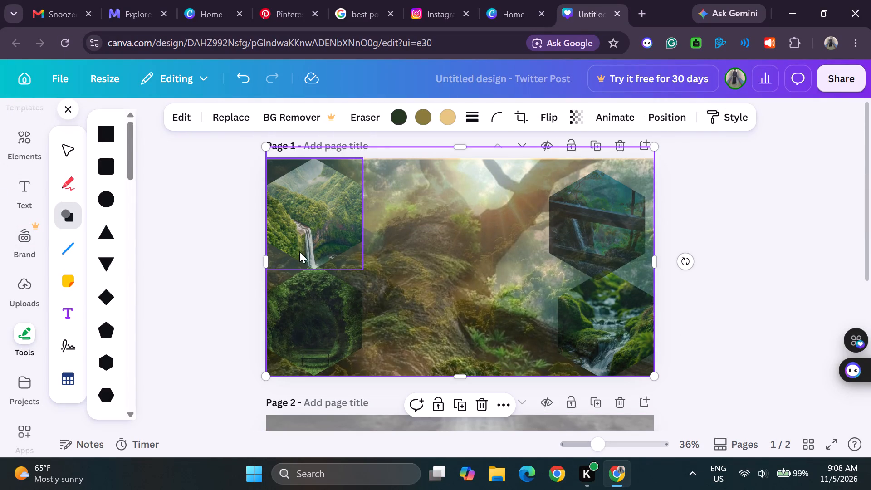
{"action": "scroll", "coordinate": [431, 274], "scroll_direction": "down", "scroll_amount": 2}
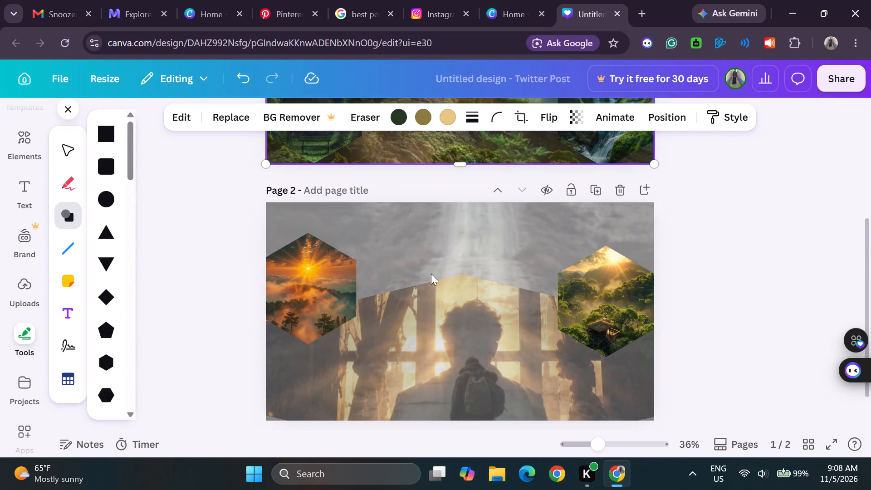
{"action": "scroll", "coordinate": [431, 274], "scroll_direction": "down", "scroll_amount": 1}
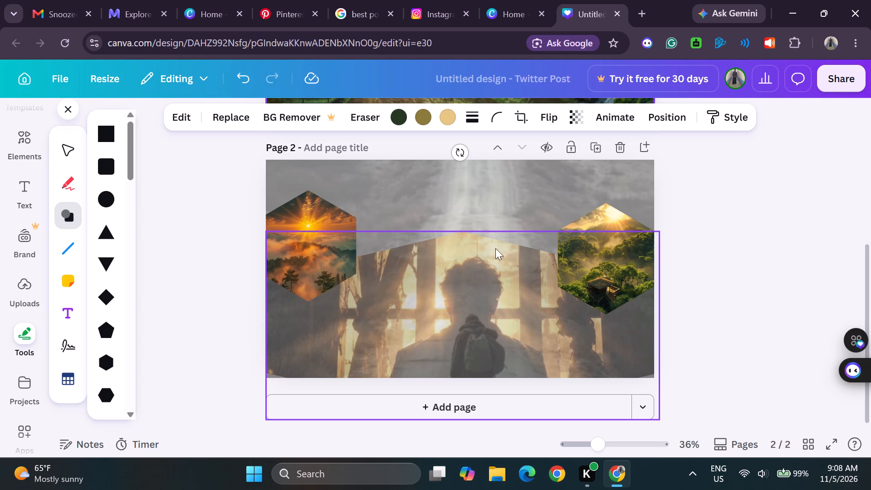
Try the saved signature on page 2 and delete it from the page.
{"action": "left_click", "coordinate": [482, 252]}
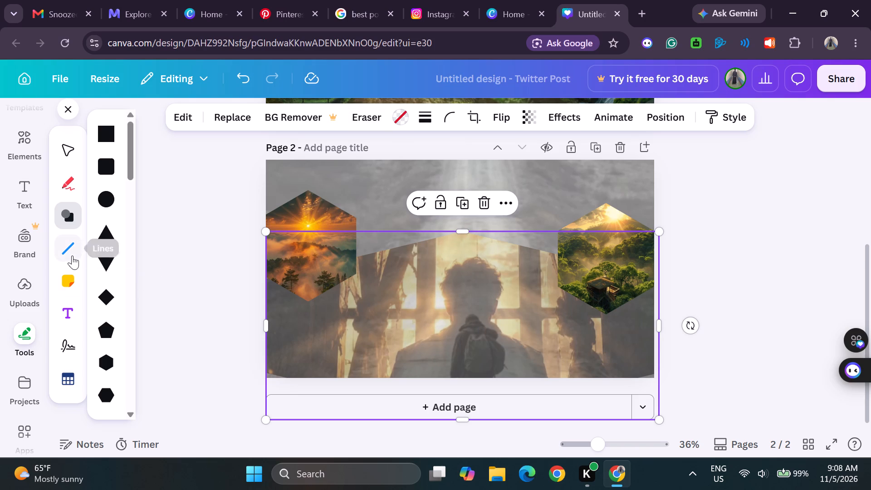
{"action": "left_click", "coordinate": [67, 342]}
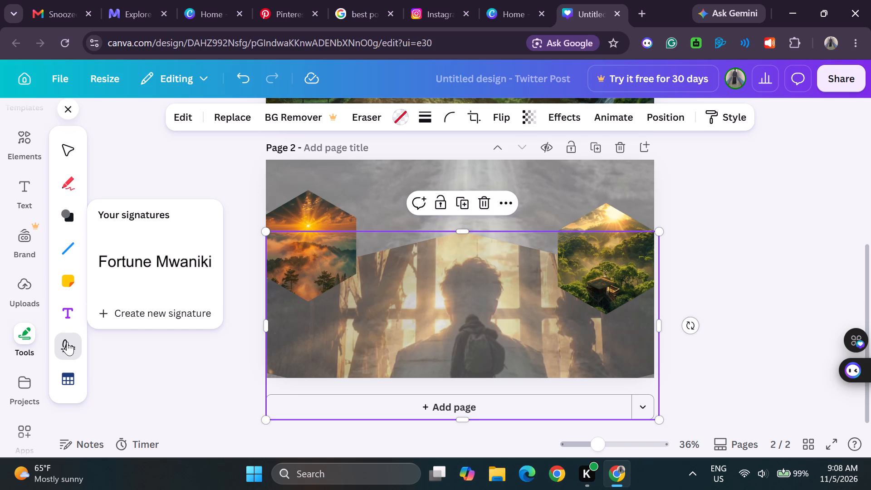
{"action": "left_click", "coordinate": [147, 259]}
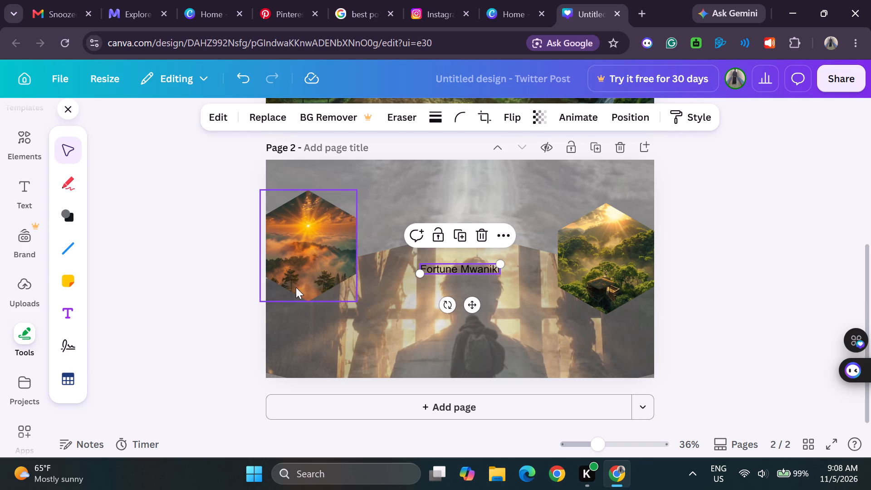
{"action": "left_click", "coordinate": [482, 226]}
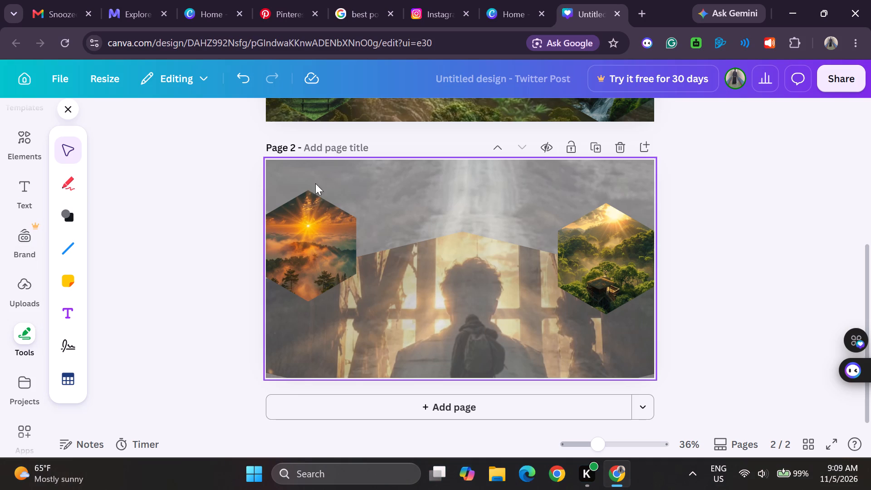
Delete the grey road background image from page 2's layers, keeping the window silhouette and both hexagonal landscapes.
{"action": "left_click", "coordinate": [412, 190]}
{"action": "left_click", "coordinate": [412, 190]}
{"action": "left_click", "coordinate": [463, 186]}
{"action": "left_click", "coordinate": [616, 116]}
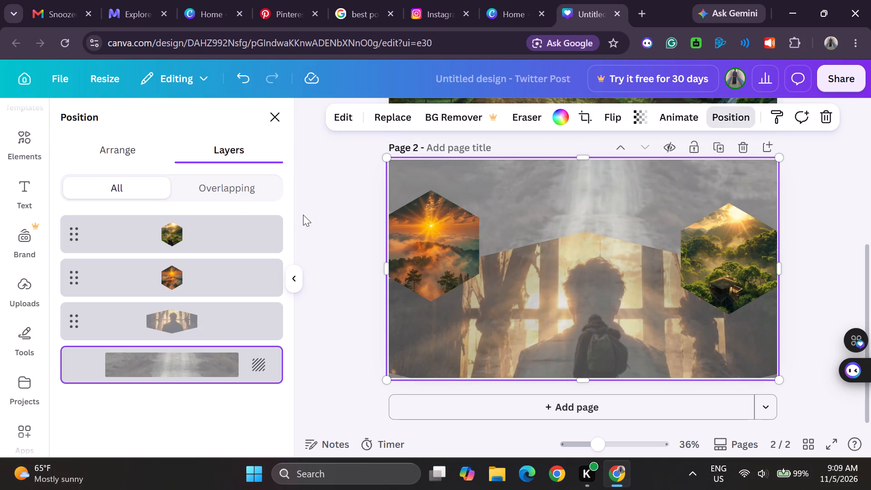
{"action": "left_click", "coordinate": [133, 146]}
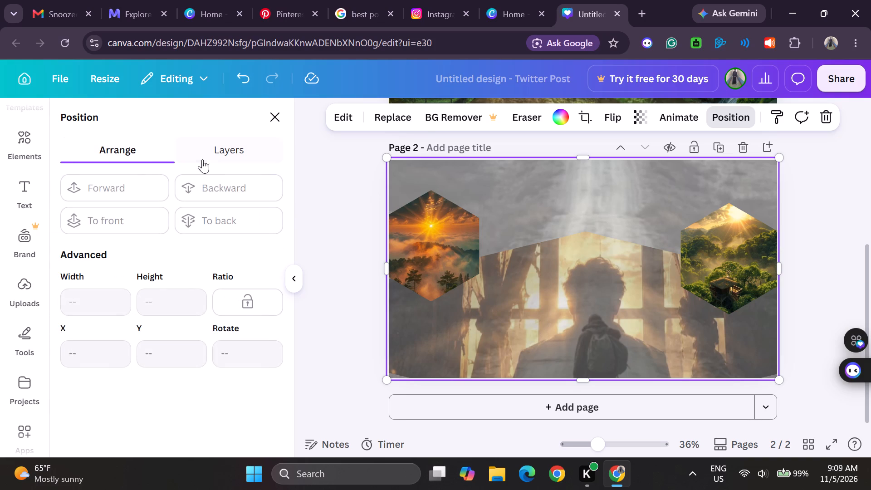
{"action": "left_click", "coordinate": [220, 153]}
{"action": "left_click", "coordinate": [260, 358]}
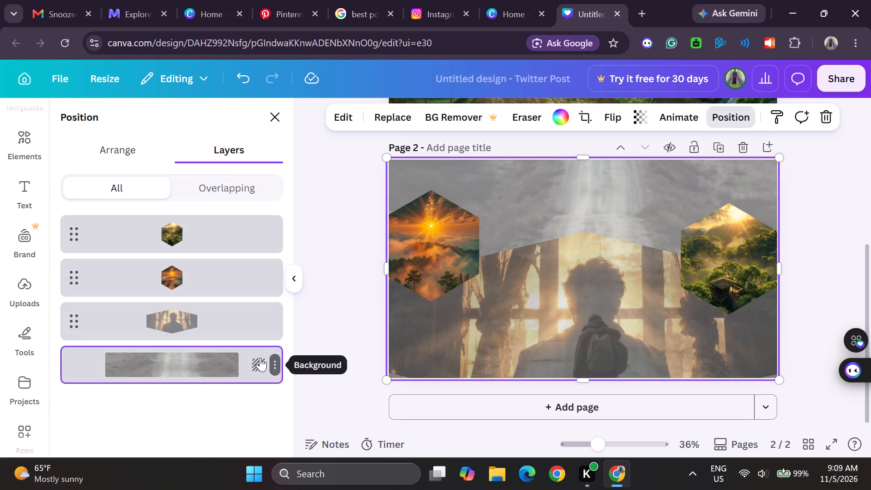
{"action": "left_click", "coordinate": [260, 358]}
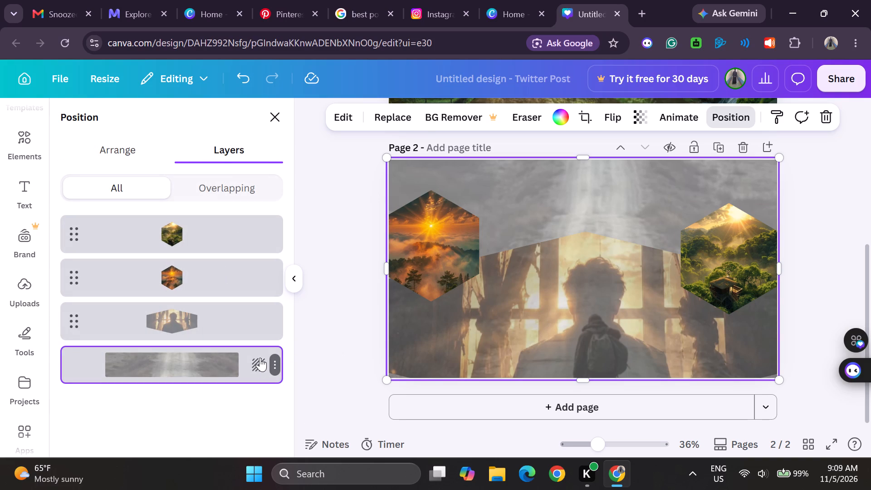
{"action": "left_click", "coordinate": [260, 358]}
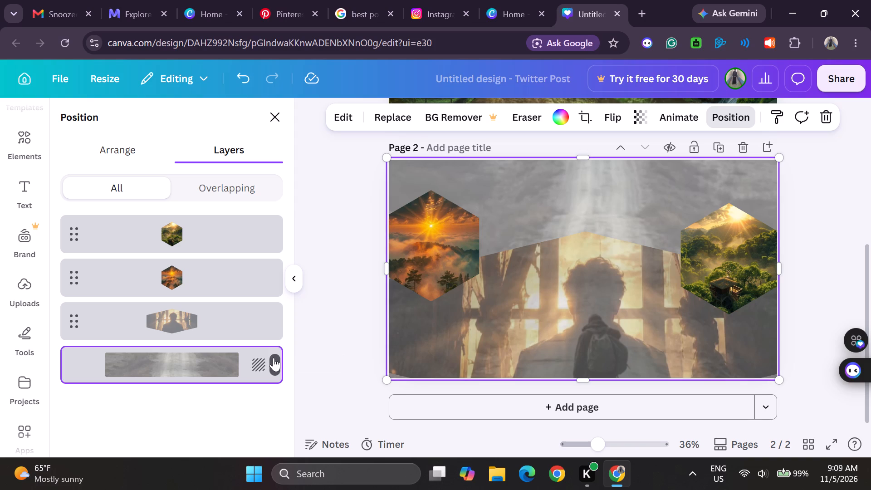
{"action": "left_click", "coordinate": [274, 358]}
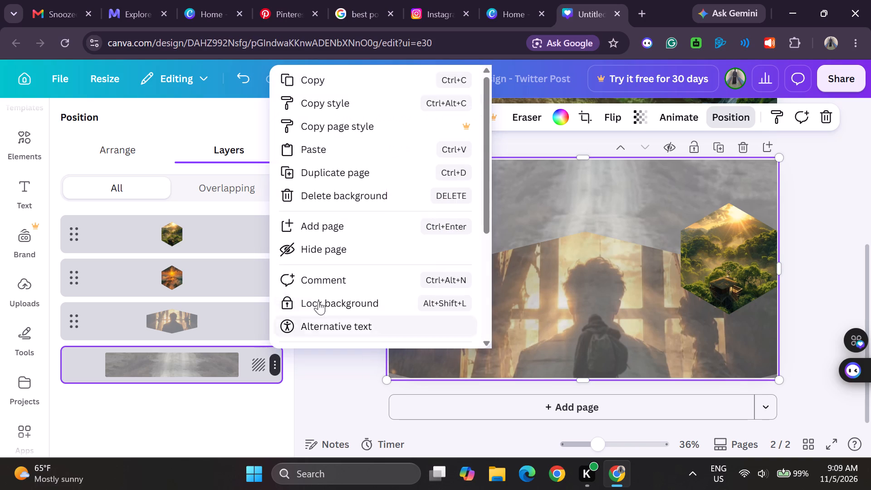
{"action": "double_click", "coordinate": [452, 191]}
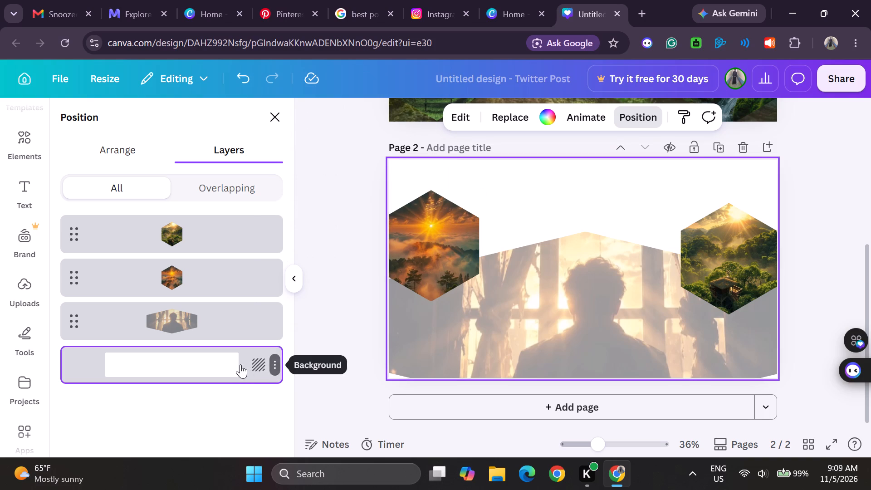
Convert page 2 so that it can be edited as a video.
{"action": "left_click", "coordinate": [274, 361]}
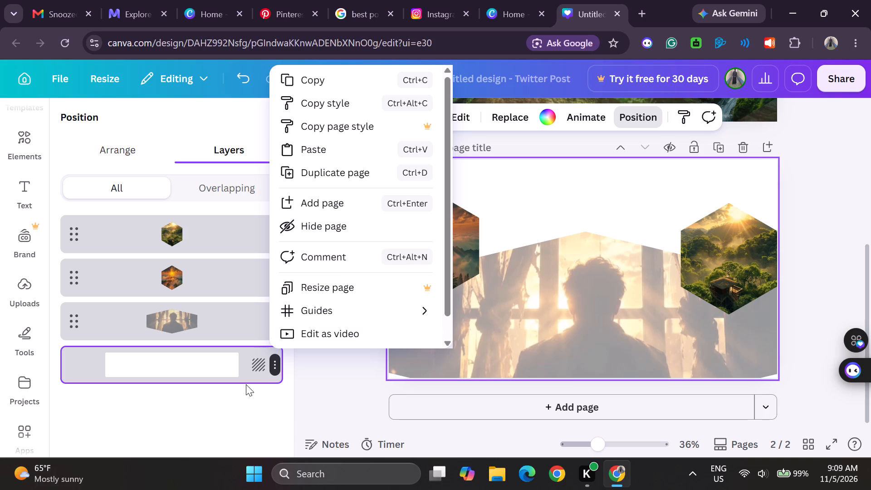
{"action": "left_click", "coordinate": [344, 330]}
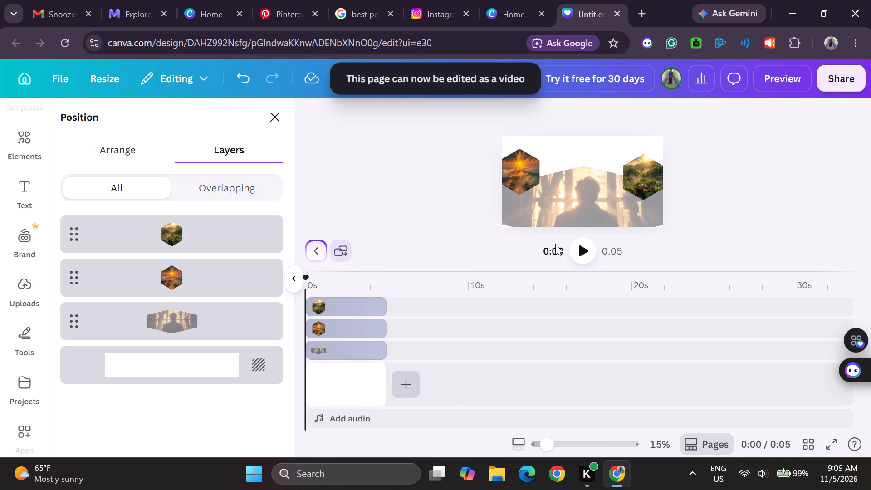
Preview the start of the page 2 video, pause it, and dismiss the HP Audio Control notification.
{"action": "left_click", "coordinate": [584, 252]}
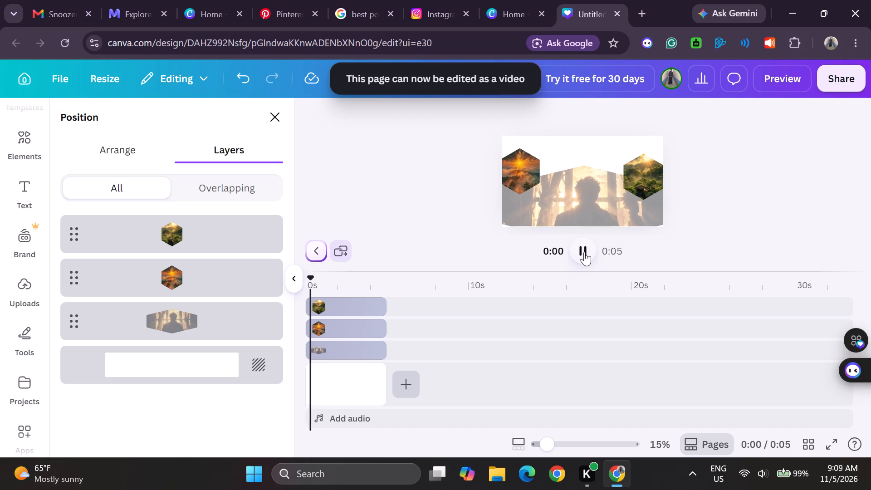
{"action": "left_click", "coordinate": [584, 252]}
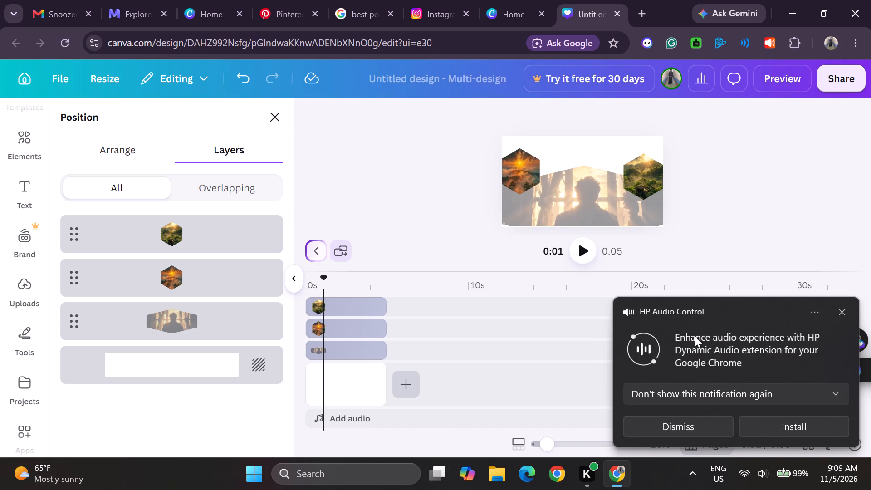
{"action": "left_click", "coordinate": [696, 424]}
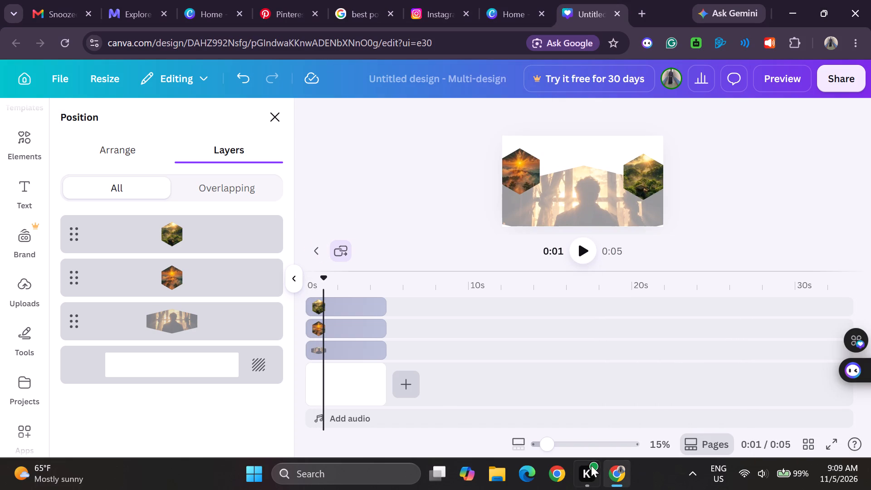
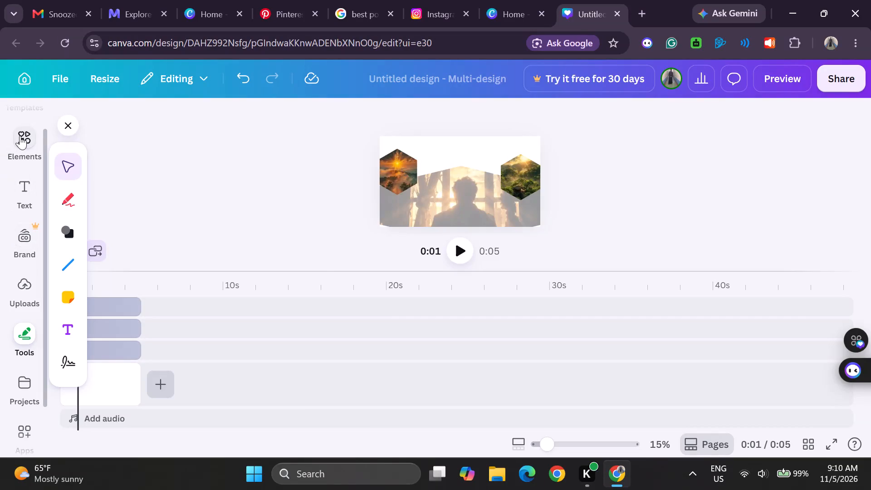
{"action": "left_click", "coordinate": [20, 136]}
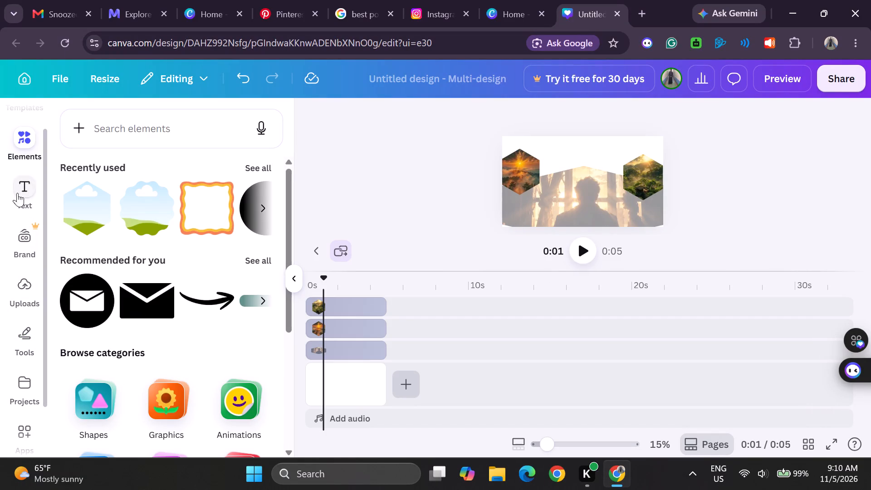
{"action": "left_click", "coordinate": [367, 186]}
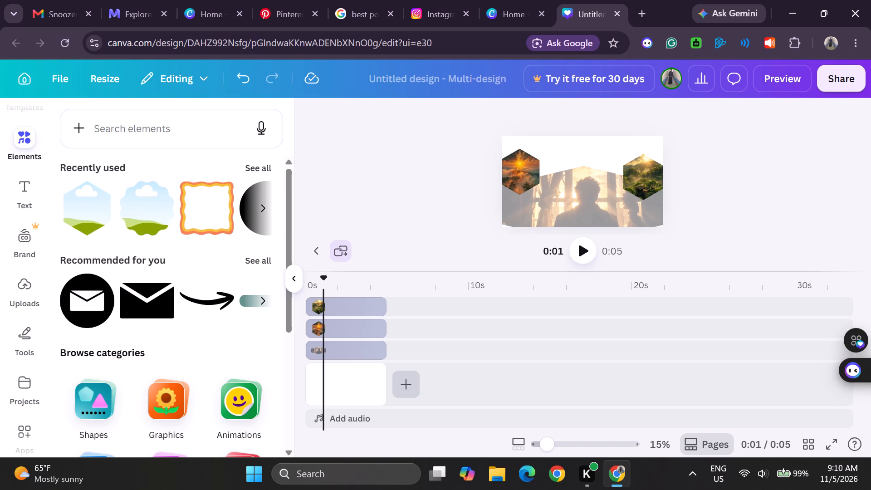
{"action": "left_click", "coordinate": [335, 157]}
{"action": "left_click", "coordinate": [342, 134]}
Search the web for the Photopea online photo editor in a new browser tab and launch its editor.
{"action": "left_click", "coordinate": [641, 10]}
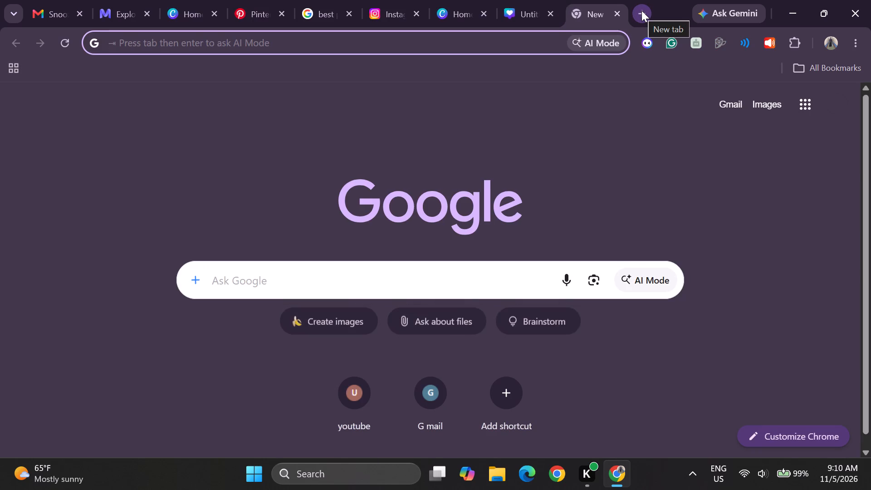
{"action": "type", "text": "adobe"}
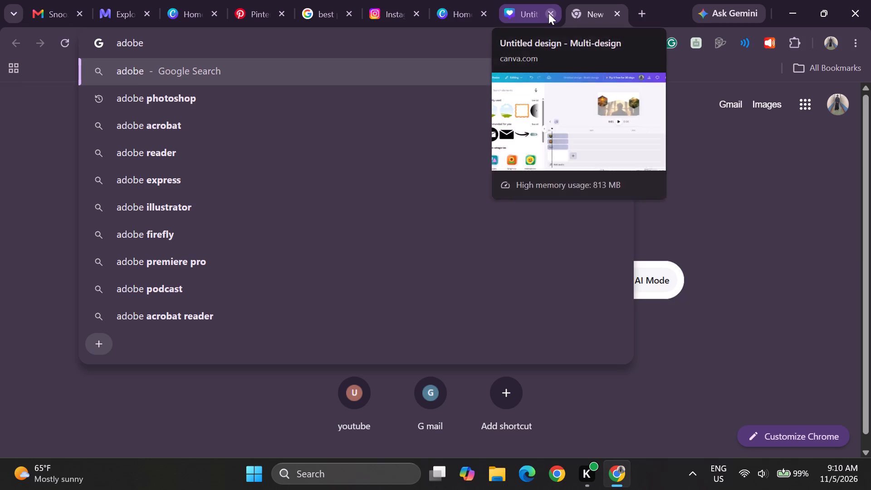
{"action": "key", "text": "BackSpace"}
{"action": "key", "text": "BackSpace"}
{"action": "key", "text": "BackSpace"}
{"action": "key", "text": "BackSpace"}
{"action": "key", "text": "BackSpace"}
{"action": "type", "text": "photo"}
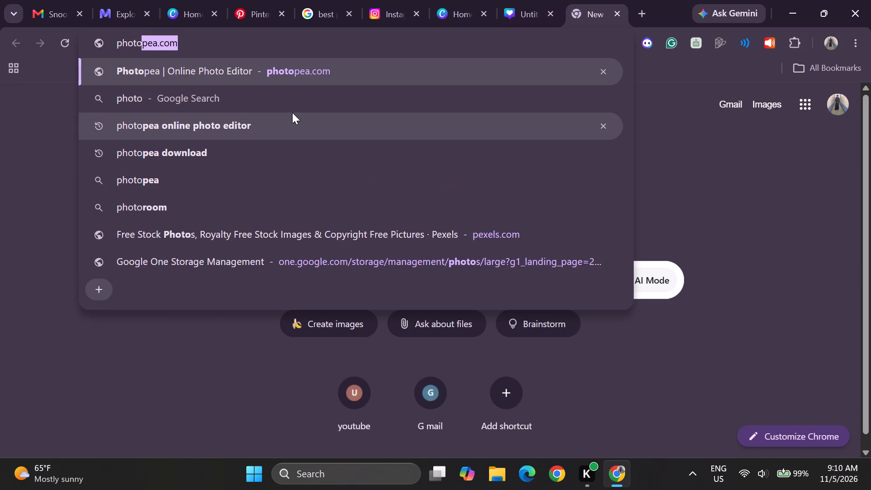
{"action": "left_click", "coordinate": [289, 113]}
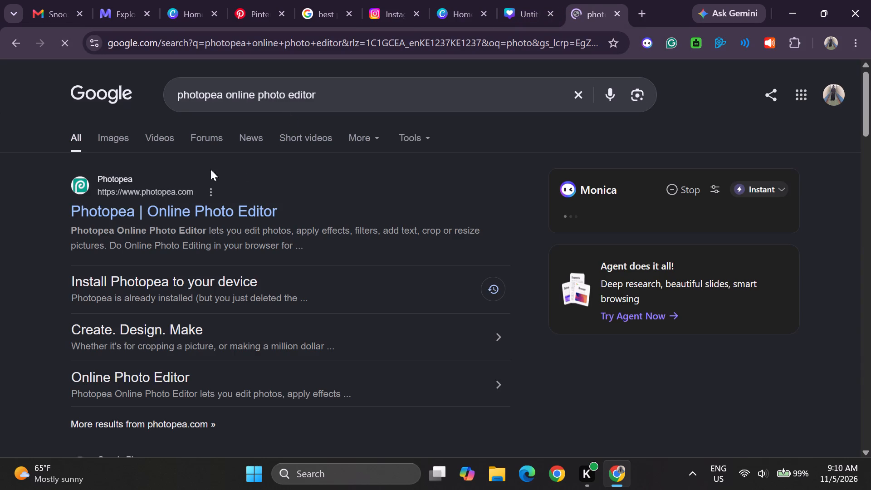
{"action": "left_click", "coordinate": [197, 212]}
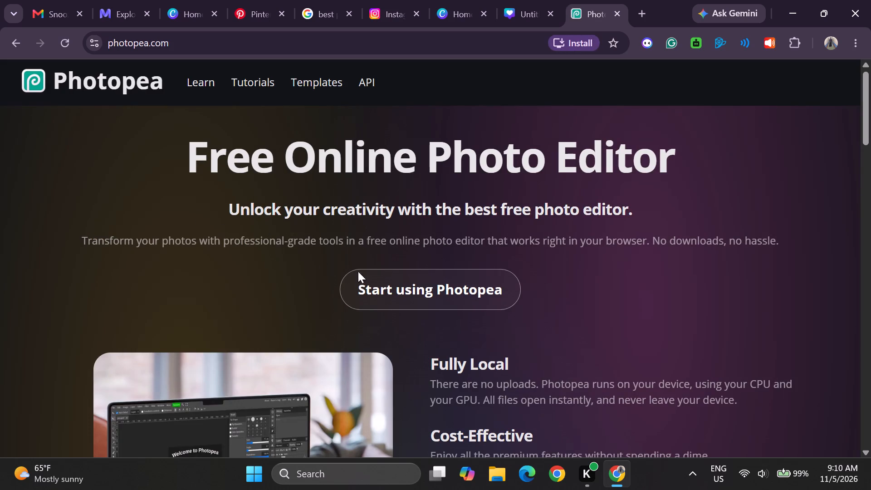
{"action": "left_click", "coordinate": [388, 289]}
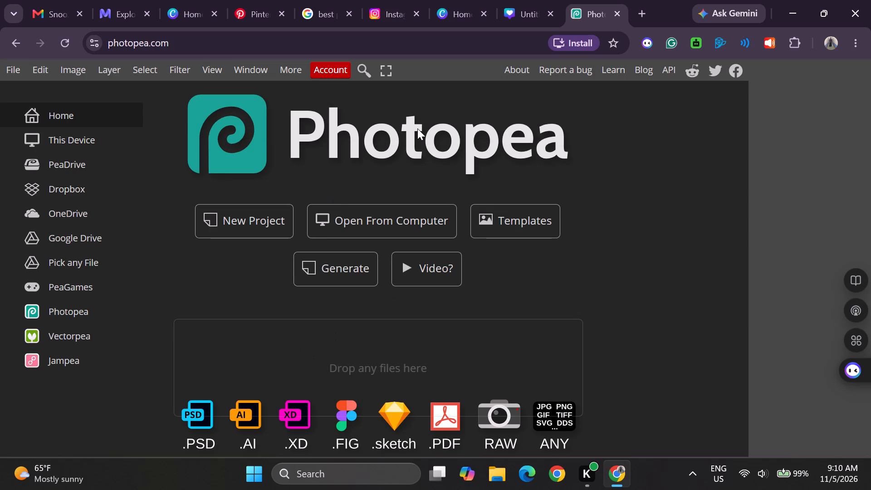
Return to the Canva design and undo the conversion of page 2 to video.
{"action": "left_click", "coordinate": [454, 12]}
{"action": "left_click", "coordinate": [454, 12]}
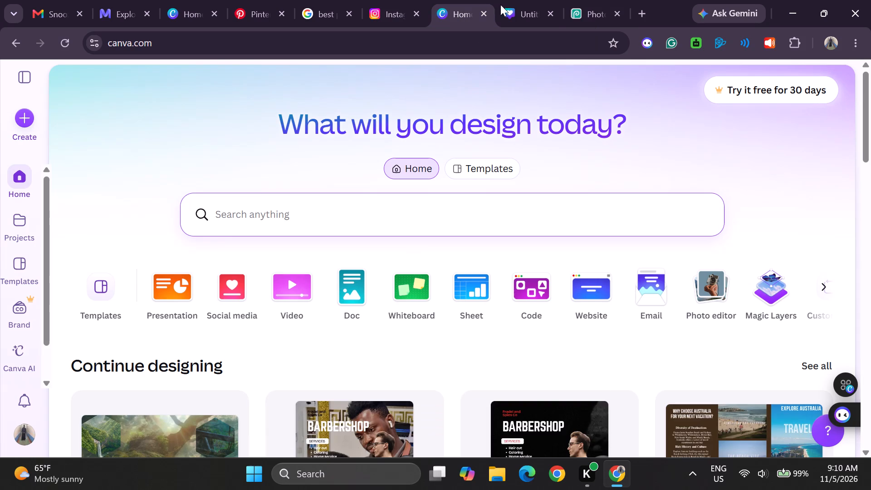
{"action": "left_click", "coordinate": [532, 20]}
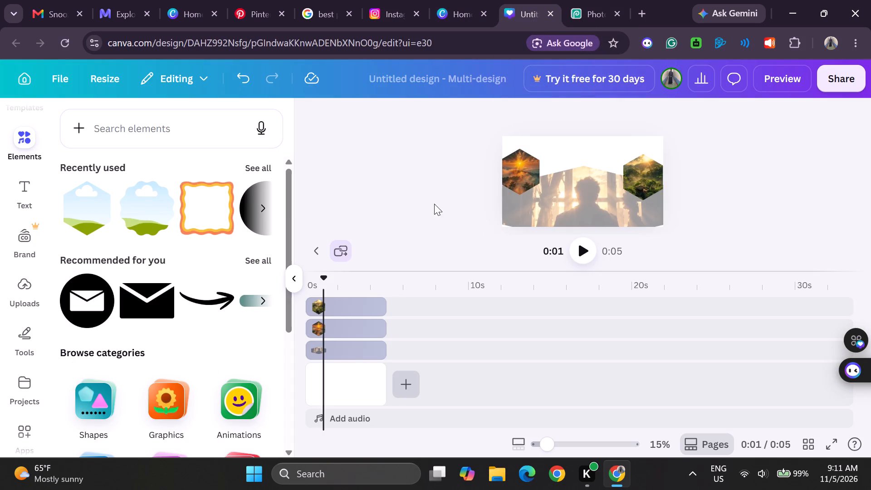
{"action": "left_click", "coordinate": [321, 135]}
{"action": "scroll", "coordinate": [442, 333], "scroll_direction": "down", "scroll_amount": 2}
{"action": "left_click", "coordinate": [758, 212]}
{"action": "left_click", "coordinate": [240, 76]}
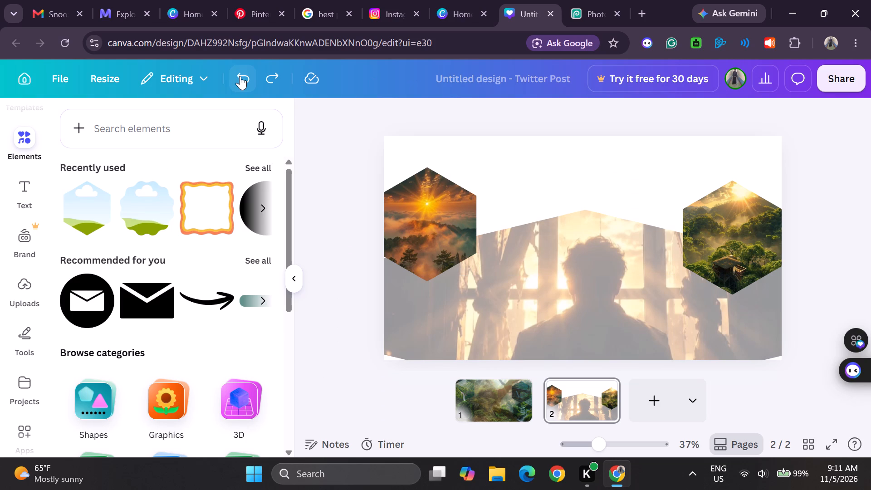
Add the uploaded image of a lone walker on a grey road to page 2.
{"action": "left_click", "coordinate": [24, 274]}
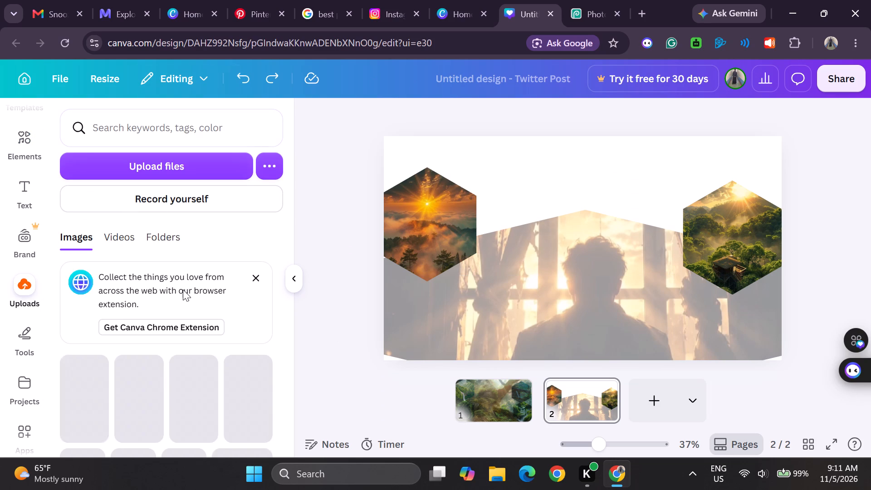
{"action": "scroll", "coordinate": [183, 289], "scroll_direction": "down", "scroll_amount": 4}
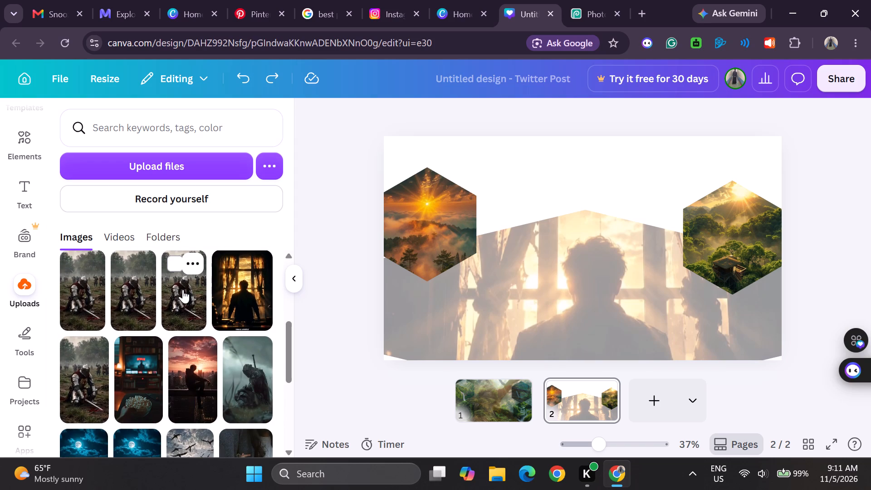
{"action": "scroll", "coordinate": [183, 289], "scroll_direction": "down", "scroll_amount": 3}
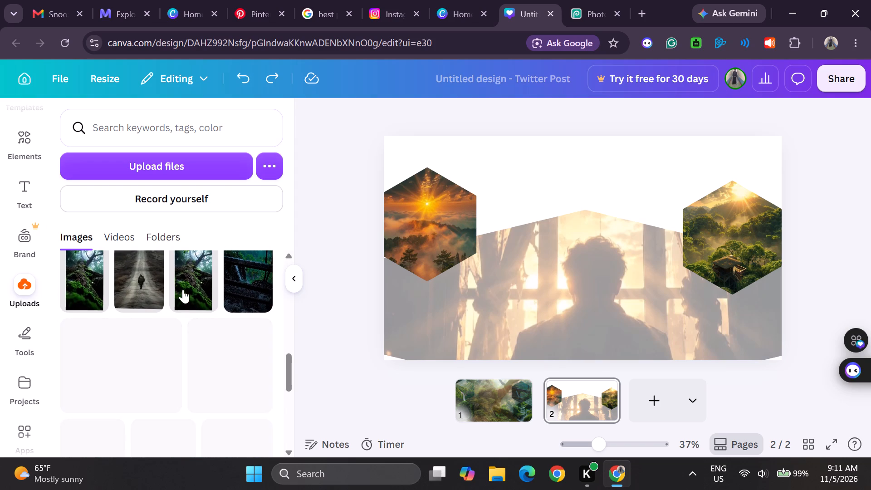
{"action": "left_click", "coordinate": [153, 283]}
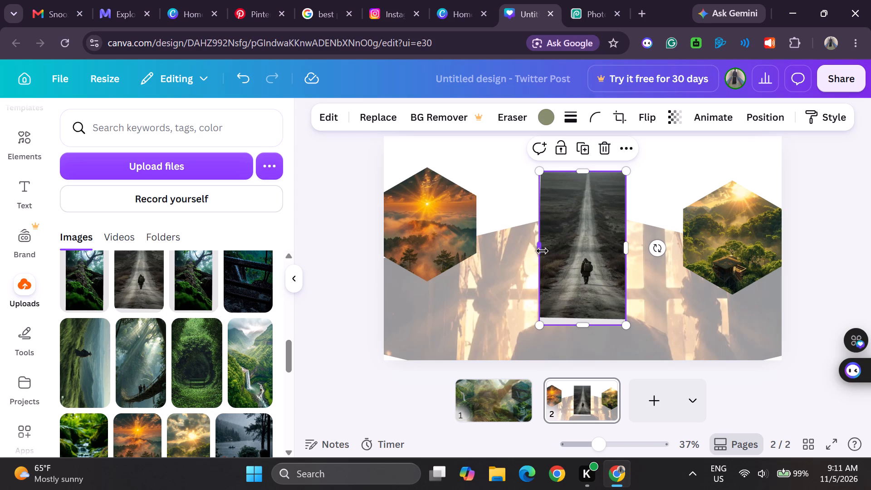
Stretch the road image to cover the whole of page 2, about 1614 by 900 px.
{"action": "left_click_drag", "start_coordinate": [539, 248], "coordinate": [427, 230]}
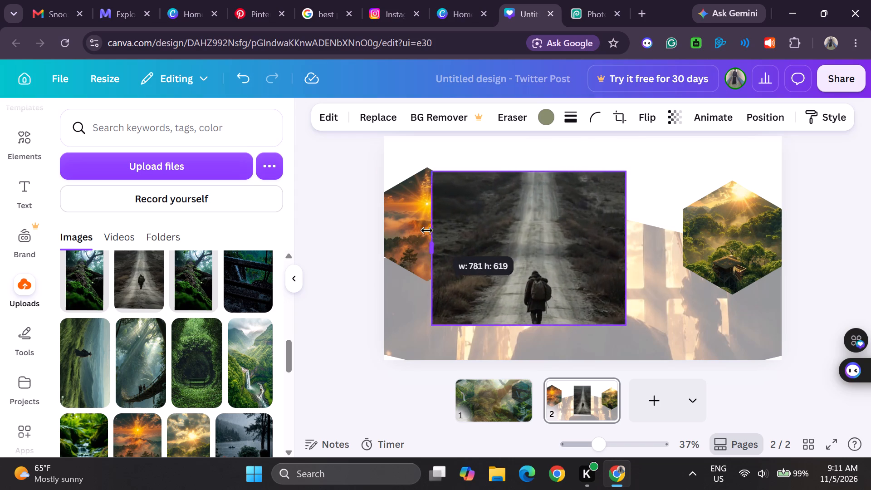
{"action": "left_click_drag", "start_coordinate": [427, 230], "coordinate": [397, 229]}
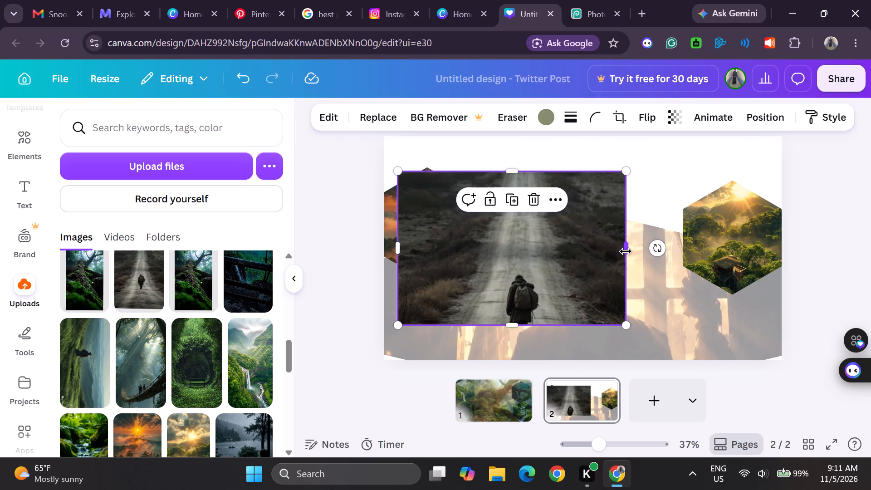
{"action": "left_click_drag", "start_coordinate": [626, 250], "coordinate": [716, 246]}
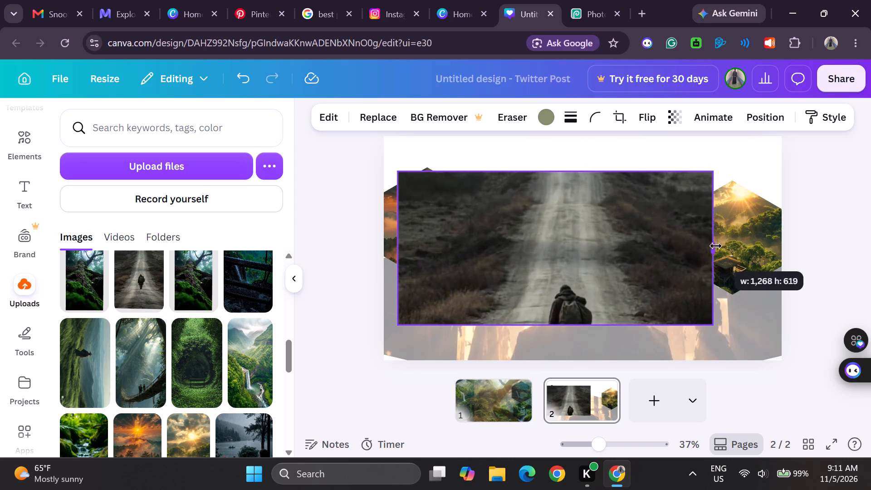
{"action": "left_click_drag", "start_coordinate": [716, 246], "coordinate": [785, 247]}
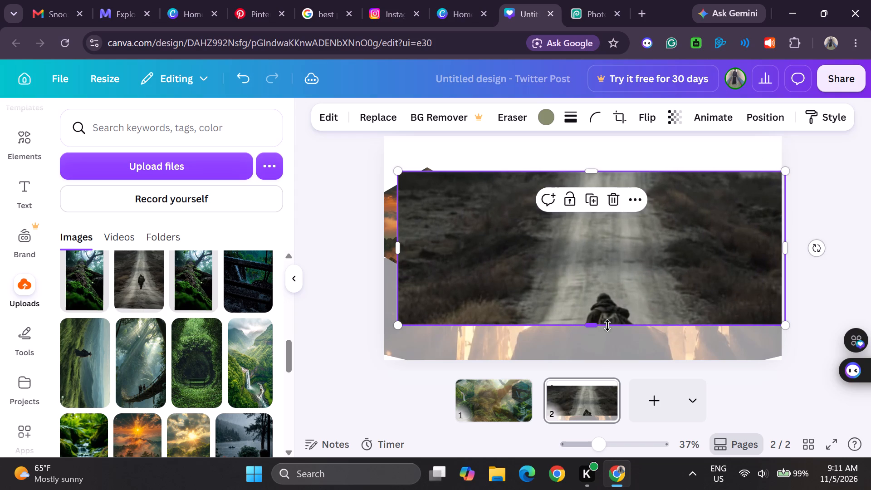
{"action": "left_click_drag", "start_coordinate": [592, 323], "coordinate": [593, 356]}
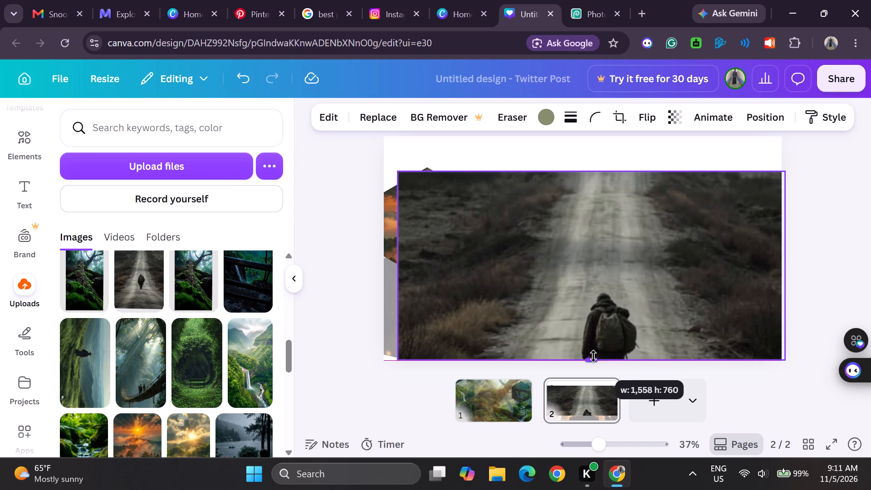
{"action": "left_click_drag", "start_coordinate": [593, 356], "coordinate": [593, 357]}
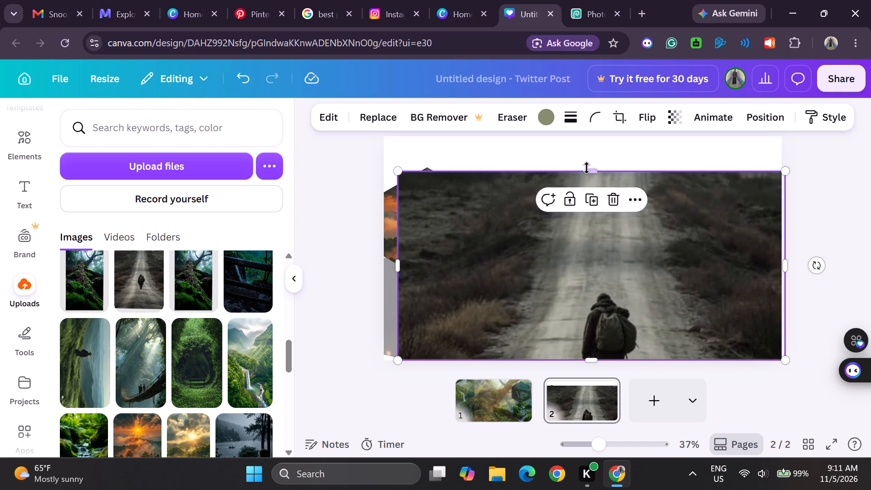
{"action": "left_click_drag", "start_coordinate": [592, 169], "coordinate": [592, 160]}
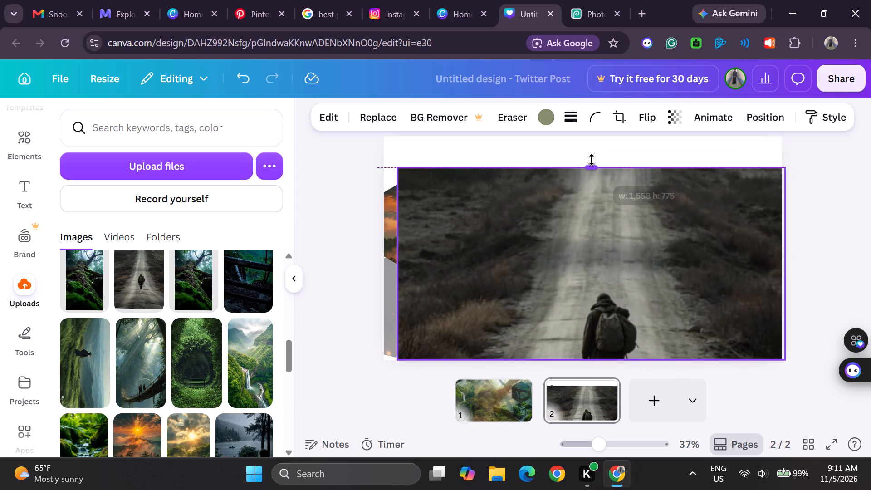
{"action": "left_click_drag", "start_coordinate": [592, 160], "coordinate": [591, 131]}
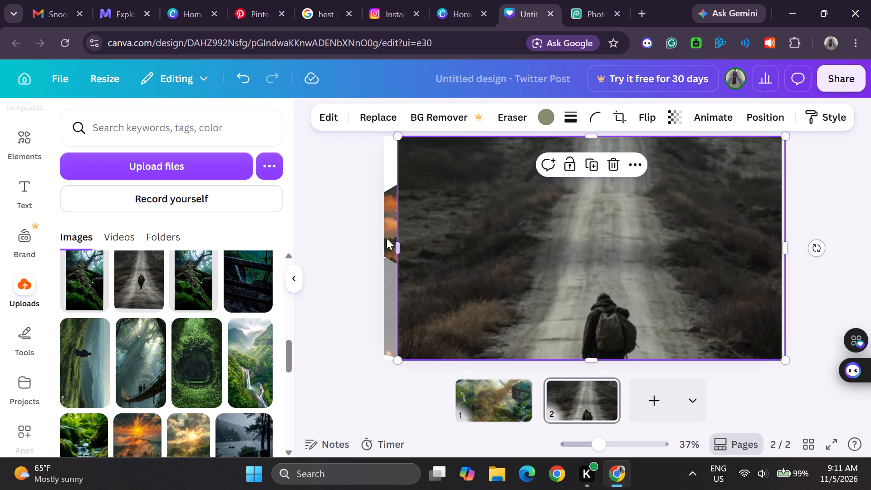
{"action": "left_click_drag", "start_coordinate": [399, 249], "coordinate": [382, 247]}
Reduce the road image's transparency value to below 69 so the silhouette and hexagons show through, and deselect it.
{"action": "left_click", "coordinate": [671, 118]}
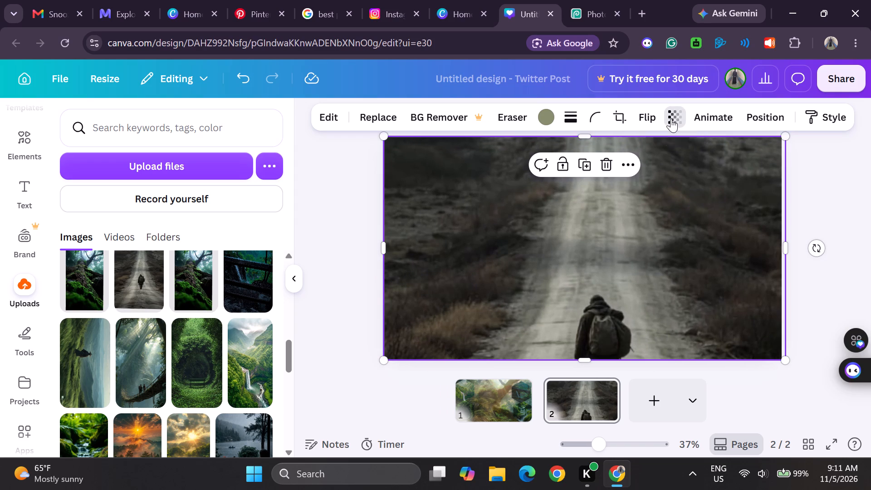
{"action": "left_click_drag", "start_coordinate": [709, 170], "coordinate": [687, 171]}
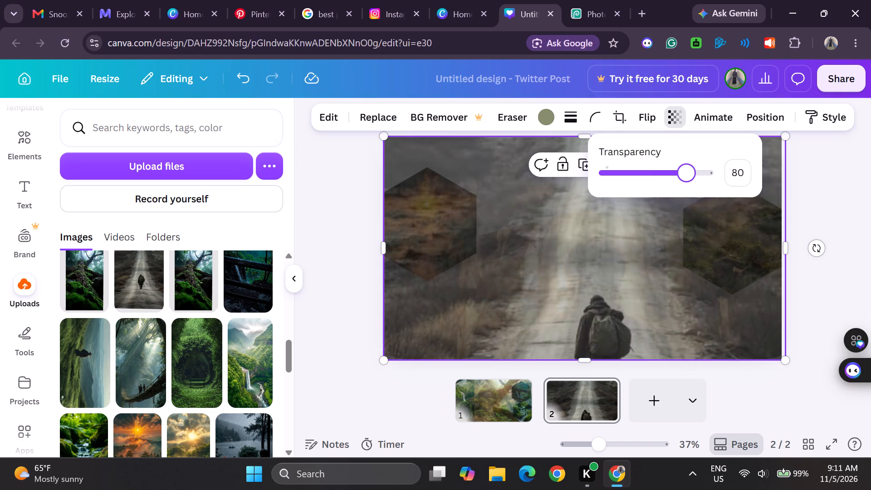
{"action": "left_click_drag", "start_coordinate": [687, 171], "coordinate": [676, 172]}
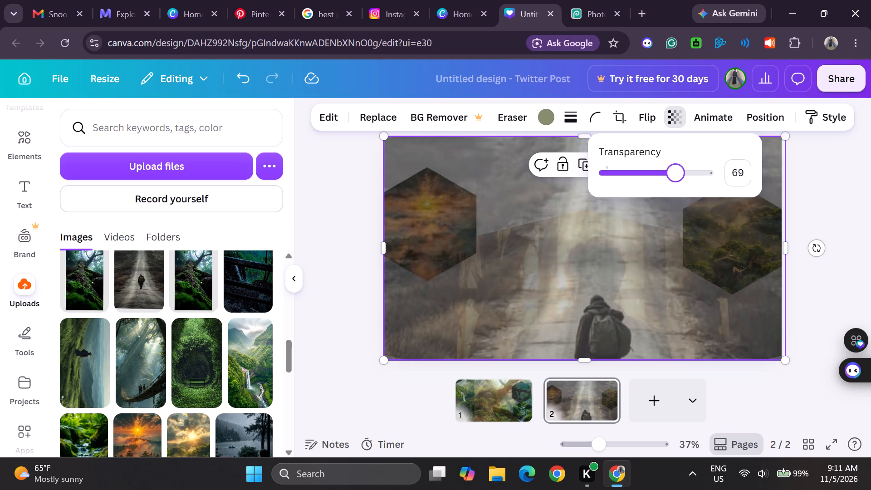
{"action": "left_click_drag", "start_coordinate": [676, 172], "coordinate": [671, 173]}
{"action": "left_click", "coordinate": [528, 245]}
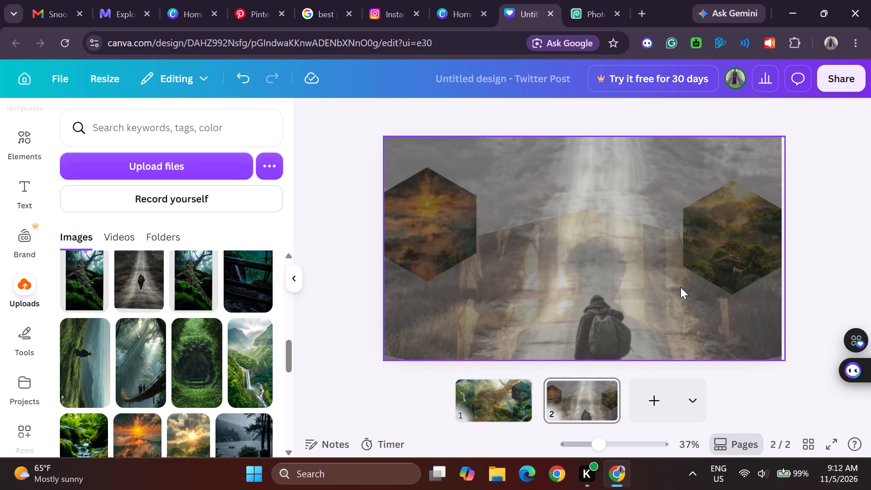
Send the road image to the back of page 2, behind the window silhouette and both hexagons.
{"action": "left_click", "coordinate": [607, 203]}
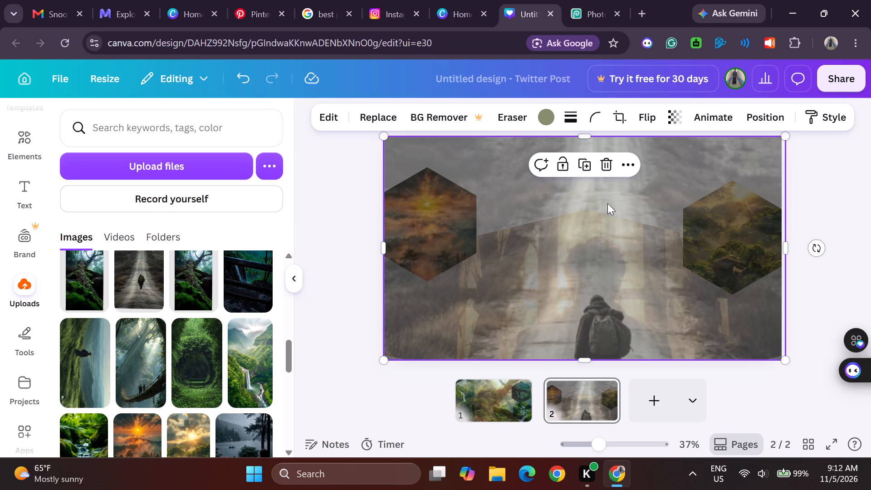
{"action": "left_click", "coordinate": [761, 121]}
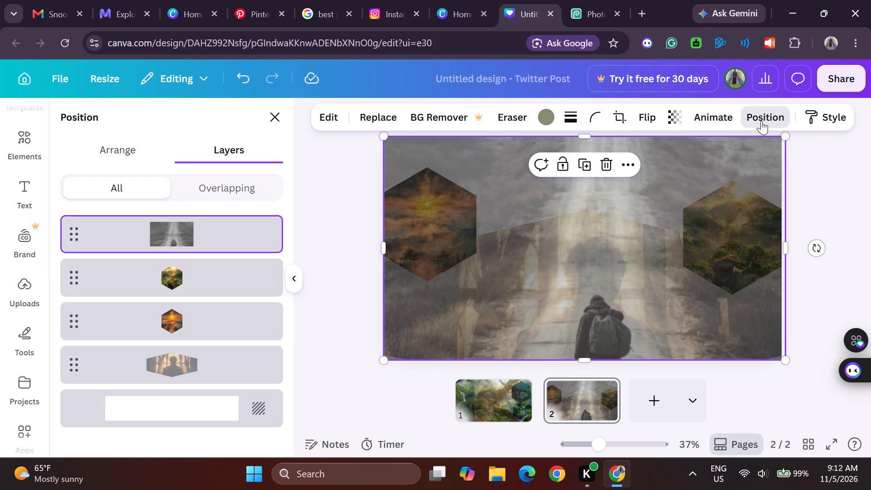
{"action": "left_click", "coordinate": [117, 149]}
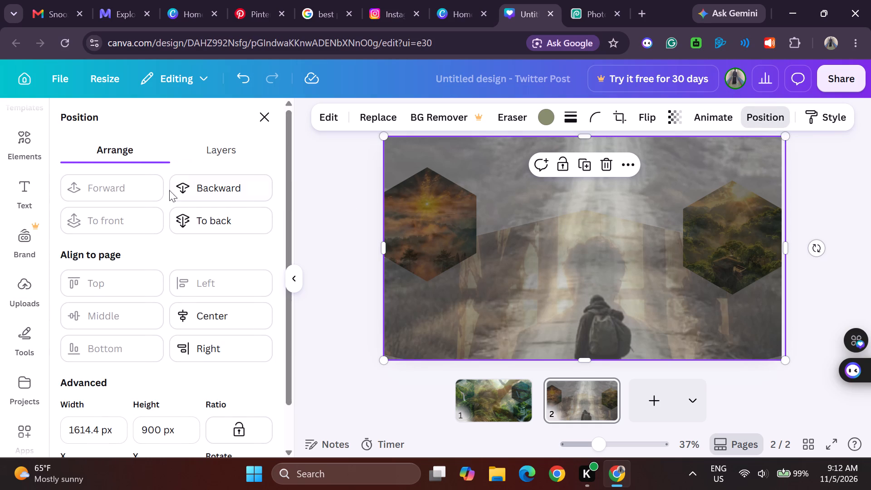
{"action": "left_click", "coordinate": [206, 186]}
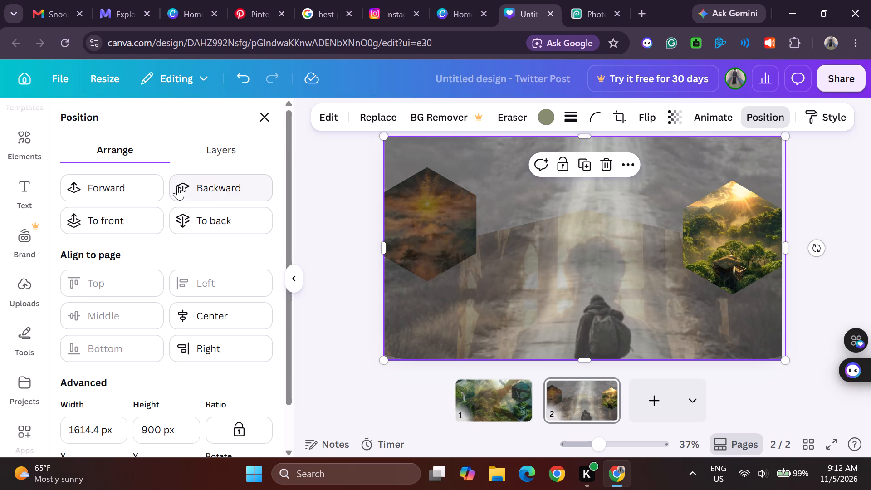
{"action": "left_click", "coordinate": [207, 217]}
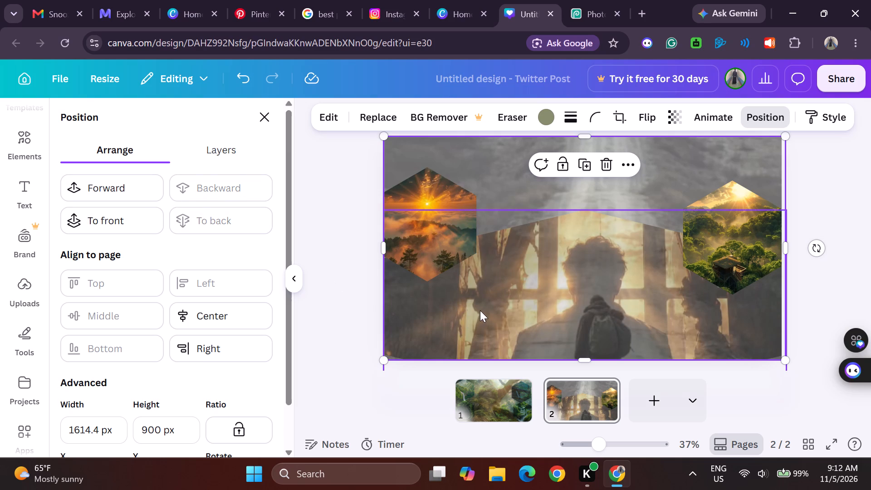
Set the window silhouette image's transparency value to 100.
{"action": "left_click", "coordinate": [483, 307]}
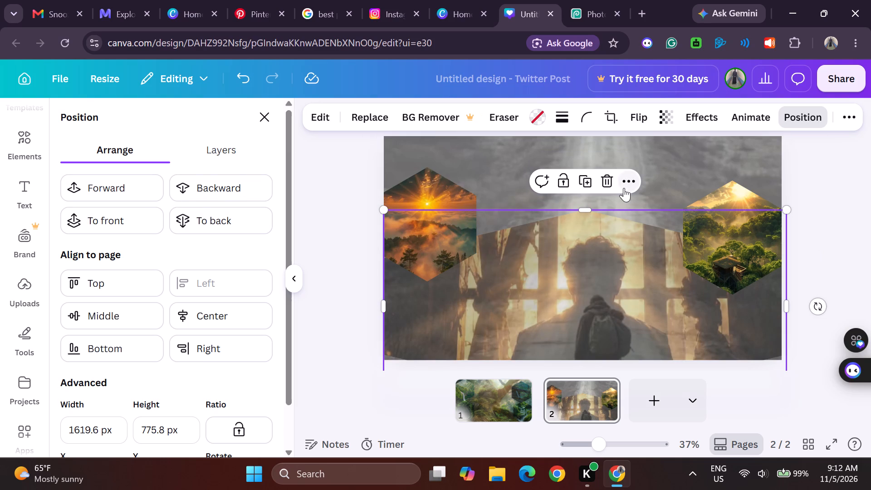
{"action": "left_click", "coordinate": [670, 116]}
{"action": "left_click_drag", "start_coordinate": [647, 171], "coordinate": [658, 173]}
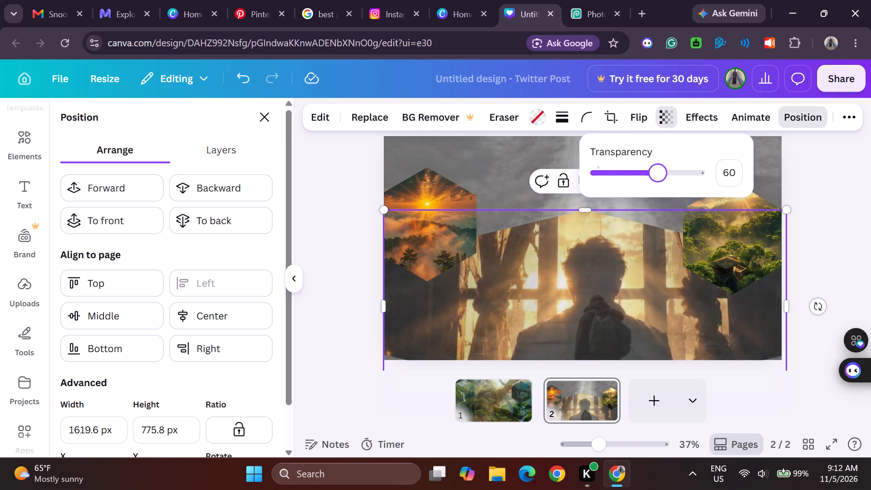
{"action": "left_click_drag", "start_coordinate": [658, 173], "coordinate": [682, 179]}
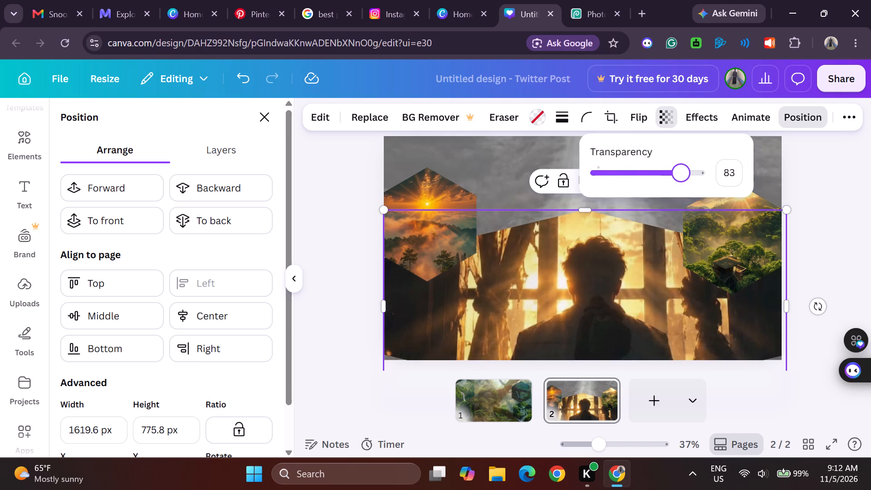
{"action": "left_click_drag", "start_coordinate": [682, 179], "coordinate": [695, 181]}
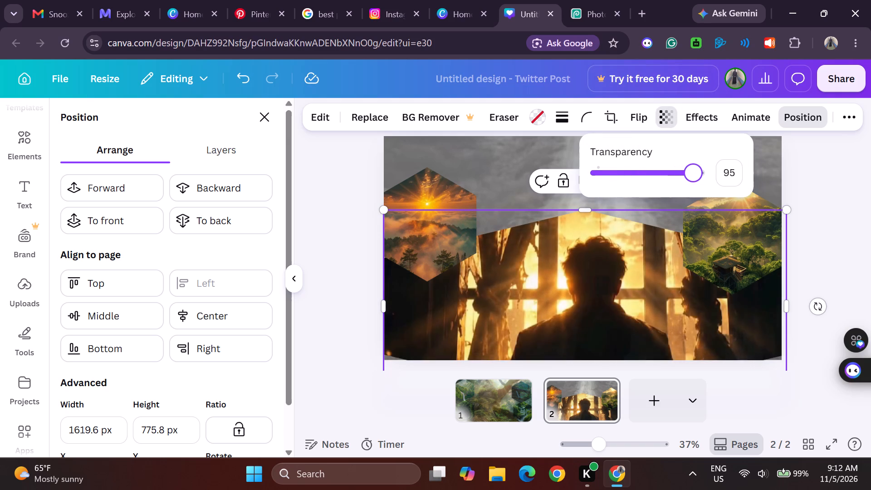
{"action": "left_click_drag", "start_coordinate": [695, 181], "coordinate": [717, 184]}
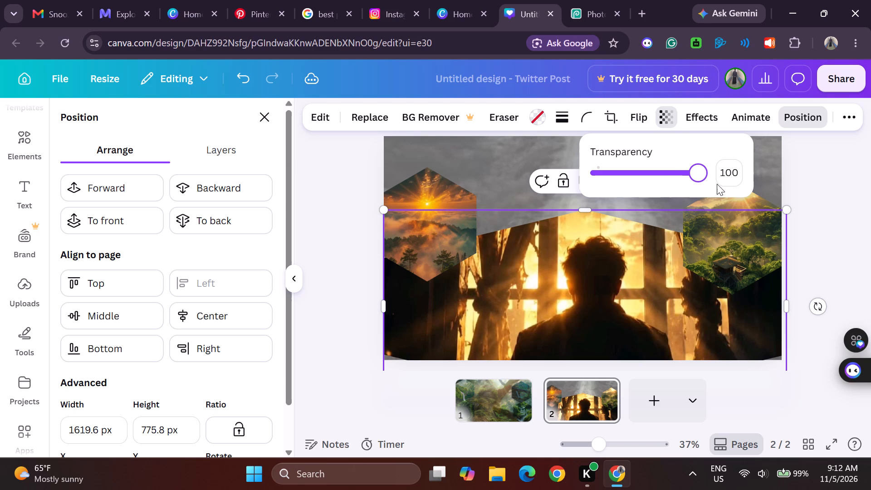
Set the green forest hexagon's transparency value to 86.
{"action": "left_click", "coordinate": [729, 229]}
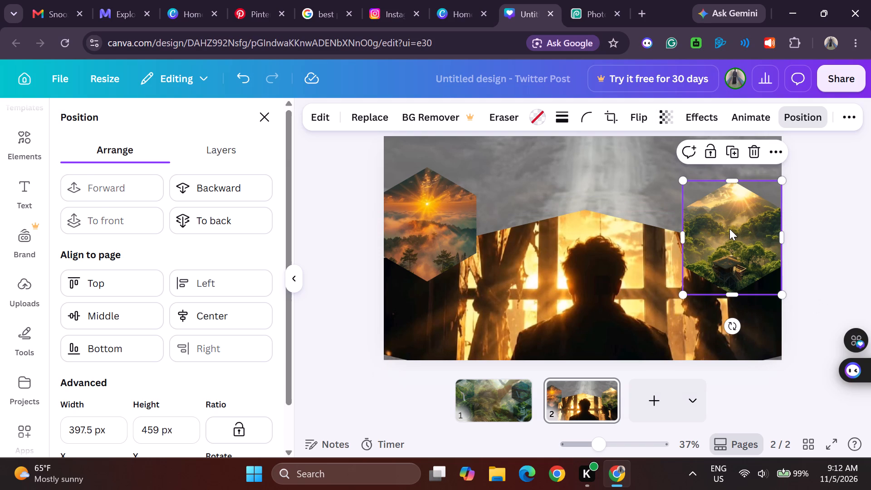
{"action": "left_click", "coordinate": [661, 116]}
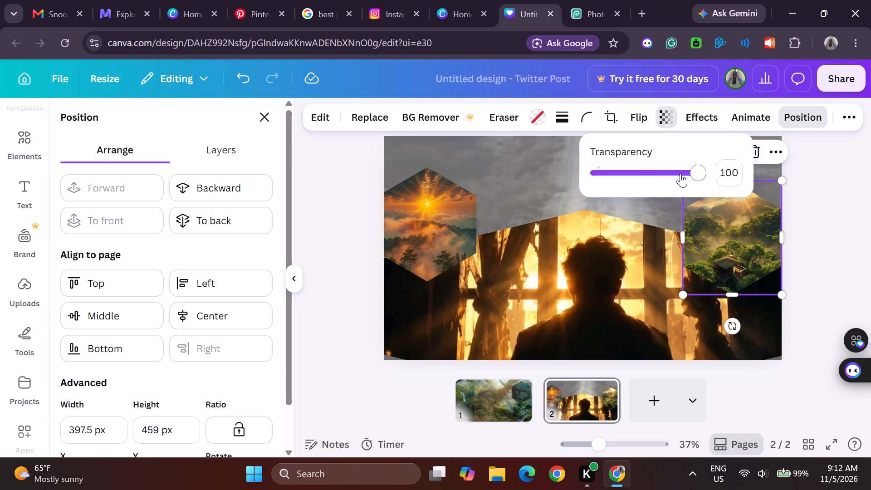
{"action": "left_click_drag", "start_coordinate": [691, 171], "coordinate": [676, 172]}
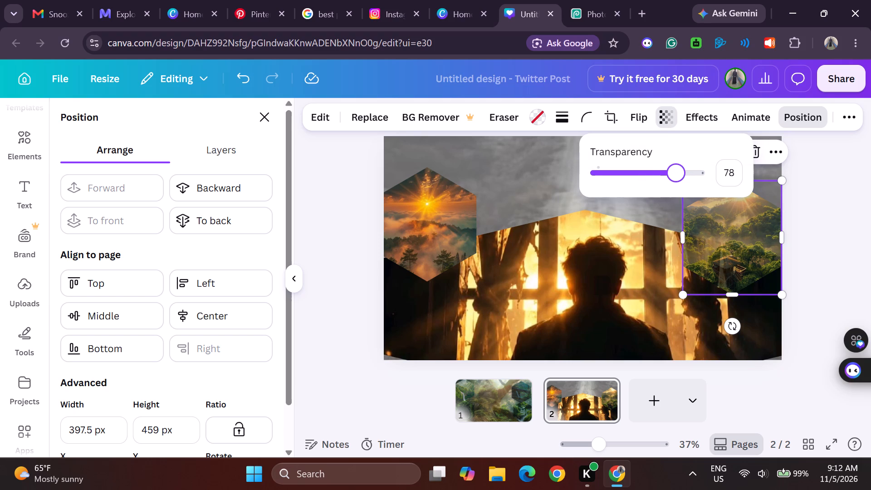
{"action": "left_click_drag", "start_coordinate": [676, 172], "coordinate": [684, 174]}
{"action": "left_click_drag", "start_coordinate": [684, 174], "coordinate": [690, 177]}
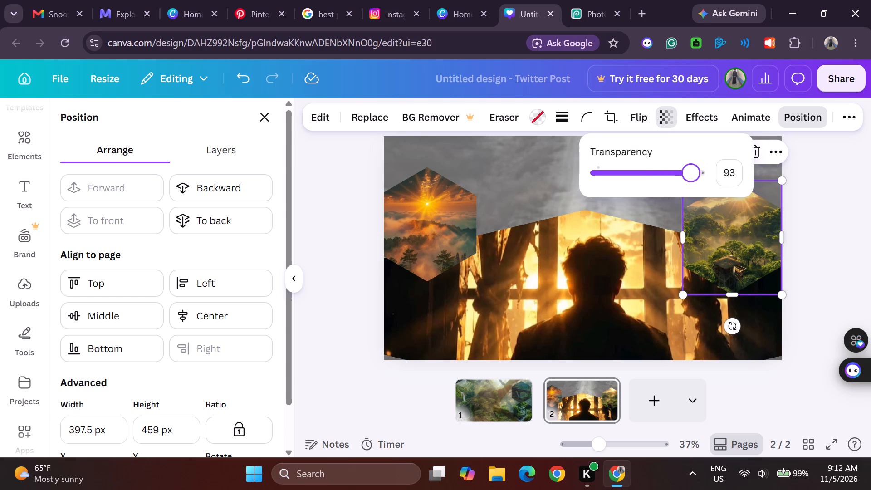
{"action": "left_click_drag", "start_coordinate": [690, 177], "coordinate": [685, 177]}
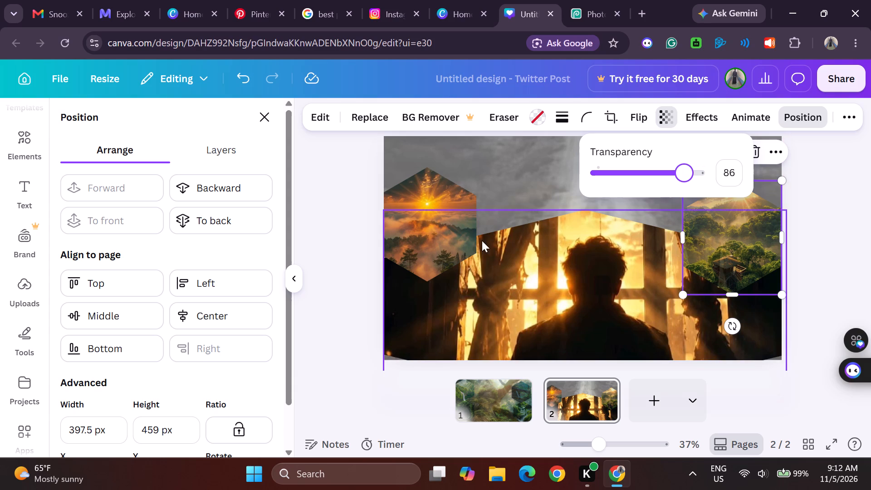
Set the orange sunset hexagon's transparency value to 85.
{"action": "left_click", "coordinate": [445, 239]}
{"action": "left_click", "coordinate": [667, 113]}
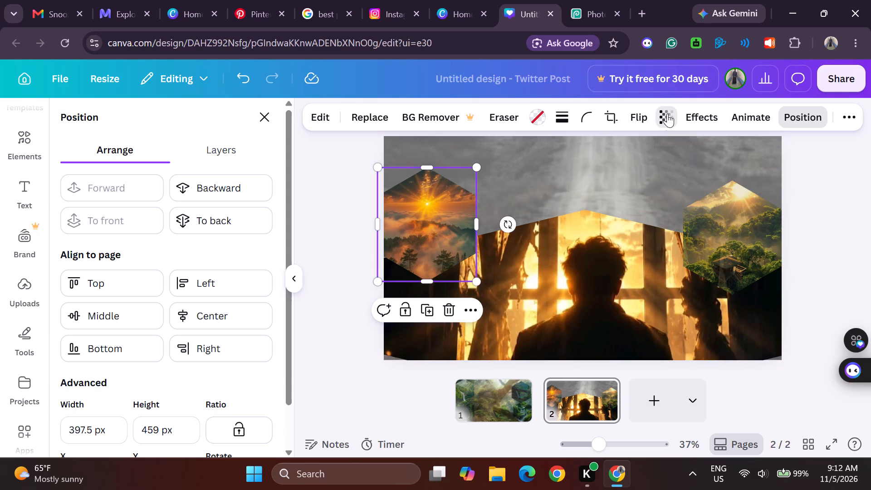
{"action": "left_click_drag", "start_coordinate": [694, 170], "coordinate": [684, 171]}
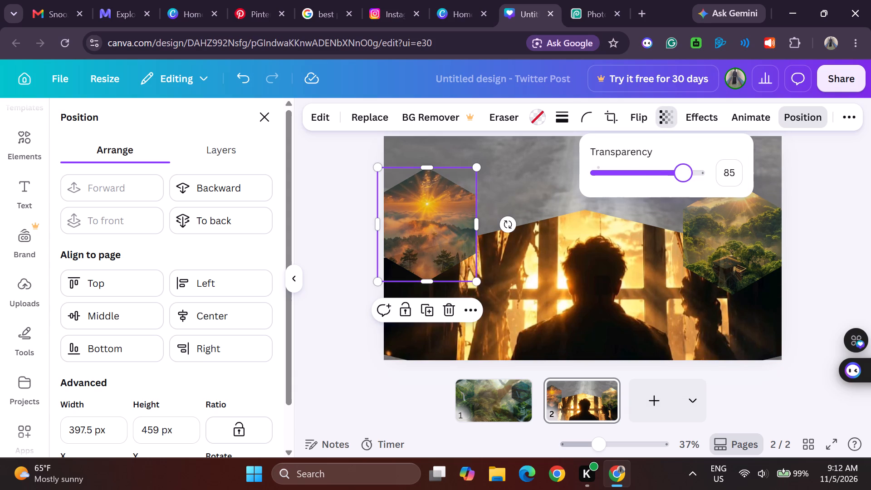
{"action": "left_click", "coordinate": [758, 172]}
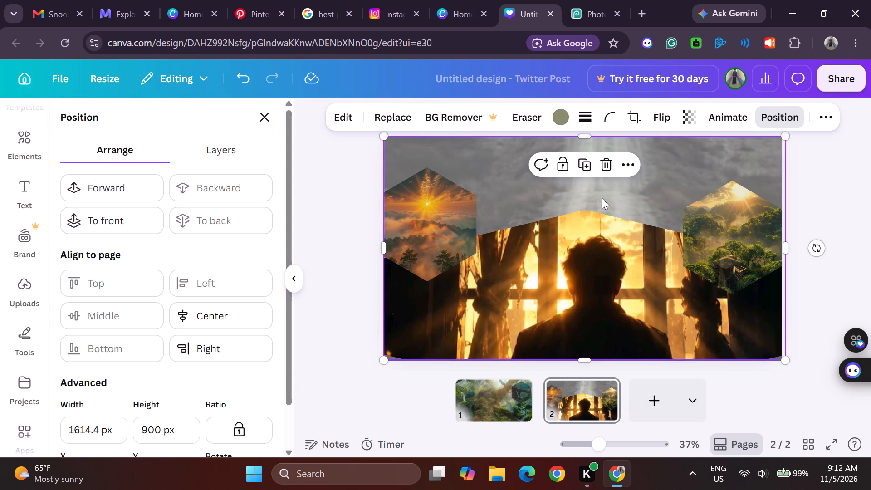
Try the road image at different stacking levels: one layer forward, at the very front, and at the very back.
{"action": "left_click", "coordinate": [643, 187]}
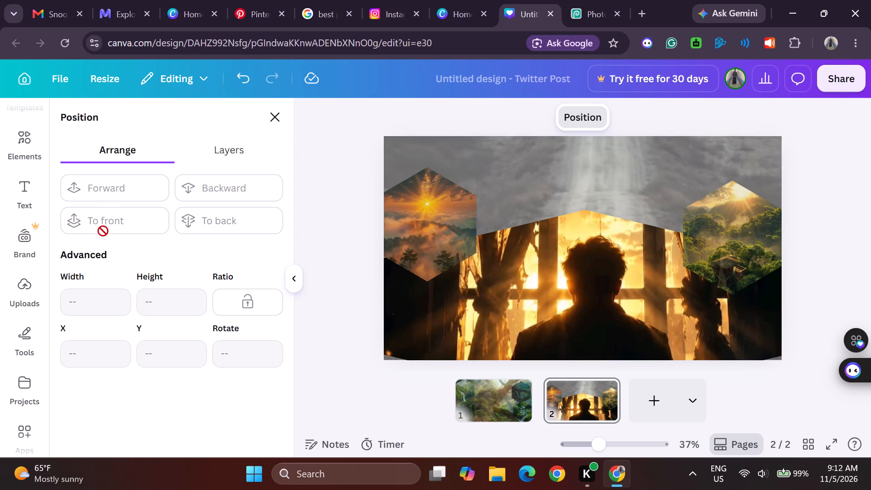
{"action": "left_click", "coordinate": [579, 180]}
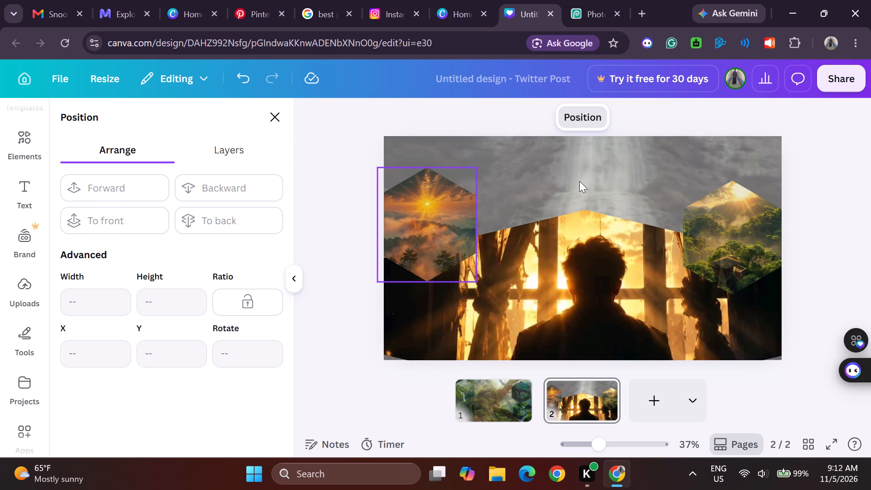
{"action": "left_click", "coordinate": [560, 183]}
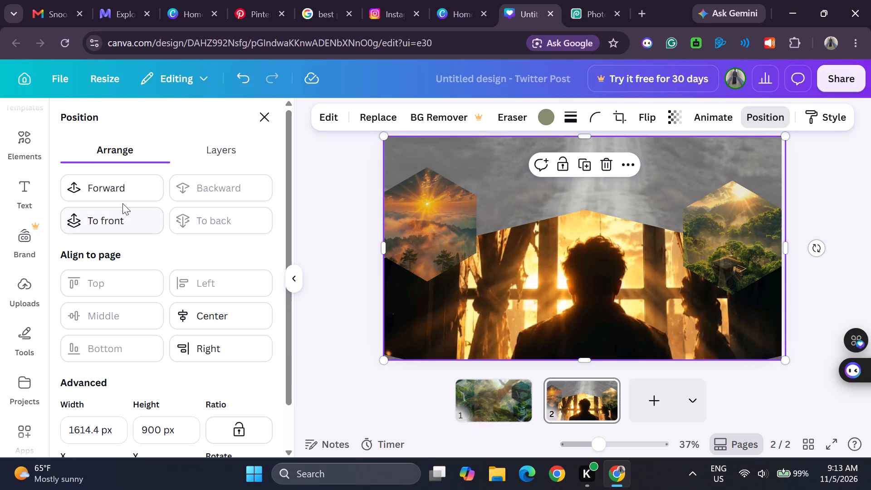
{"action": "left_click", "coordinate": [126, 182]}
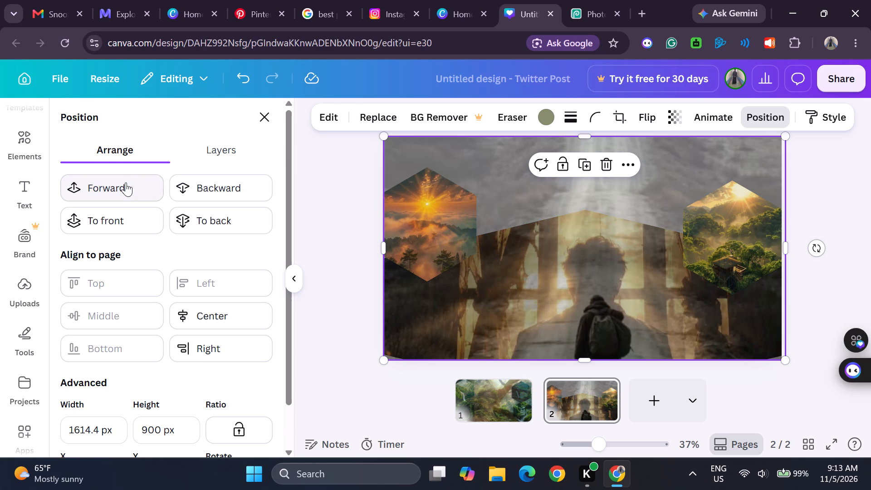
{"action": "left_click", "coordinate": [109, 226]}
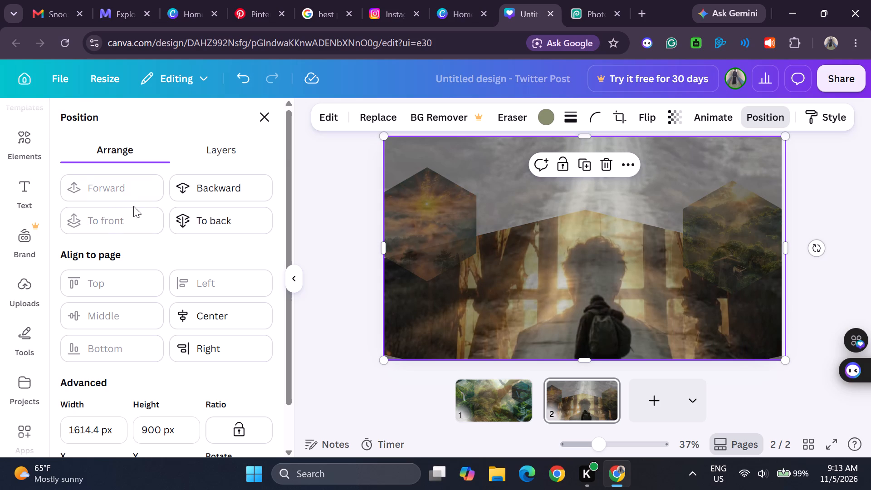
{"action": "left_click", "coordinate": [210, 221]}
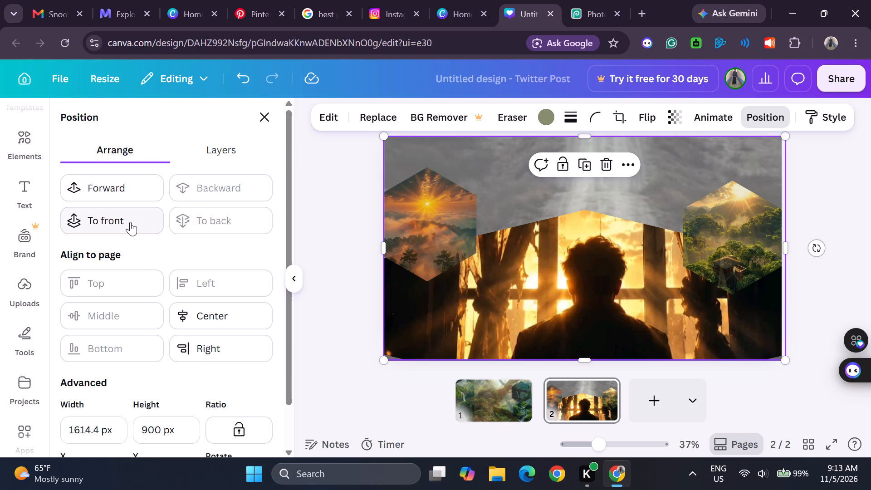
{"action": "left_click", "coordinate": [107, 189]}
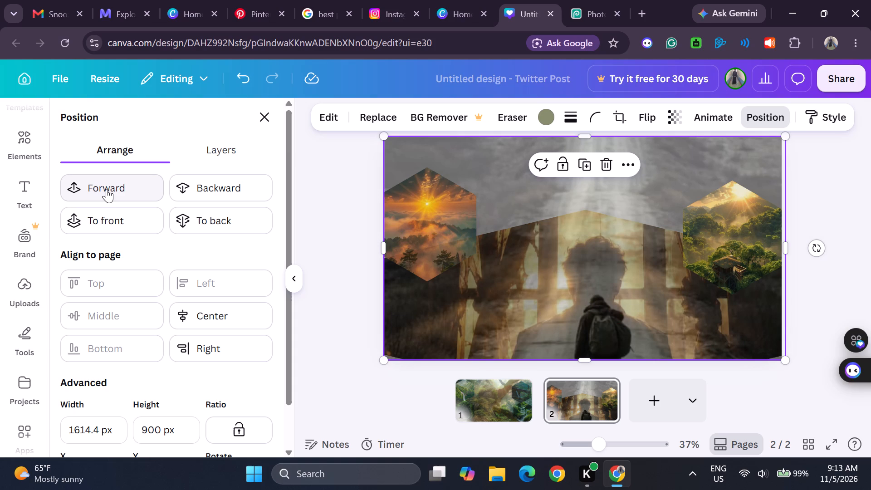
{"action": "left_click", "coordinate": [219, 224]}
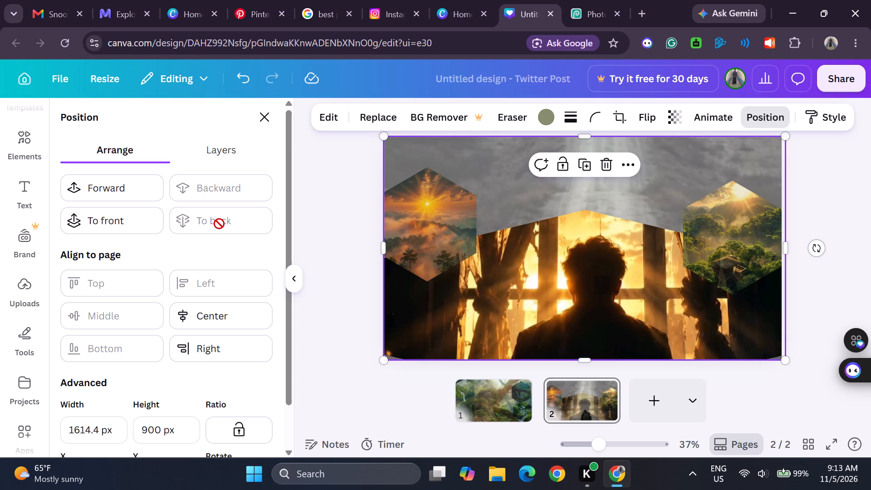
Bring the road image to the front and move it two layers backward, between the hexagons and the window silhouette.
{"action": "left_click", "coordinate": [95, 219]}
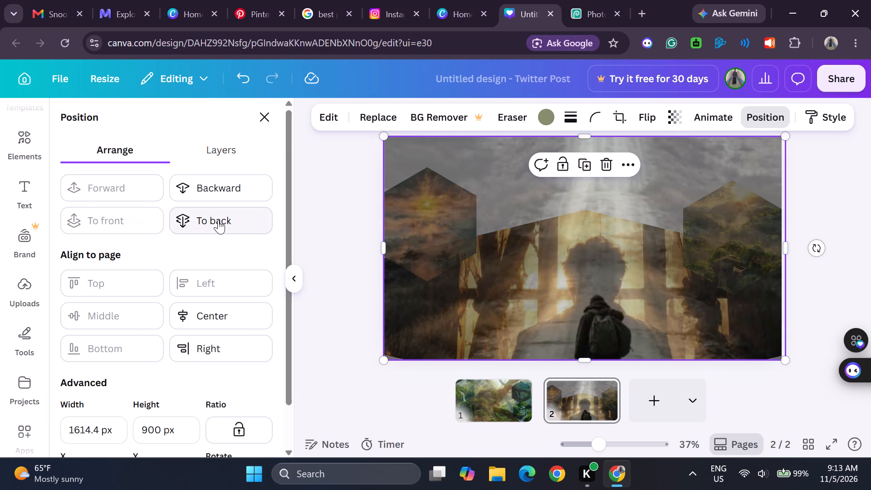
{"action": "double_click", "coordinate": [221, 184]}
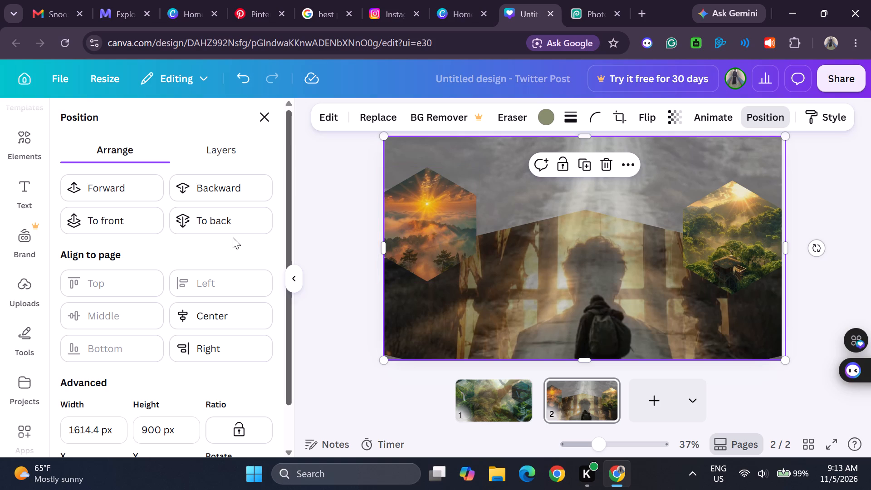
Select the page's white background layer in the layer list.
{"action": "left_click", "coordinate": [244, 153]}
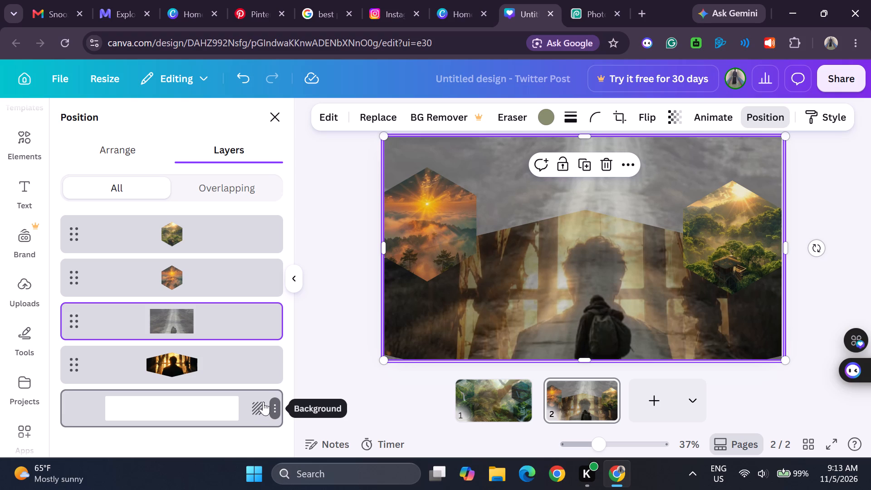
{"action": "left_click", "coordinate": [263, 402]}
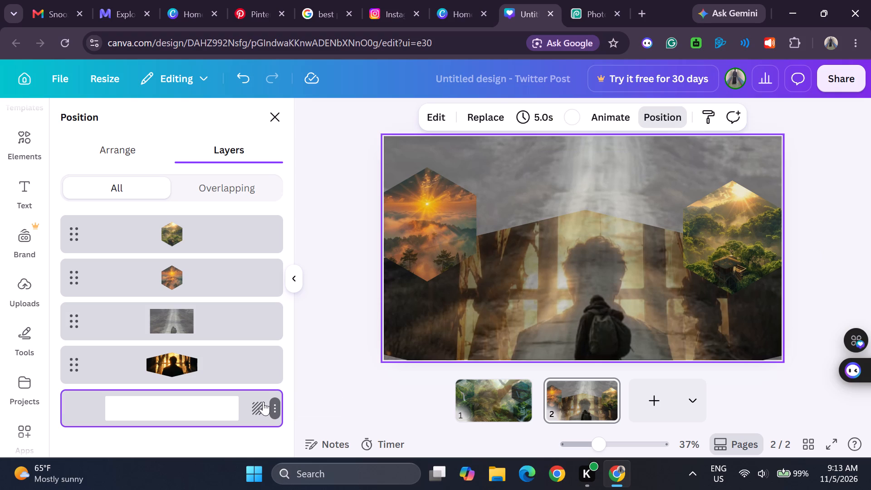
{"action": "left_click", "coordinate": [263, 402]}
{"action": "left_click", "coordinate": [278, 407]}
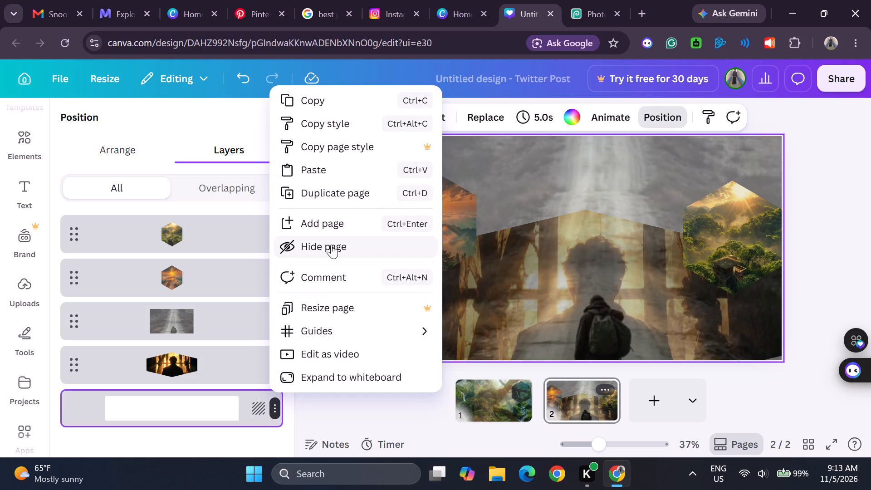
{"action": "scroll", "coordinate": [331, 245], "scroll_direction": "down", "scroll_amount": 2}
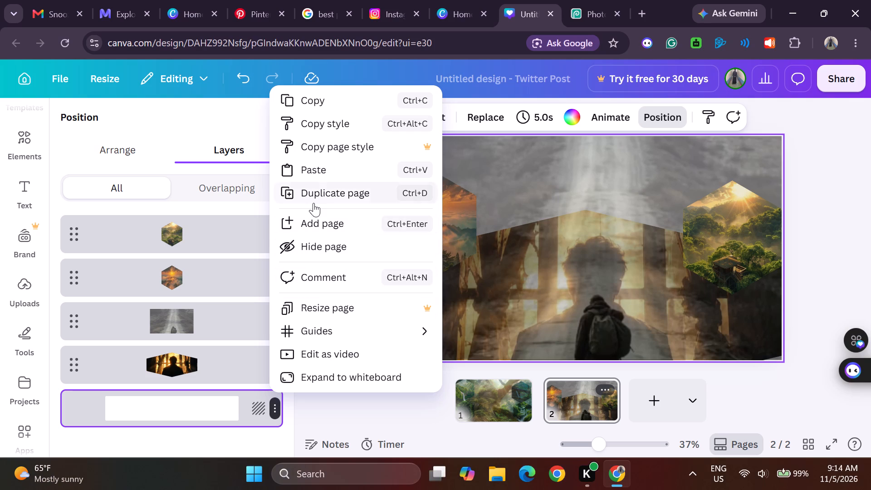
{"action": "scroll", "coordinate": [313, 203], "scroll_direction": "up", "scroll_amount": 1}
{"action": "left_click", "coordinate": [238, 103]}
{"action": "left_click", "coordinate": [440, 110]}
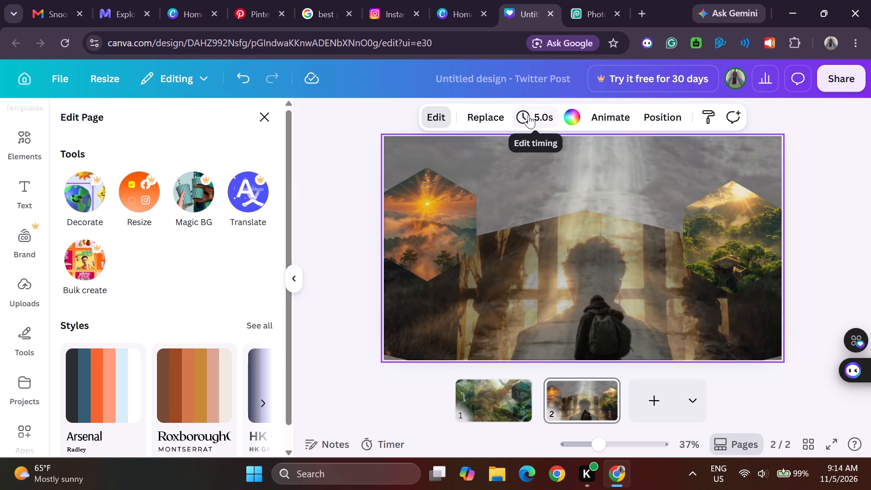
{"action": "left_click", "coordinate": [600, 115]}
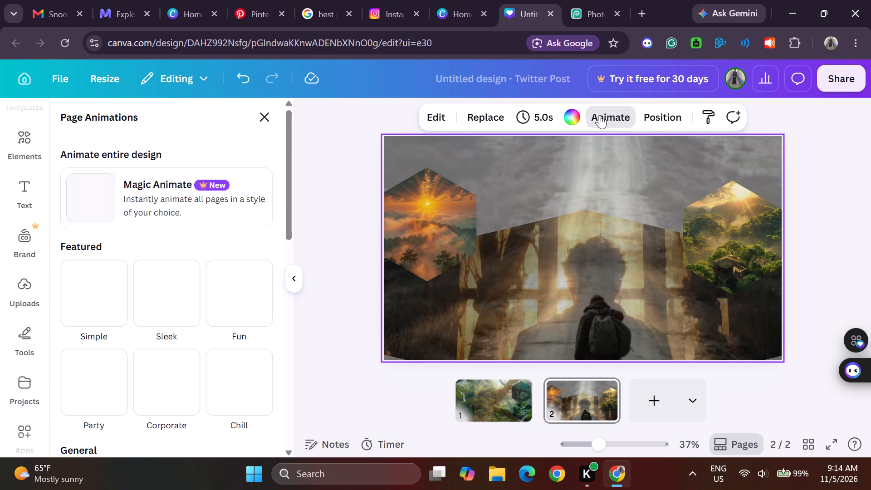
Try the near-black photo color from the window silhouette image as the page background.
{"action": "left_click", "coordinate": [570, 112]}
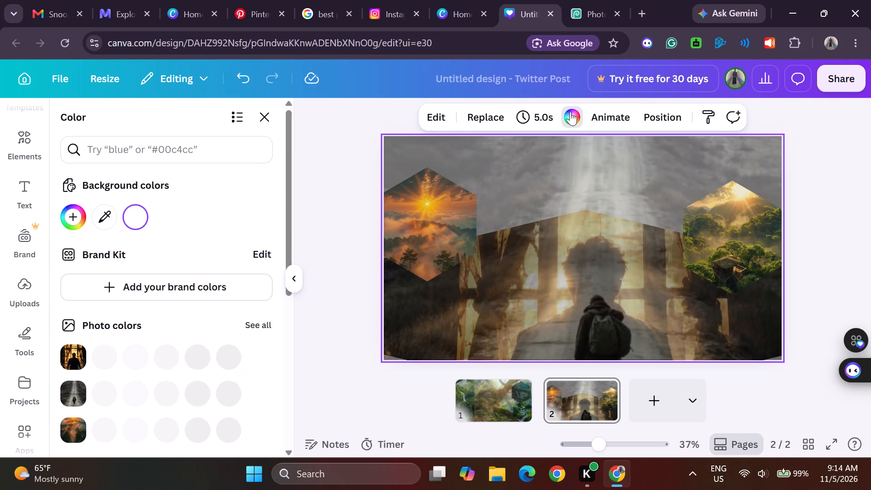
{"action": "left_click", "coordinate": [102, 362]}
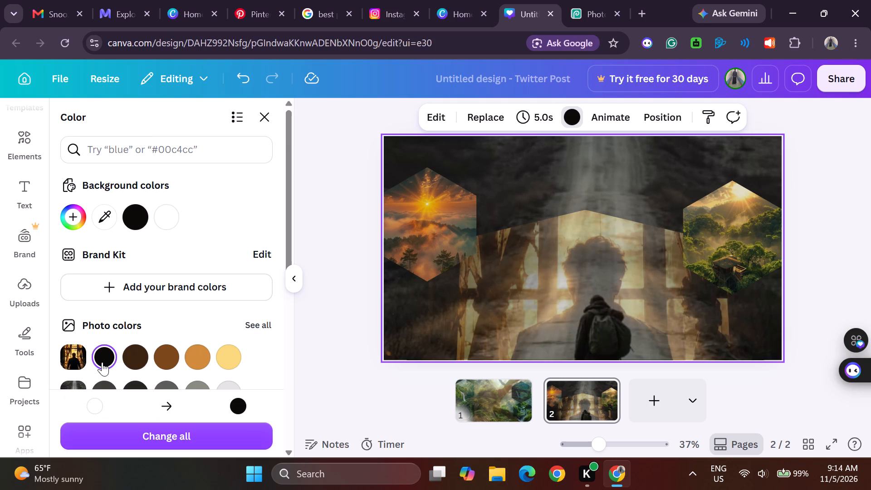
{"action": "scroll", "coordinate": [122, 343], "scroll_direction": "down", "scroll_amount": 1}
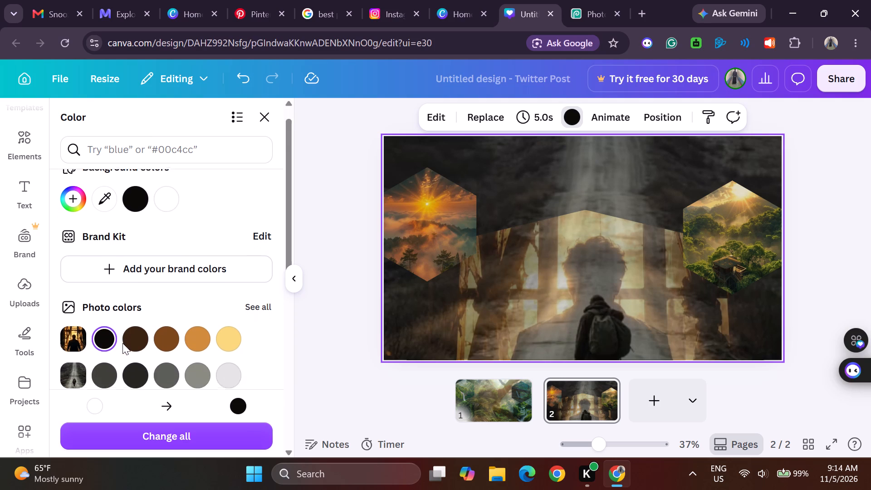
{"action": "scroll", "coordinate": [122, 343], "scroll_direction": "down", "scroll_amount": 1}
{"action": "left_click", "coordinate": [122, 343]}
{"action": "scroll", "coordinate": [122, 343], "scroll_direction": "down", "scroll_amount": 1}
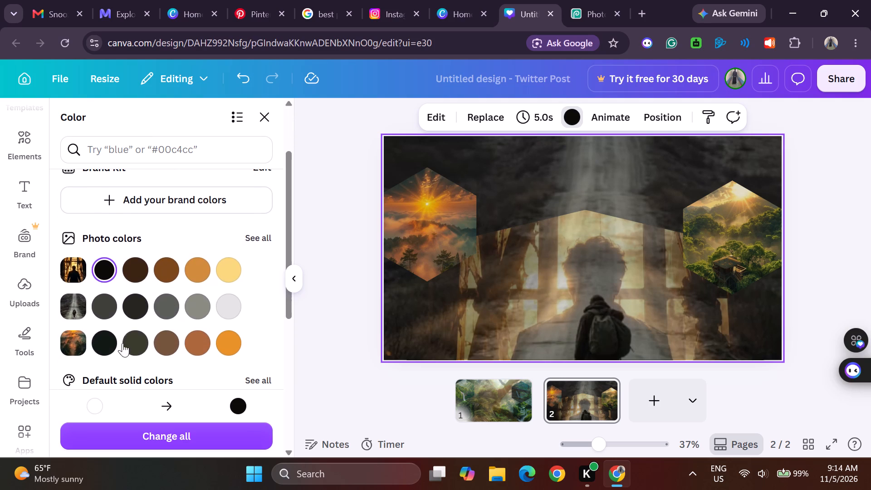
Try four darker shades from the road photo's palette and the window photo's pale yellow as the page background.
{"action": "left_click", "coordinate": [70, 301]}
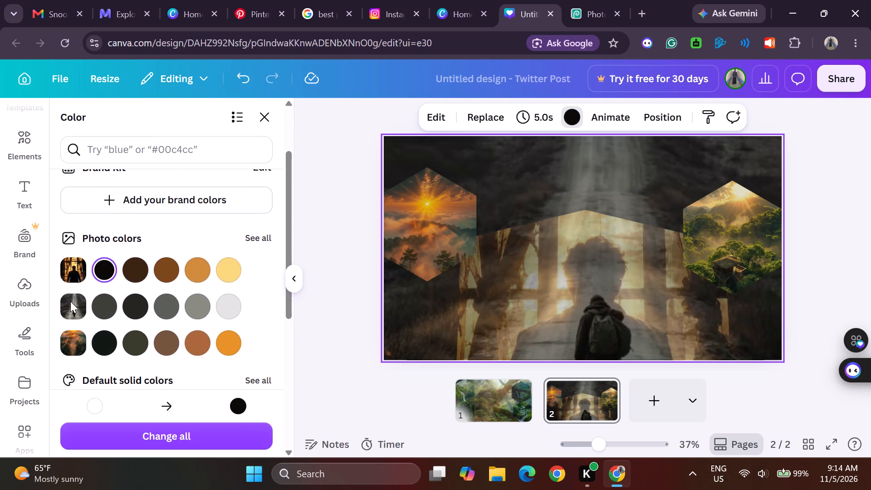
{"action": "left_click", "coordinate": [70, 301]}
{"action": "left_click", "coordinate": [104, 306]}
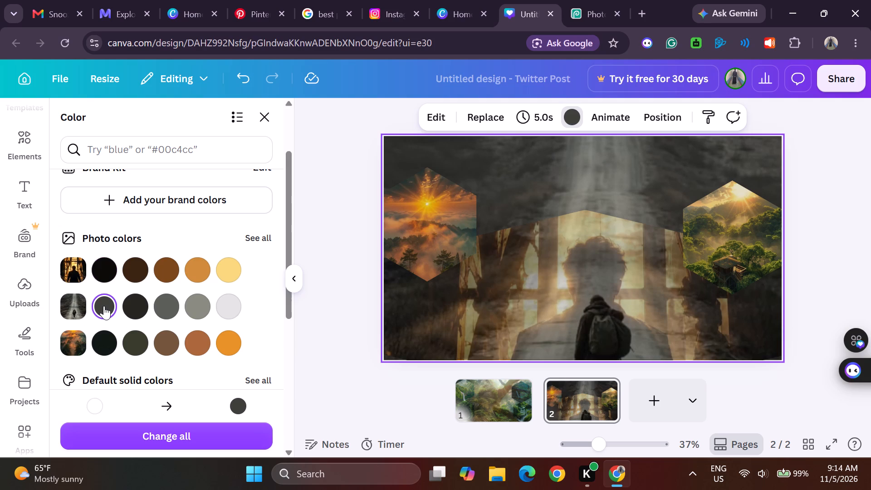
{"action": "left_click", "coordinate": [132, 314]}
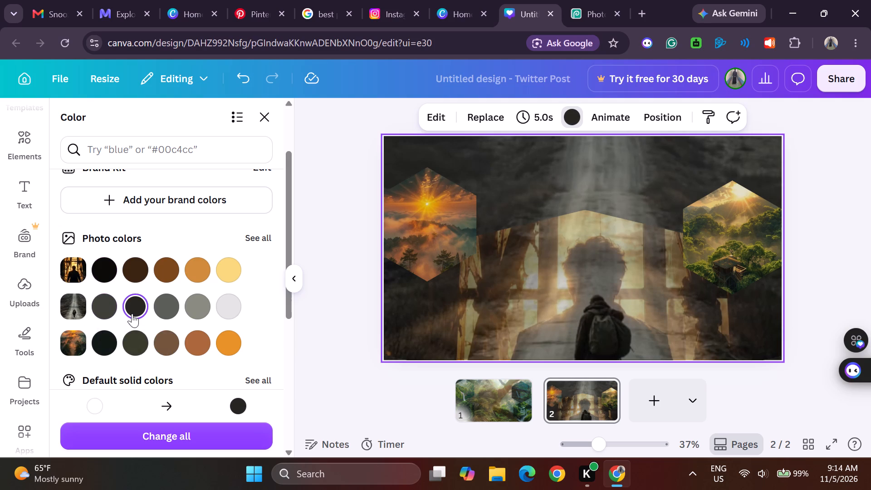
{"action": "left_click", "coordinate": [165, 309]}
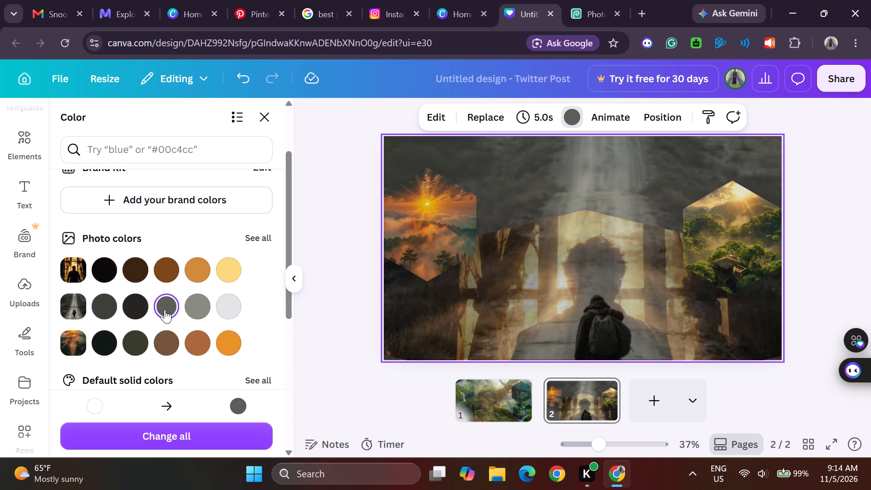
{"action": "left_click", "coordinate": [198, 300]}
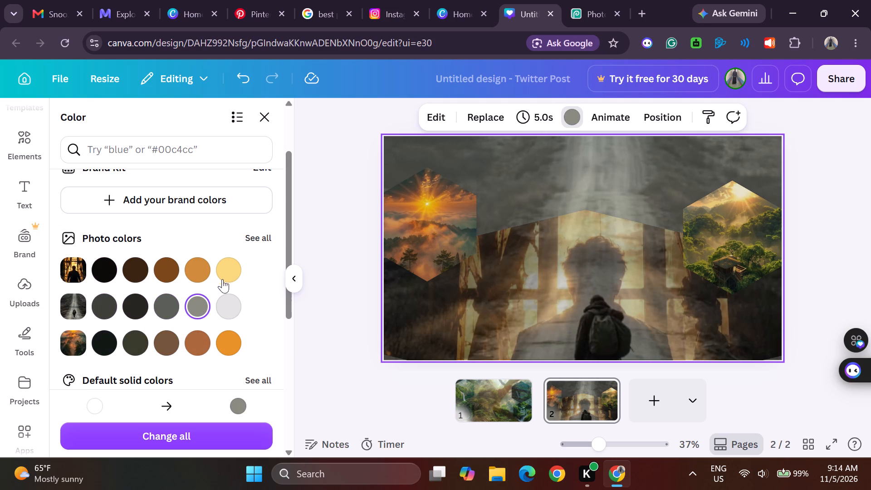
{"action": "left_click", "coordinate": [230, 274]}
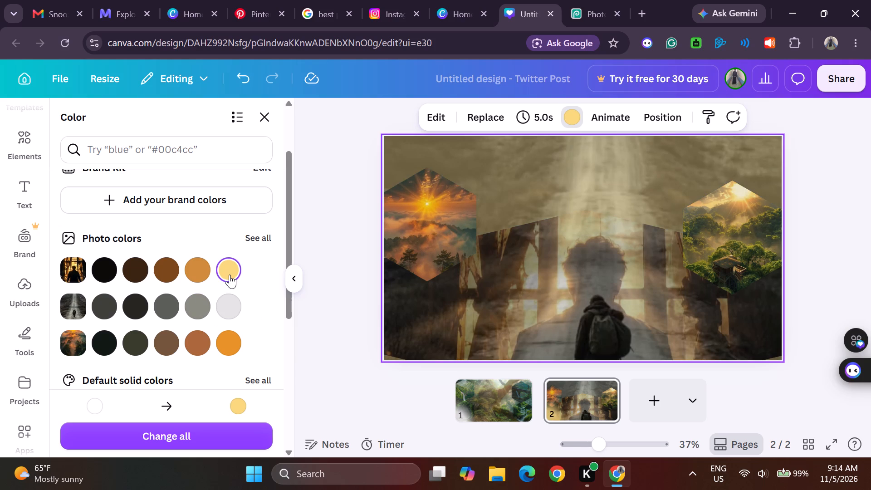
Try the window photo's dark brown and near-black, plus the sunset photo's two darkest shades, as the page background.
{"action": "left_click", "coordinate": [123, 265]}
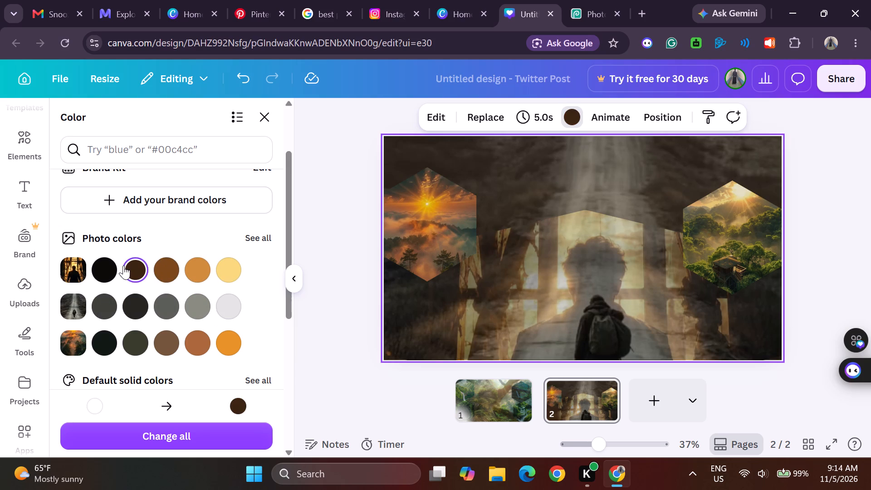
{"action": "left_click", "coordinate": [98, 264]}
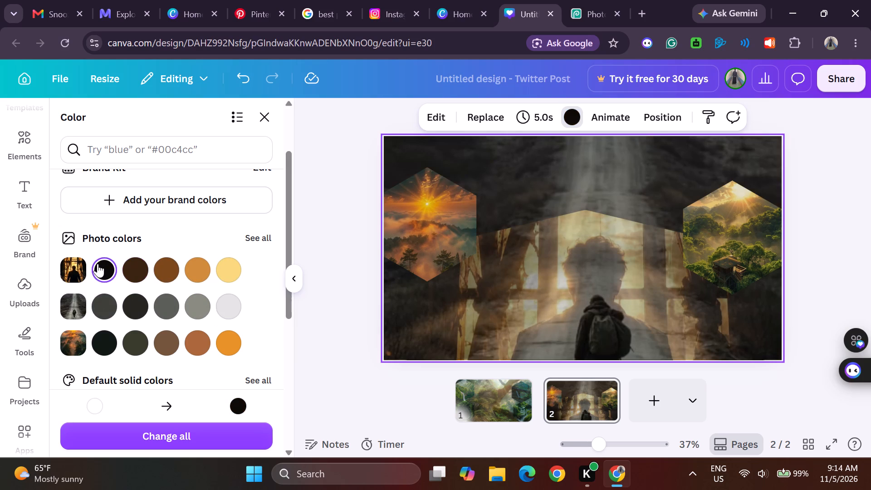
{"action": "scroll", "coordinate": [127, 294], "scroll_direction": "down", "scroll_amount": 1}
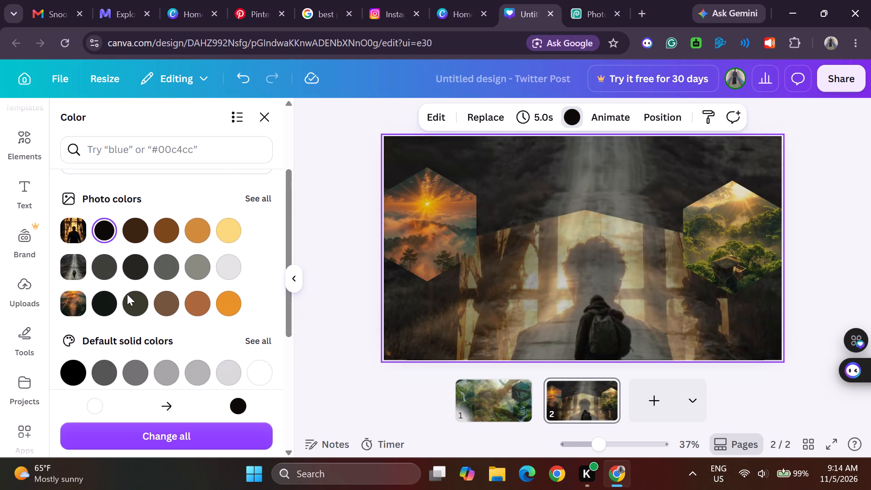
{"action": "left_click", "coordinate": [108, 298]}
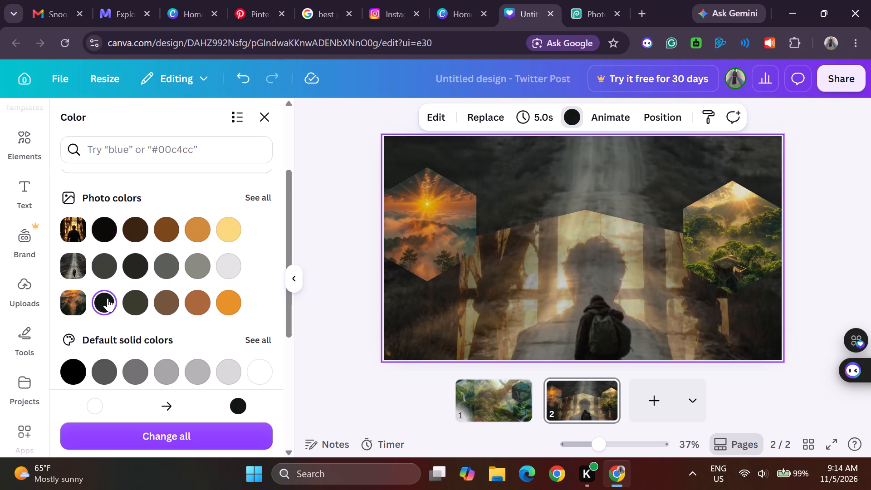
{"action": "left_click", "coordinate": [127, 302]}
Set the page background to black from the default solid colors and reselect the road image.
{"action": "scroll", "coordinate": [164, 316], "scroll_direction": "down", "scroll_amount": 1}
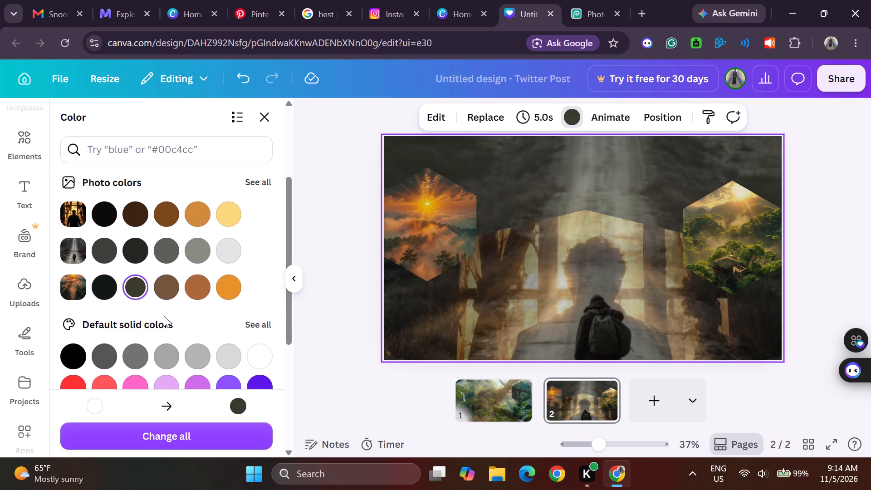
{"action": "scroll", "coordinate": [164, 316], "scroll_direction": "down", "scroll_amount": 1}
{"action": "left_click", "coordinate": [73, 320]}
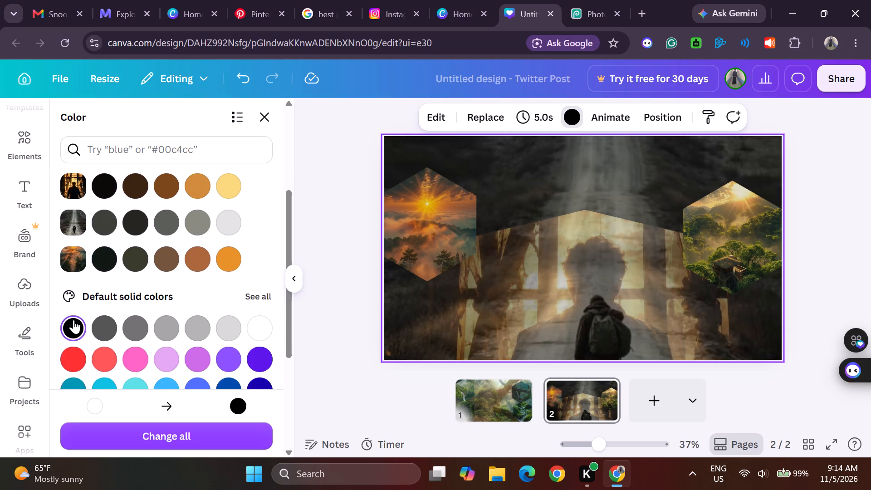
{"action": "left_click", "coordinate": [409, 309]}
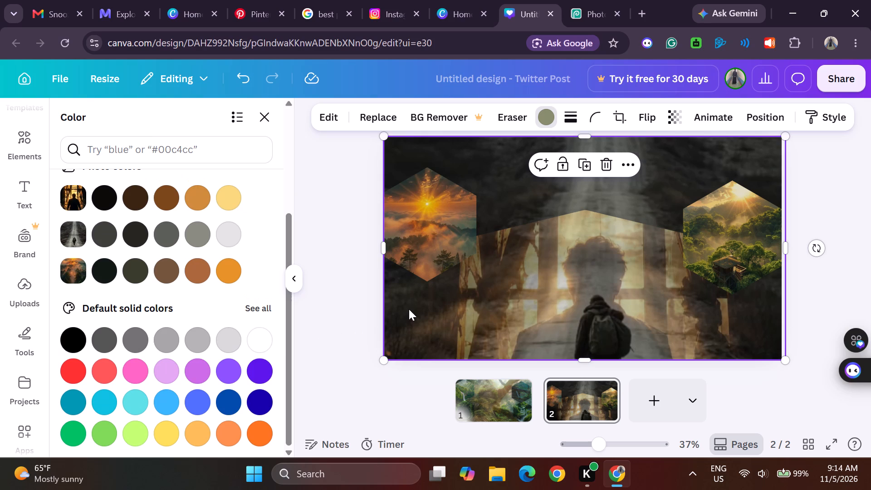
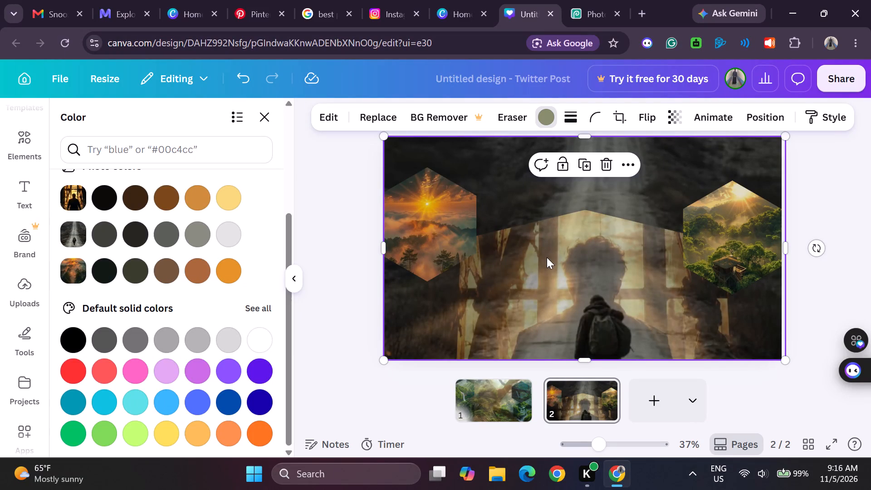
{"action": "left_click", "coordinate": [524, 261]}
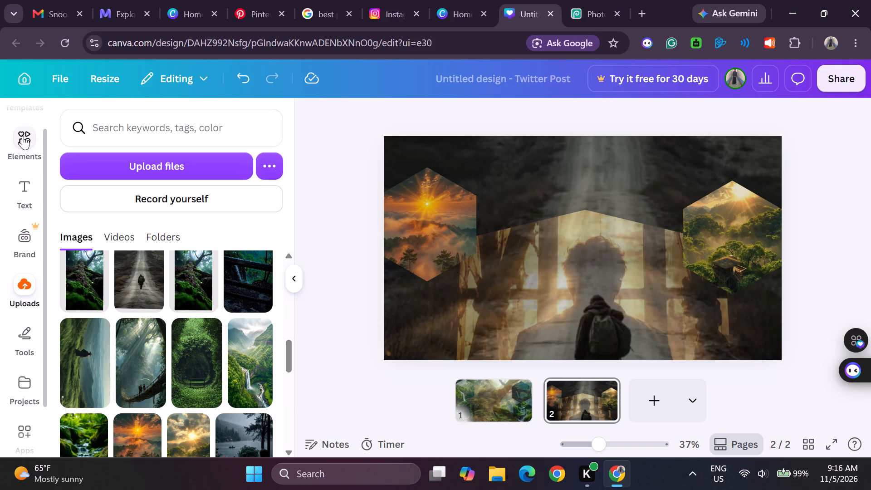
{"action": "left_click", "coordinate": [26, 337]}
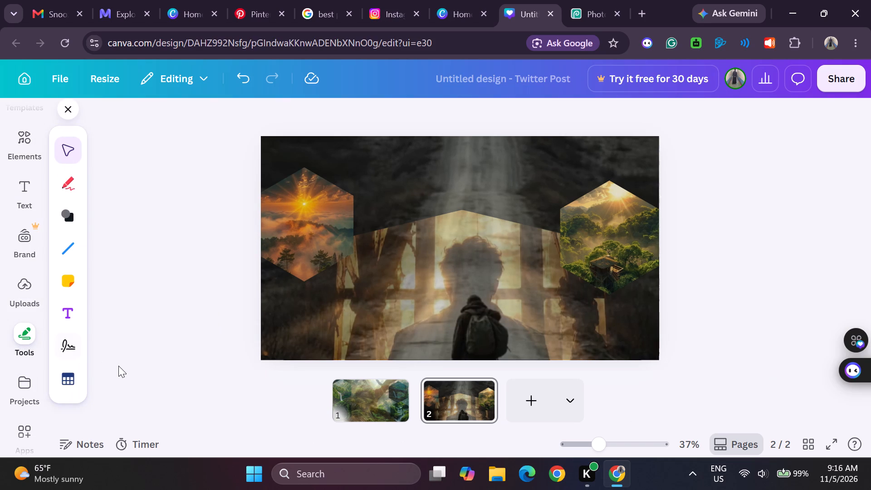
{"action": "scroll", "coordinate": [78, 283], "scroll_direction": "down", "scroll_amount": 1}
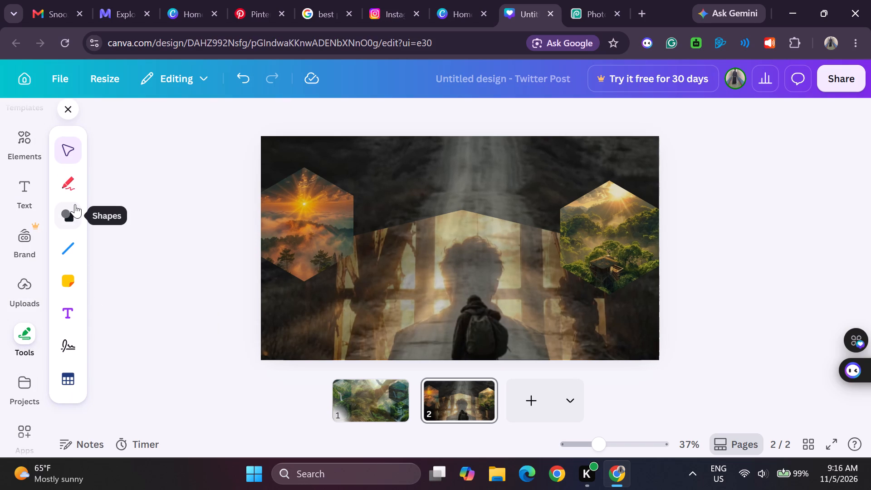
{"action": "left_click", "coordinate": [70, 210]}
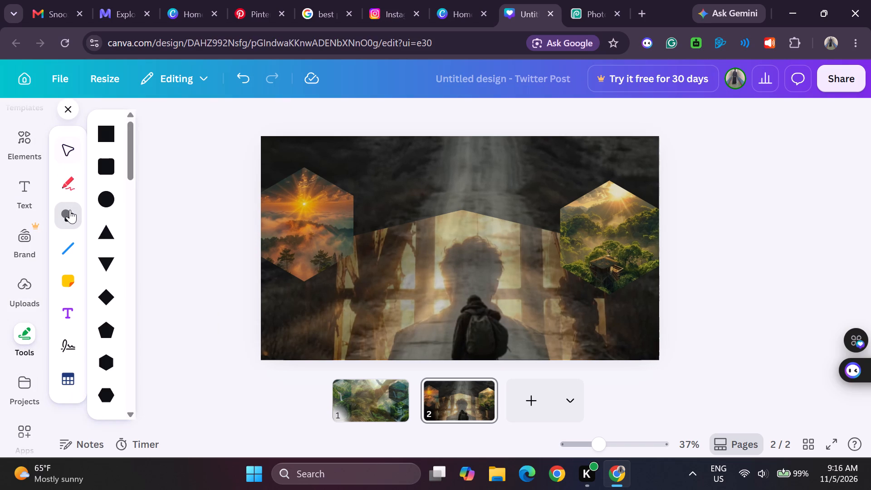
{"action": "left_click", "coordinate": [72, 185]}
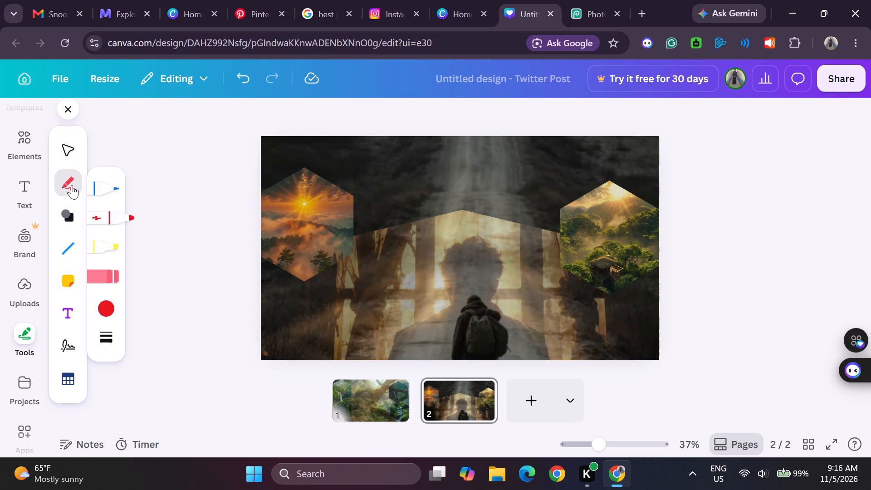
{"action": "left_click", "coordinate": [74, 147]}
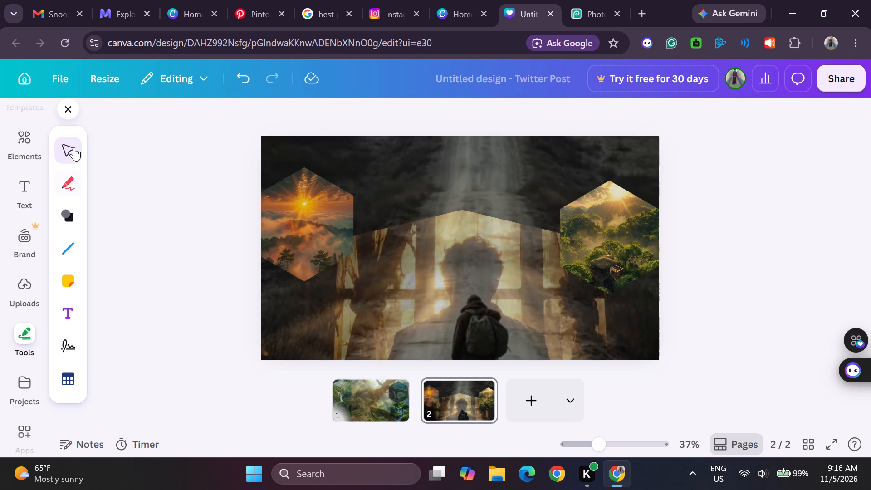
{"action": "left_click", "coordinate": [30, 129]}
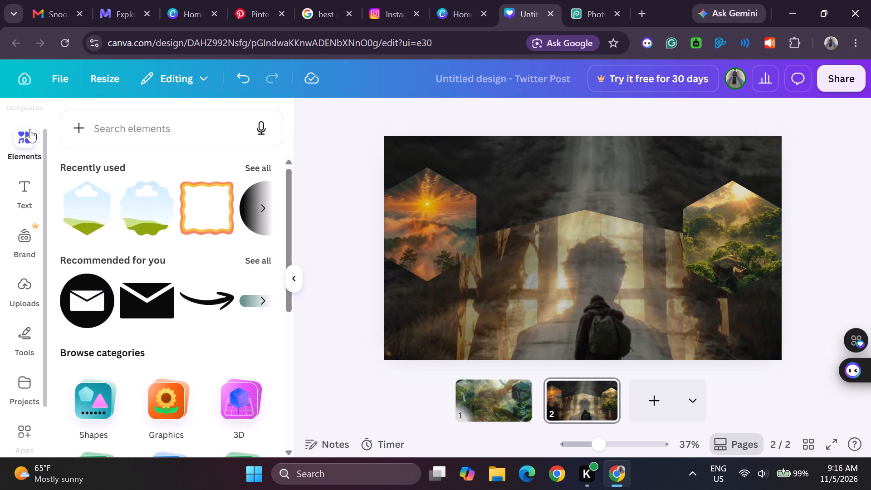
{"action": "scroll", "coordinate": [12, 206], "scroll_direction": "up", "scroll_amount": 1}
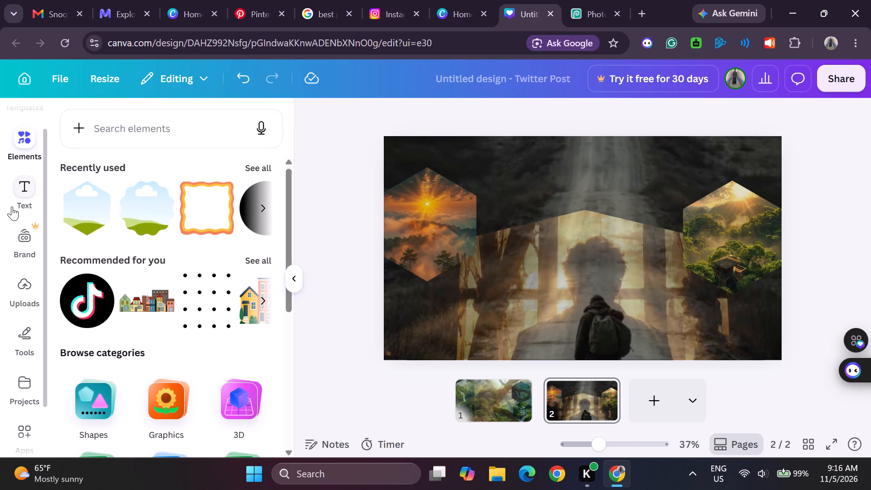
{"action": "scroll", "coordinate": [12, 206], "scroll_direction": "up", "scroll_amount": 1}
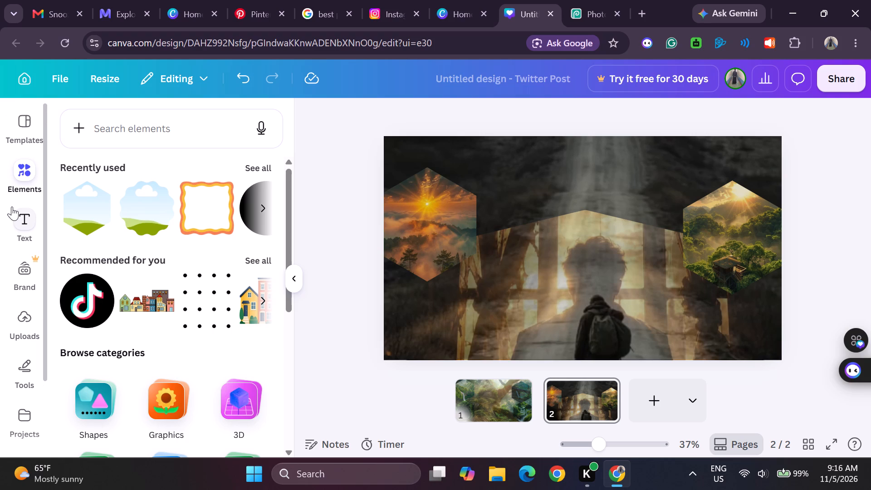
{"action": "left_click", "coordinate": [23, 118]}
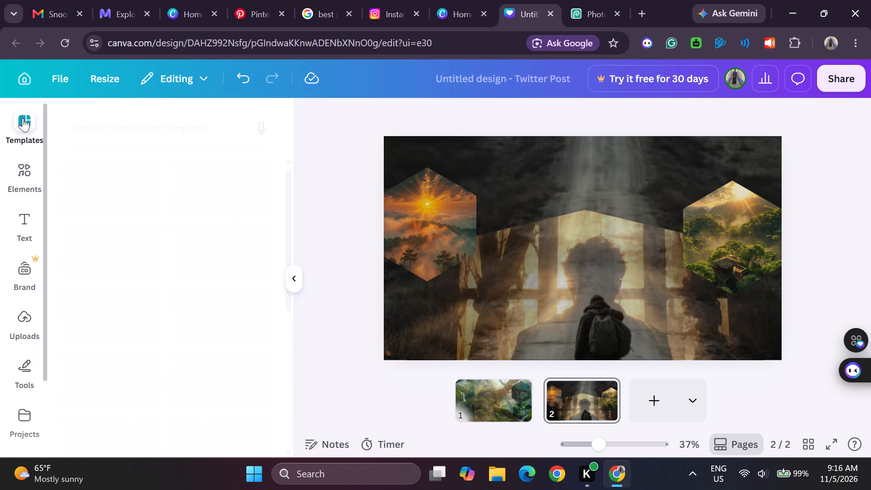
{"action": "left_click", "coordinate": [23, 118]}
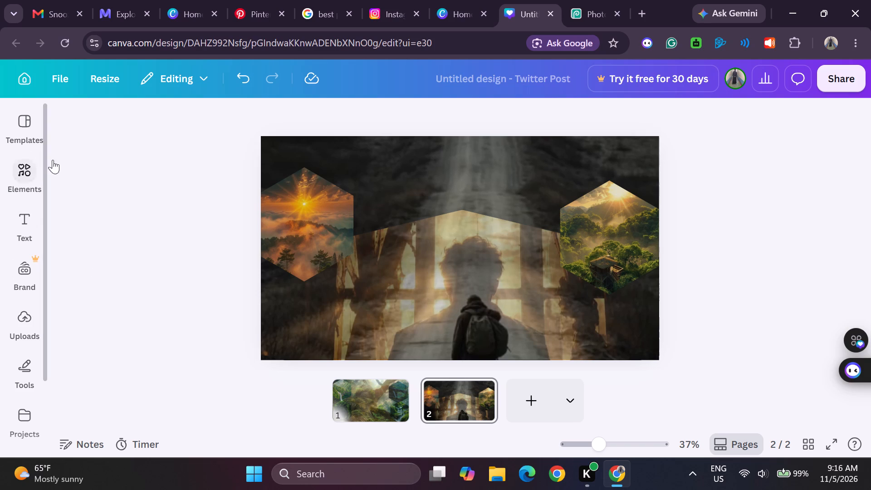
Add a blank third page after page 2.
{"action": "left_click", "coordinate": [528, 398]}
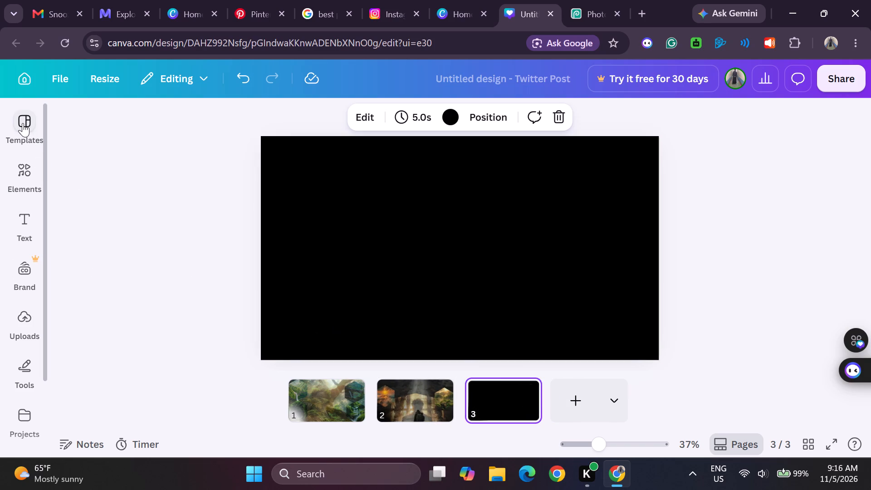
Search the Twitter Post templates for "adventure".
{"action": "left_click", "coordinate": [23, 123]}
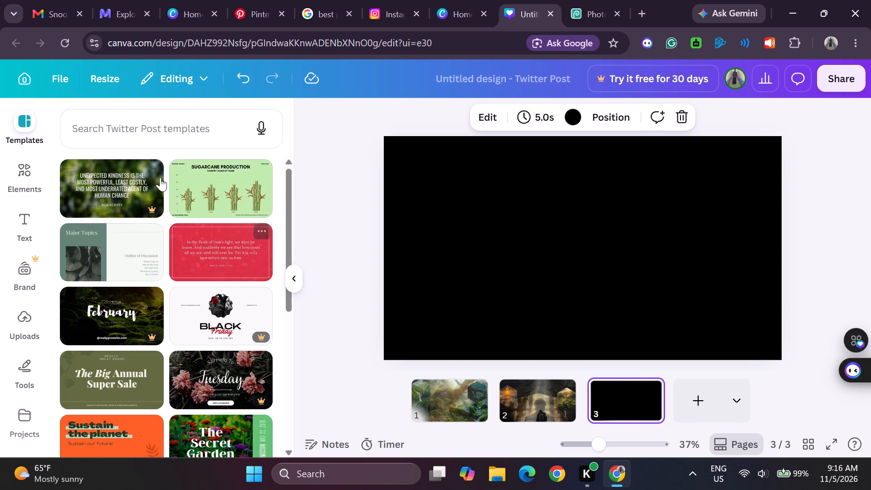
{"action": "left_click", "coordinate": [139, 131]}
{"action": "type", "text": "adva"}
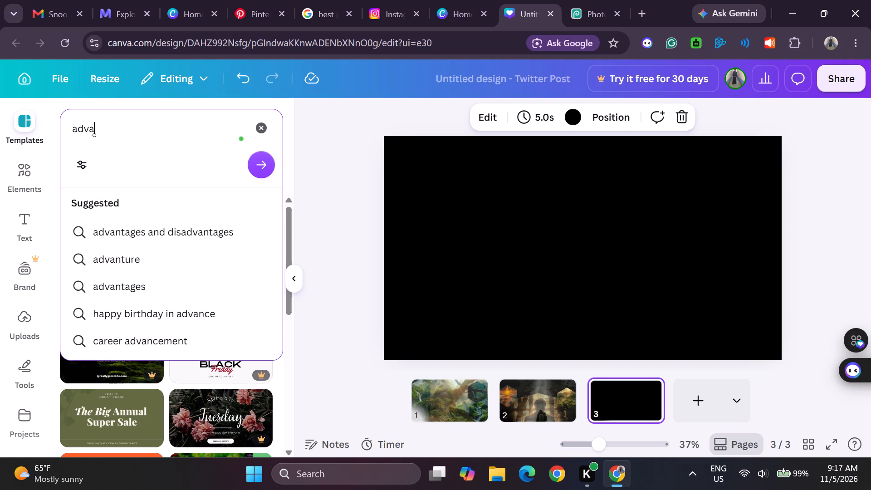
{"action": "key", "text": "BackSpace"}
{"action": "type", "text": "en"}
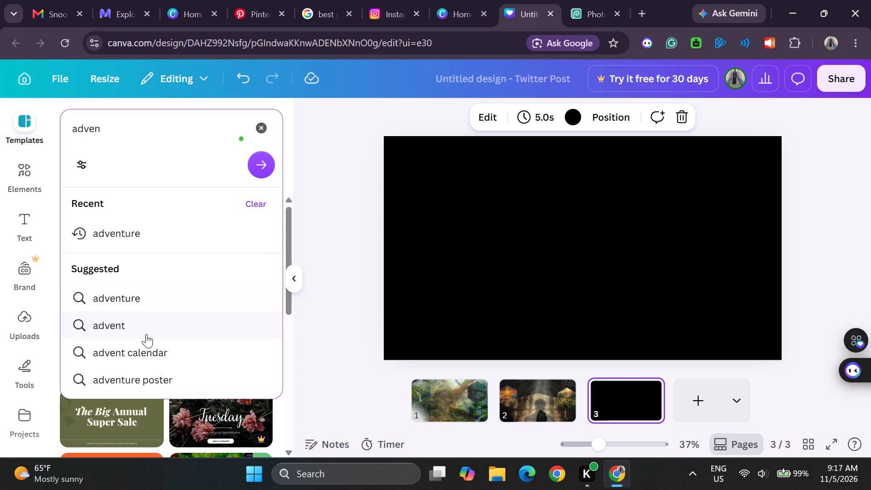
{"action": "left_click", "coordinate": [136, 233]}
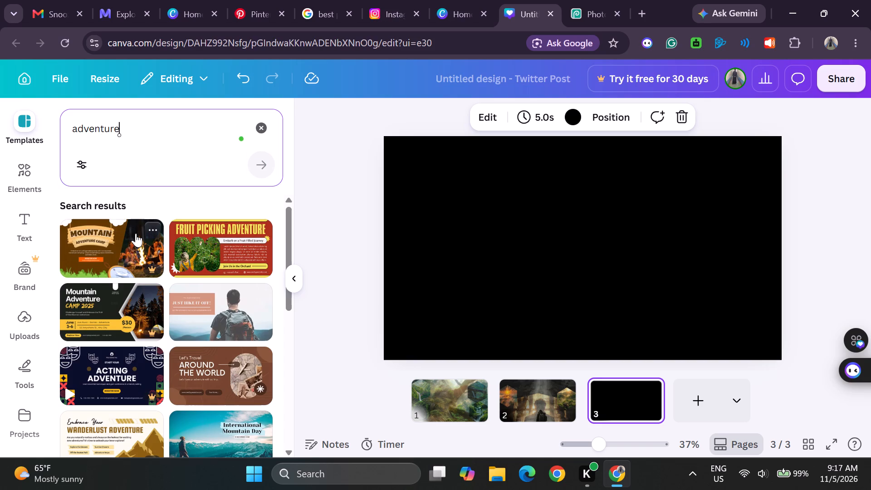
Browse the adventure template results for a layout that could suit the blank third page.
{"action": "scroll", "coordinate": [222, 470], "scroll_direction": "down", "scroll_amount": 1}
{"action": "scroll", "coordinate": [194, 374], "scroll_direction": "down", "scroll_amount": 1}
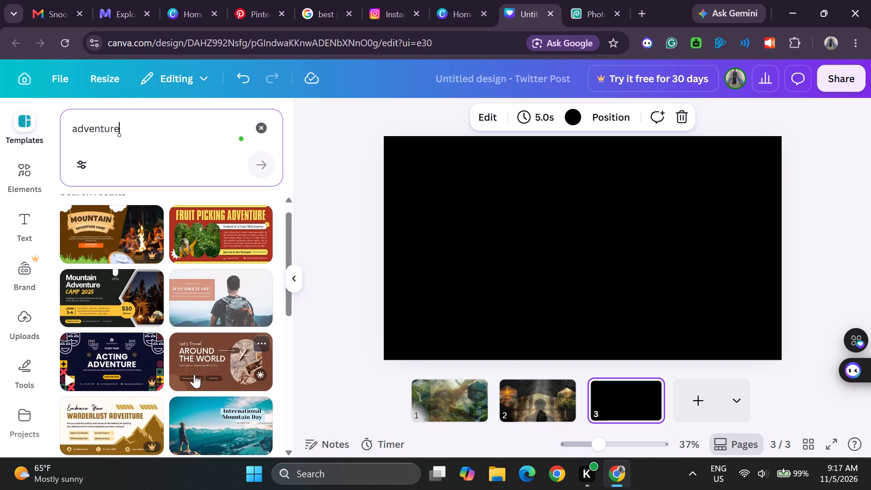
{"action": "scroll", "coordinate": [194, 374], "scroll_direction": "down", "scroll_amount": 2}
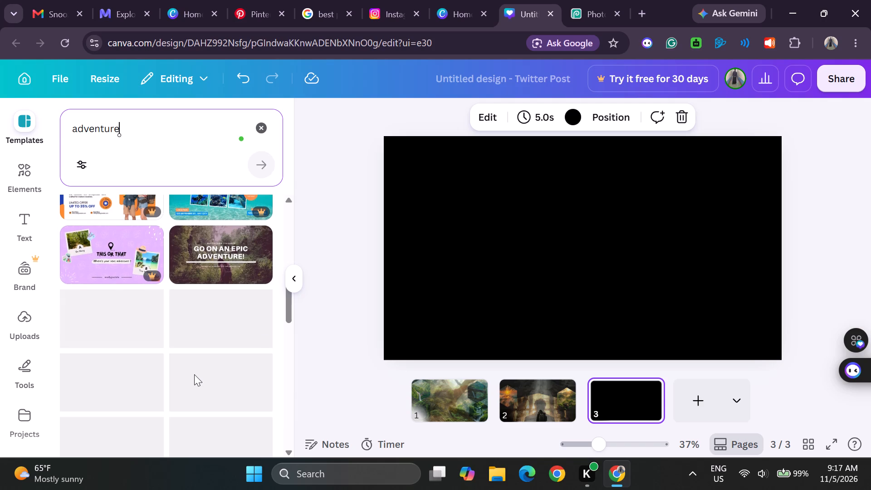
{"action": "scroll", "coordinate": [194, 374], "scroll_direction": "down", "scroll_amount": 2}
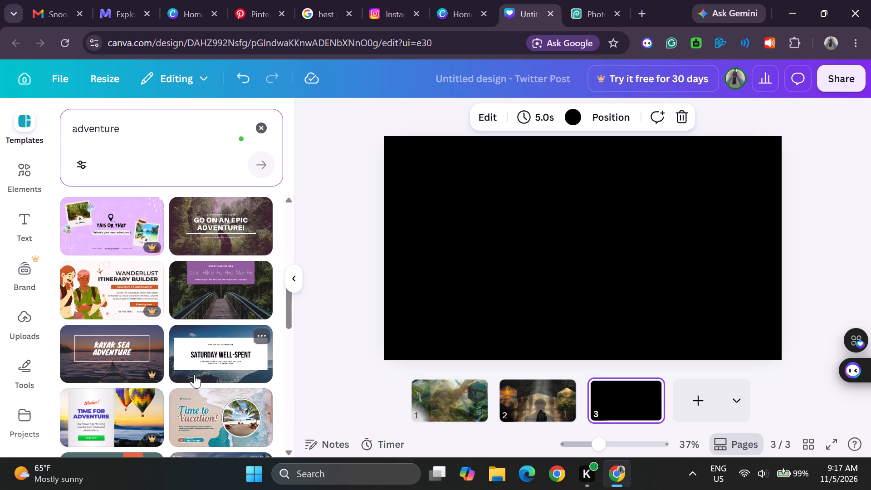
{"action": "scroll", "coordinate": [194, 374], "scroll_direction": "down", "scroll_amount": 1}
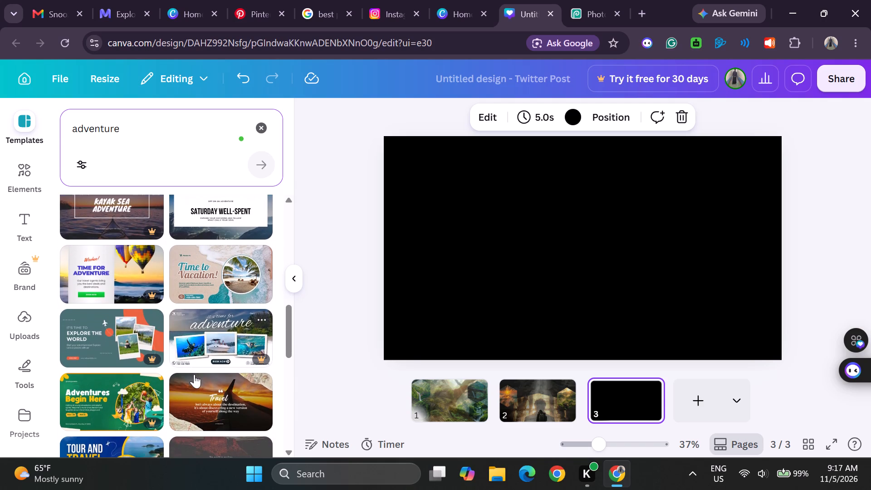
{"action": "scroll", "coordinate": [194, 374], "scroll_direction": "down", "scroll_amount": 2}
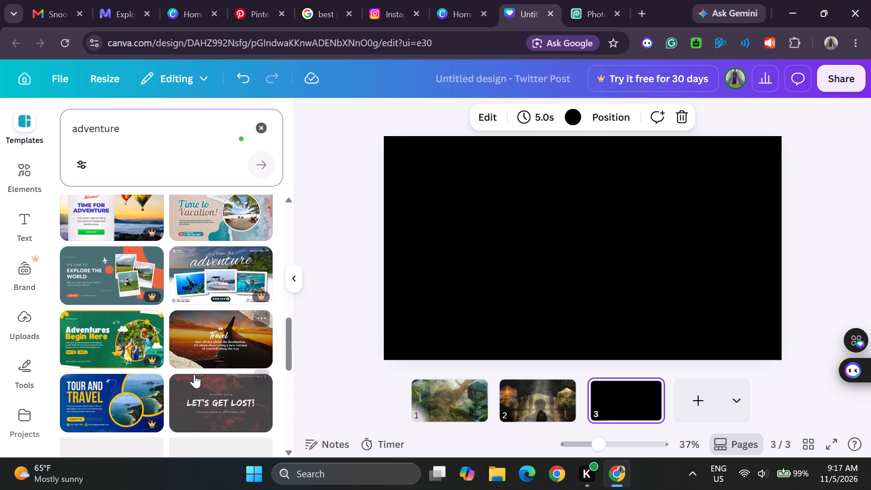
{"action": "scroll", "coordinate": [194, 374], "scroll_direction": "down", "scroll_amount": 2}
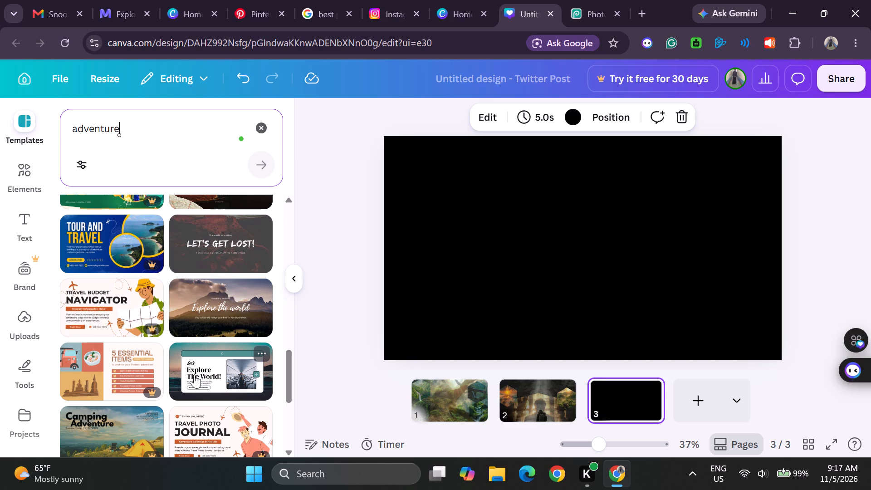
{"action": "scroll", "coordinate": [194, 374], "scroll_direction": "down", "scroll_amount": 2}
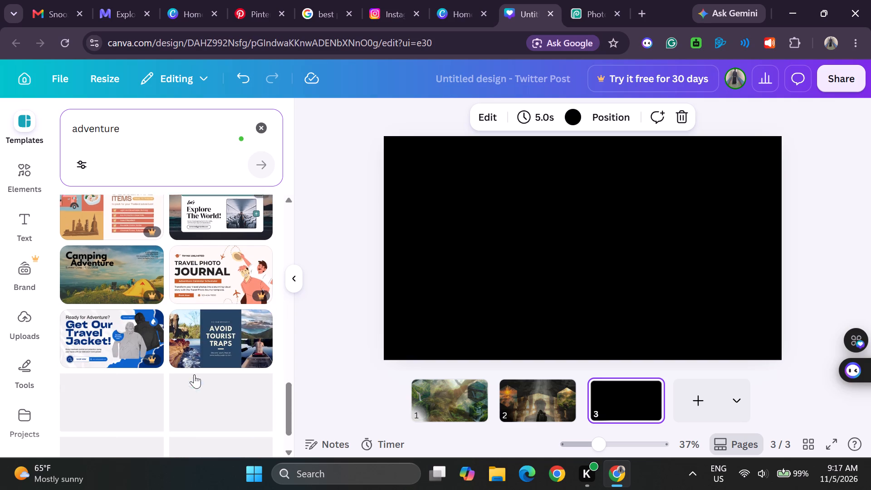
{"action": "scroll", "coordinate": [194, 374], "scroll_direction": "down", "scroll_amount": 2}
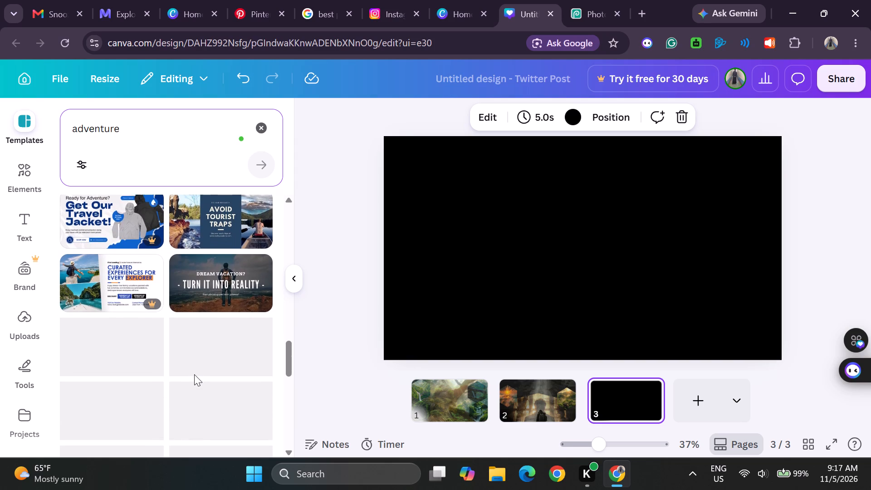
{"action": "scroll", "coordinate": [194, 374], "scroll_direction": "down", "scroll_amount": 3}
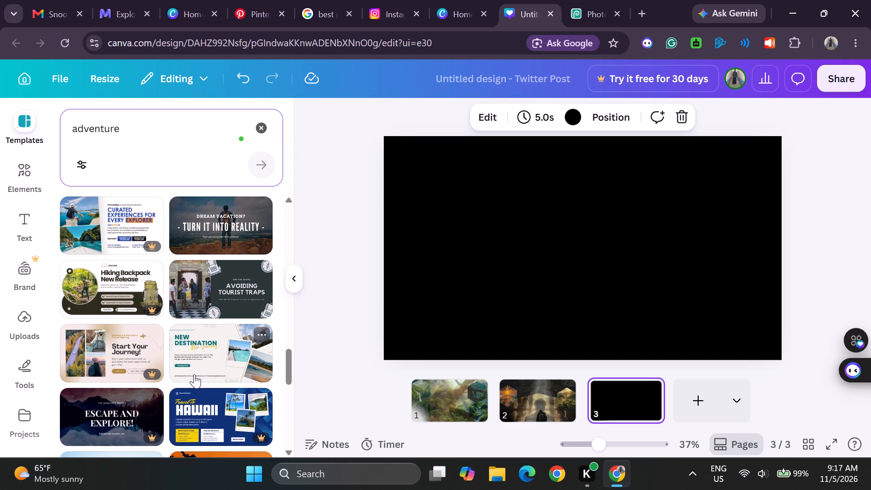
{"action": "scroll", "coordinate": [194, 374], "scroll_direction": "down", "scroll_amount": 2}
{"action": "scroll", "coordinate": [194, 374], "scroll_direction": "up", "scroll_amount": 1}
{"action": "scroll", "coordinate": [194, 374], "scroll_direction": "down", "scroll_amount": 1}
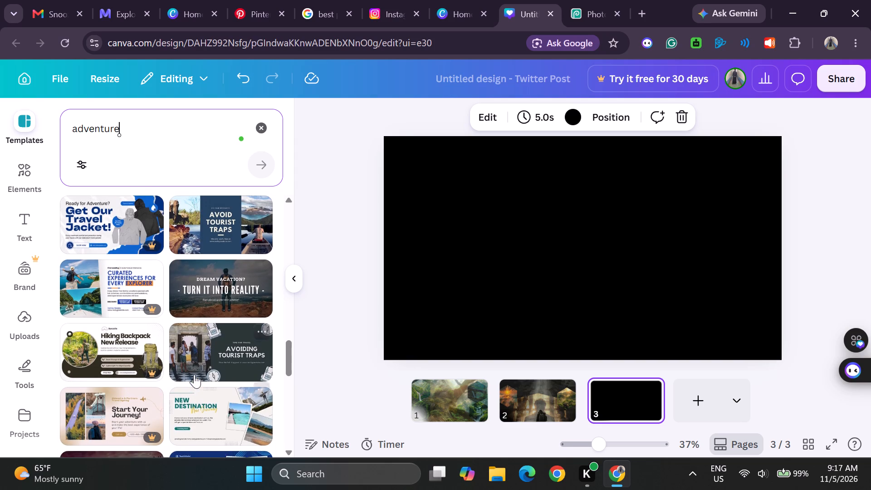
{"action": "scroll", "coordinate": [194, 374], "scroll_direction": "down", "scroll_amount": 1}
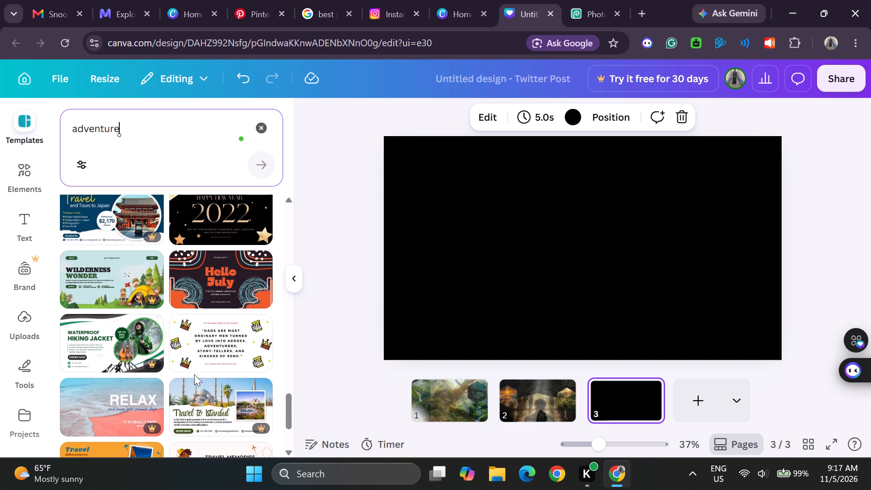
{"action": "scroll", "coordinate": [194, 374], "scroll_direction": "down", "scroll_amount": 2}
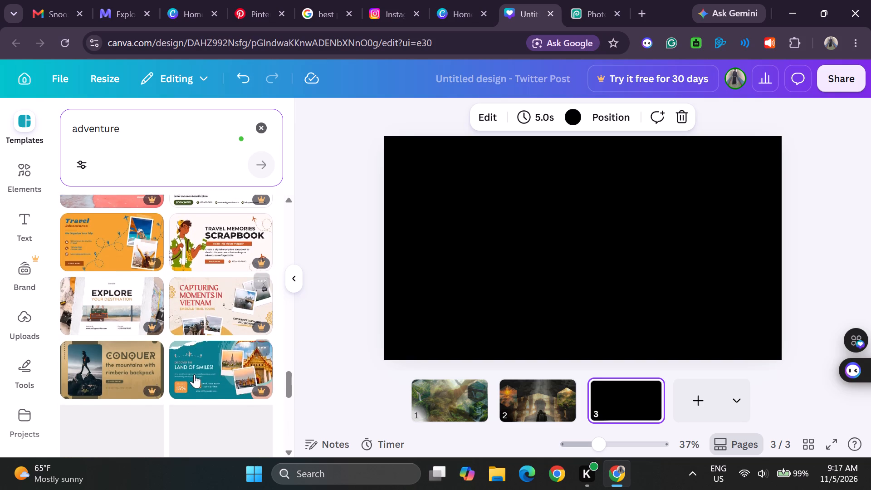
{"action": "scroll", "coordinate": [194, 374], "scroll_direction": "down", "scroll_amount": 2}
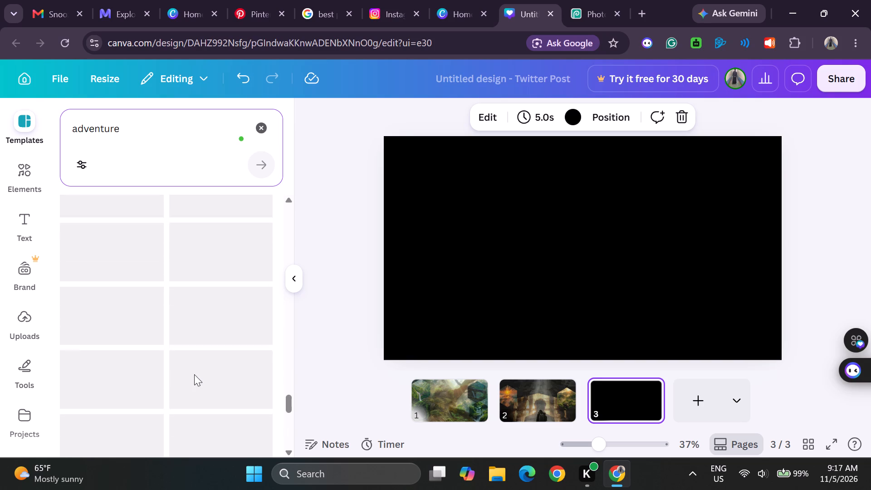
{"action": "scroll", "coordinate": [194, 374], "scroll_direction": "down", "scroll_amount": 1}
{"action": "scroll", "coordinate": [194, 374], "scroll_direction": "up", "scroll_amount": 7}
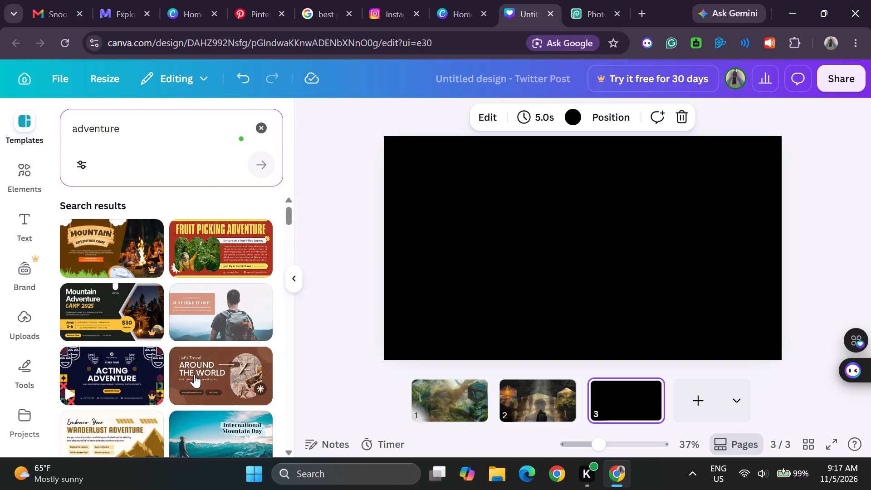
{"action": "scroll", "coordinate": [194, 374], "scroll_direction": "up", "scroll_amount": 3}
Return to page 2 with the window silhouette and download the design in PNG format.
{"action": "left_click", "coordinate": [527, 392]}
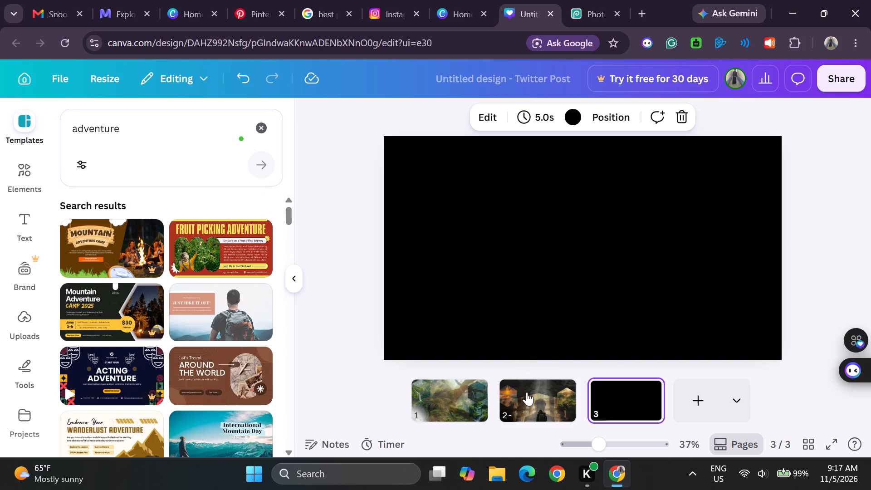
{"action": "scroll", "coordinate": [494, 262], "scroll_direction": "up", "scroll_amount": 1}
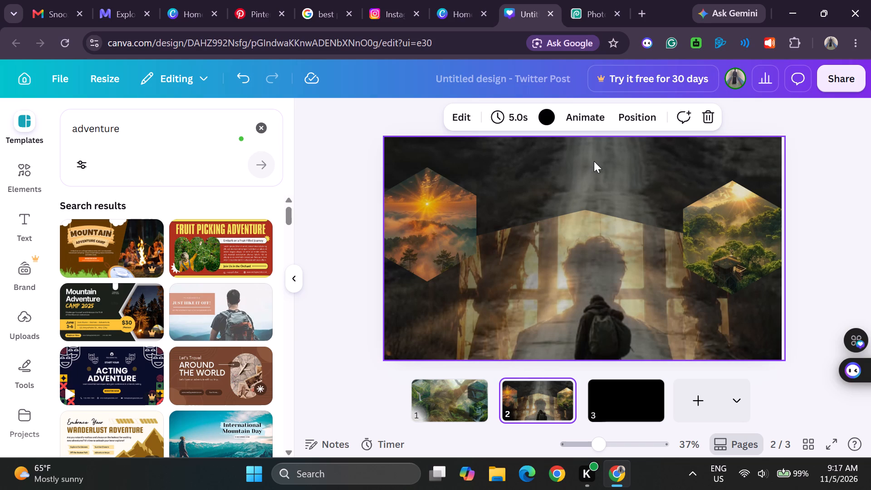
{"action": "left_click", "coordinate": [834, 76]}
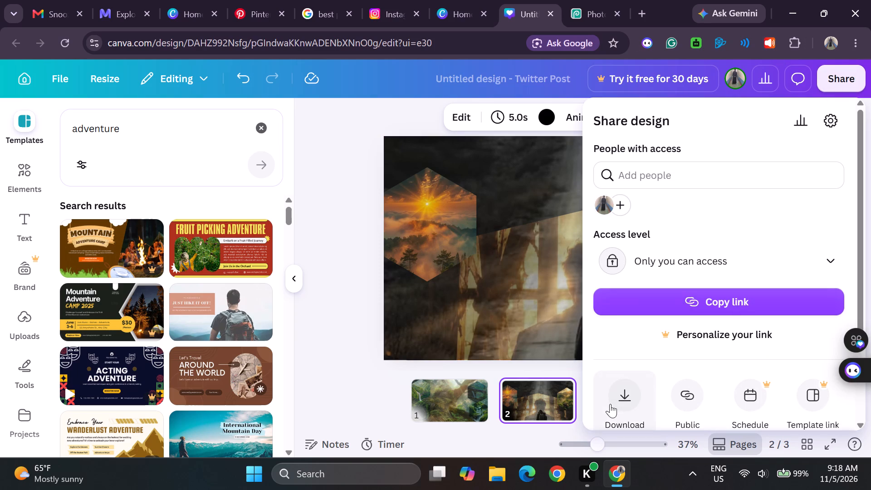
{"action": "left_click", "coordinate": [610, 404]}
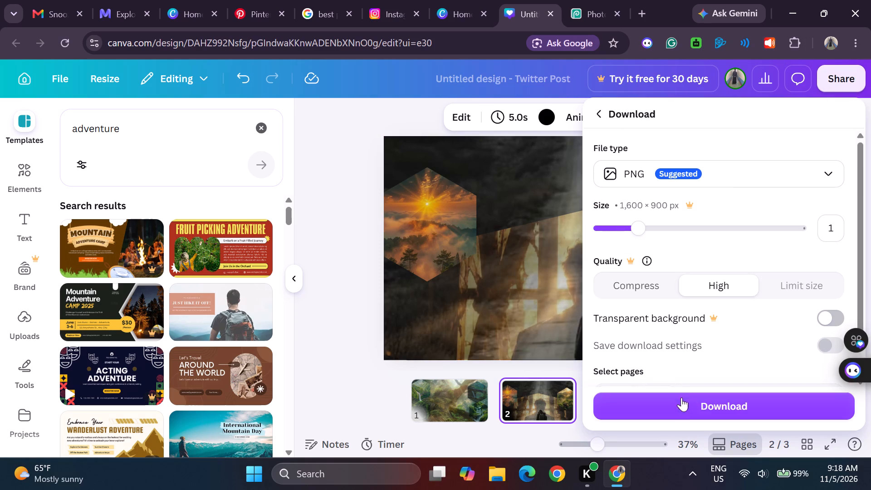
{"action": "left_click", "coordinate": [702, 404]}
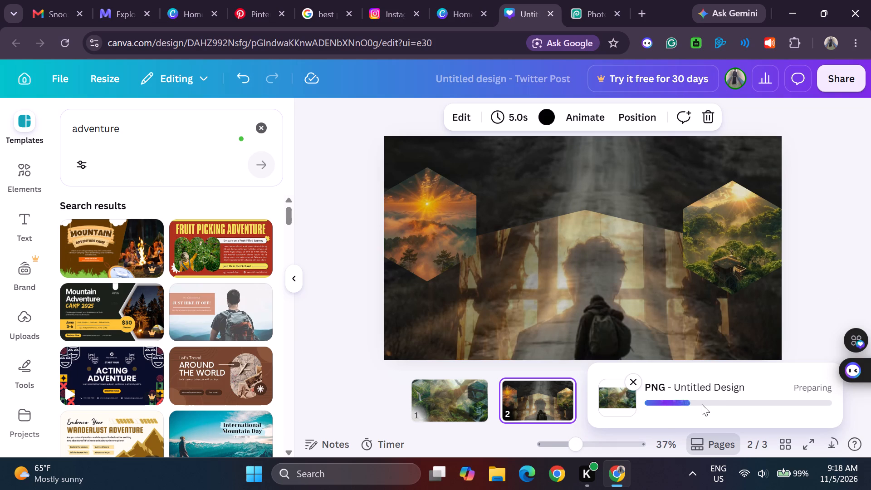
{"action": "left_click", "coordinate": [702, 404]}
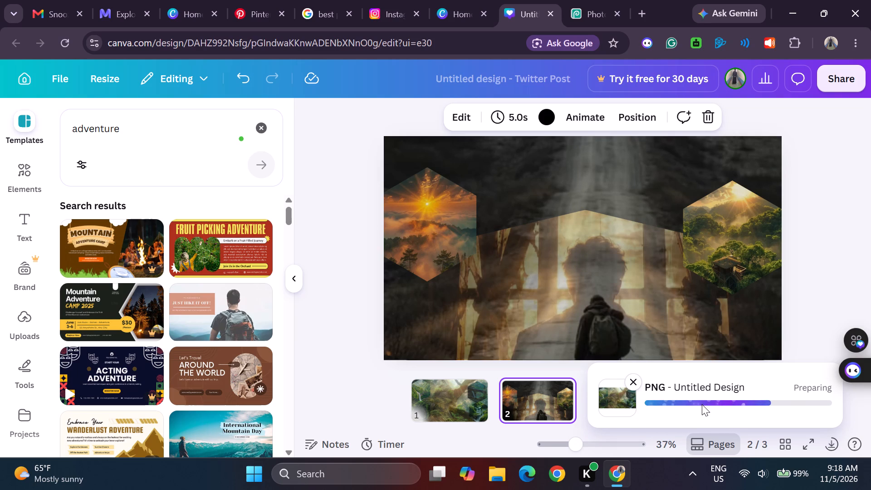
Switch to page 1 with the forest and waterfall hexagons and download the design as PNG again.
{"action": "left_click", "coordinate": [459, 403]}
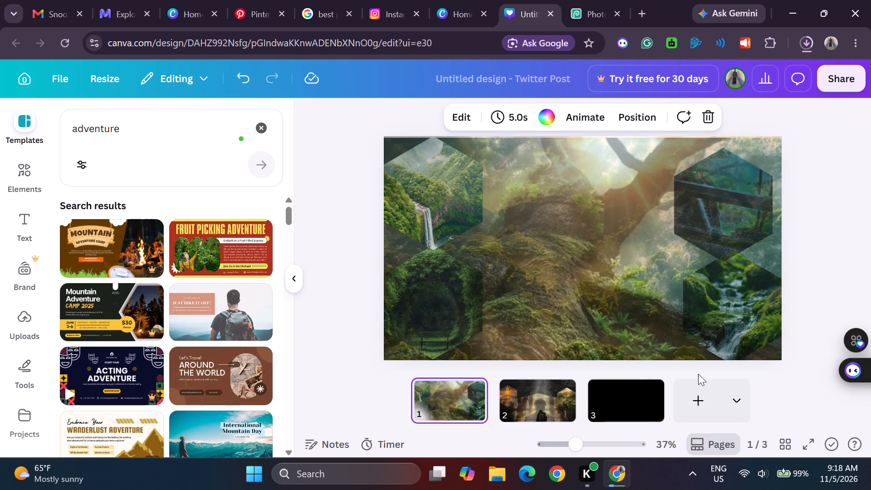
{"action": "left_click", "coordinate": [852, 79]}
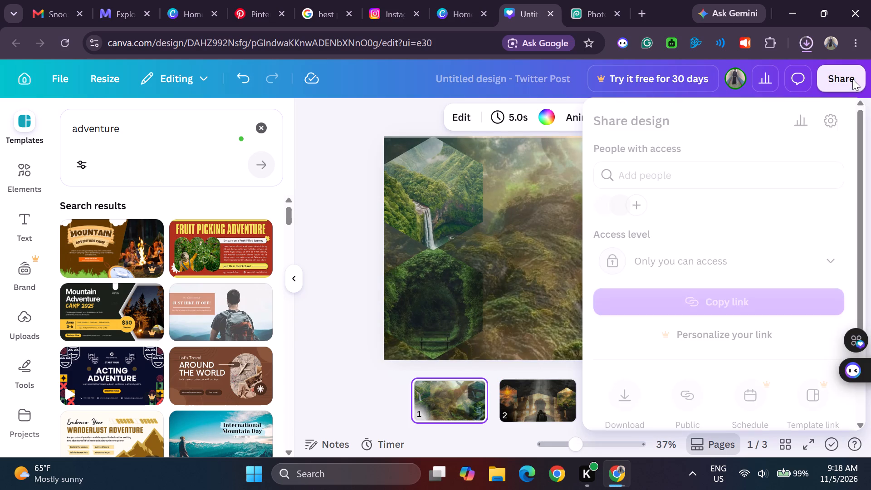
{"action": "left_click", "coordinate": [621, 392]}
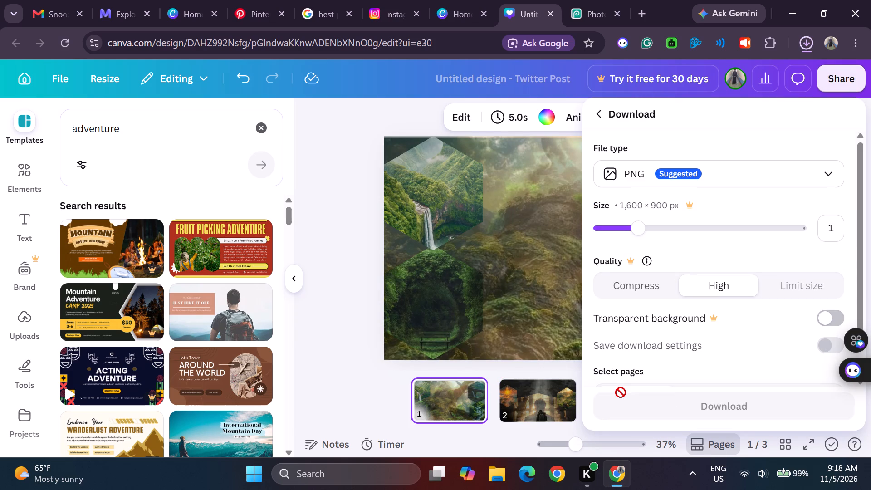
{"action": "left_click", "coordinate": [675, 407]}
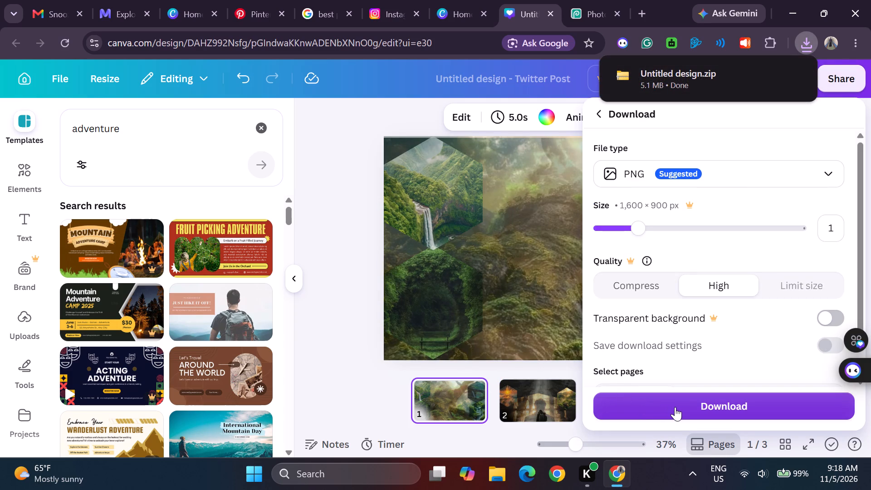
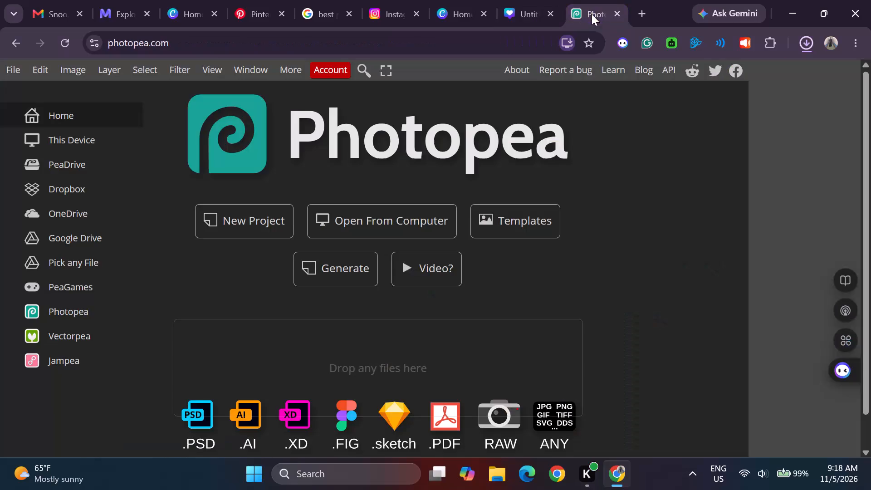
Switch to Photopea and open the downloaded Untitled design archive from the Downloads folder.
{"action": "left_click", "coordinate": [357, 217]}
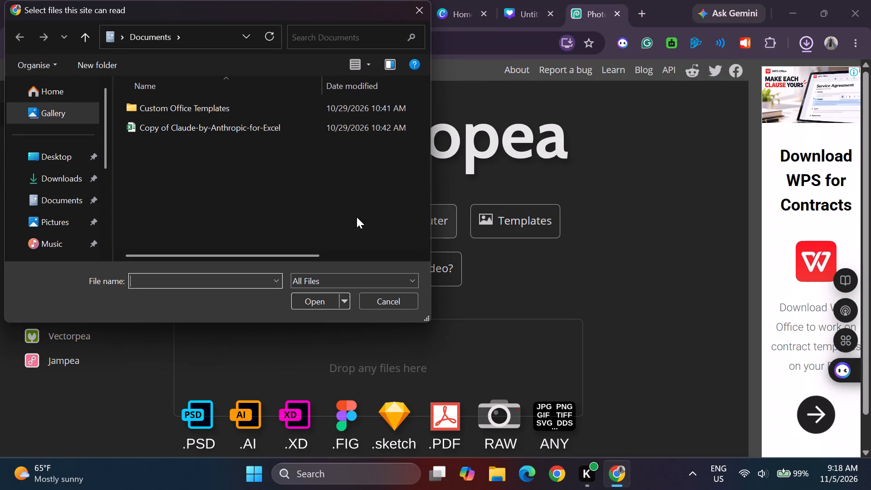
{"action": "left_click", "coordinate": [75, 169]}
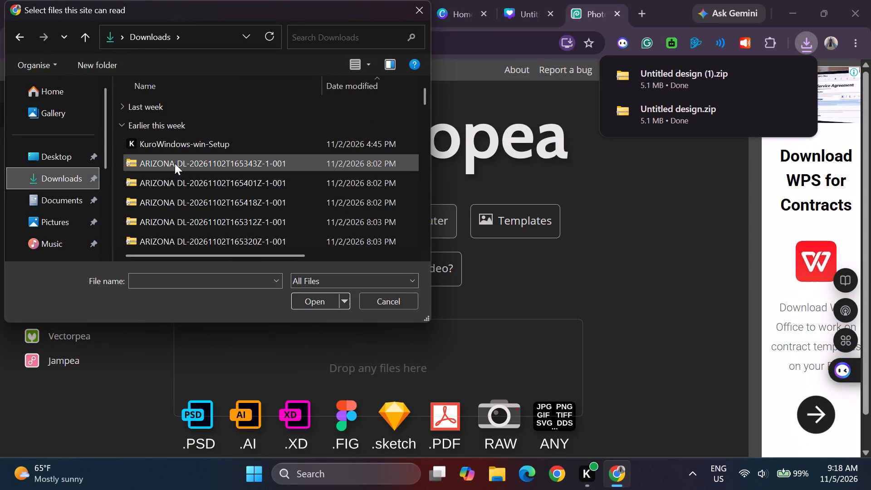
{"action": "scroll", "coordinate": [175, 163], "scroll_direction": "left", "scroll_amount": 1}
{"action": "scroll", "coordinate": [175, 163], "scroll_direction": "up", "scroll_amount": 1}
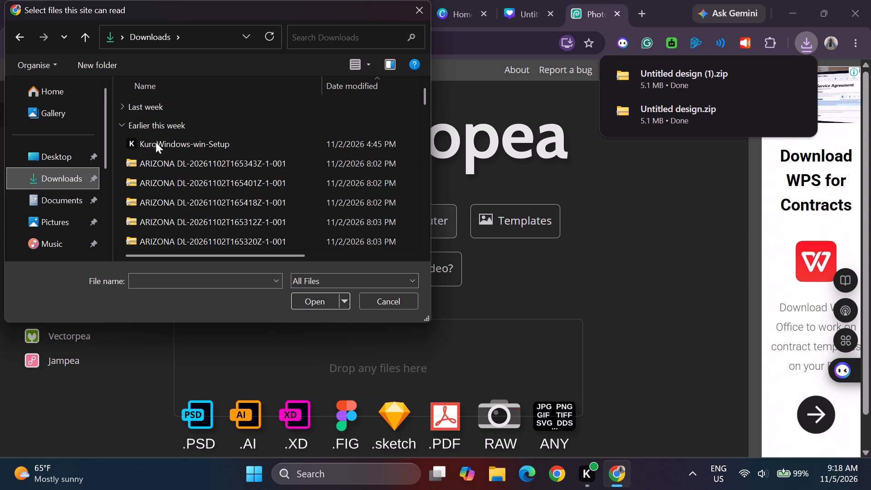
{"action": "scroll", "coordinate": [135, 139], "scroll_direction": "down", "scroll_amount": 2}
{"action": "scroll", "coordinate": [135, 139], "scroll_direction": "up", "scroll_amount": 2}
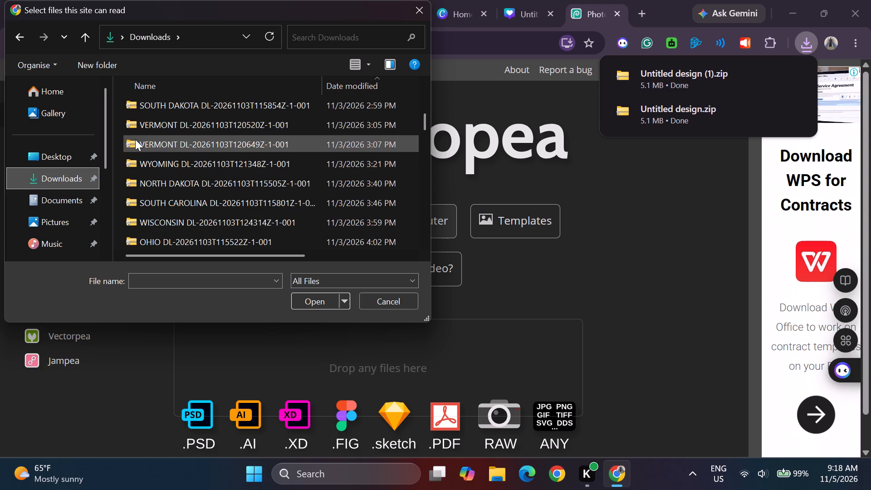
{"action": "left_click", "coordinate": [120, 127]}
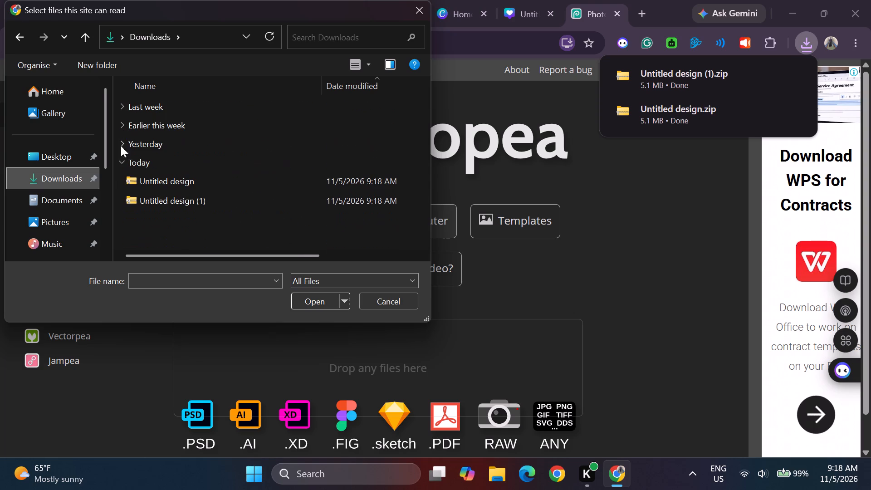
{"action": "double_click", "coordinate": [150, 179]}
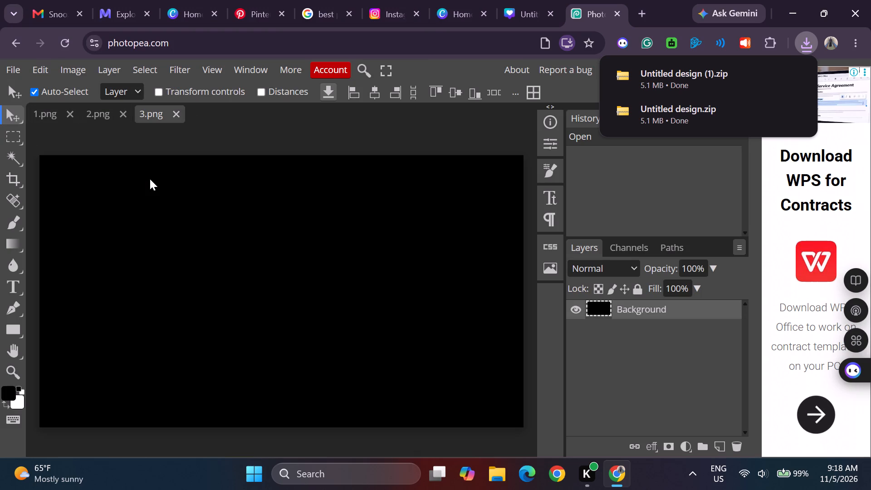
Look through the opened images 3.png, 2.png and 1.png, ending on the forest and waterfall hexagons in 1.png.
{"action": "left_click", "coordinate": [210, 236]}
{"action": "left_click", "coordinate": [239, 265]}
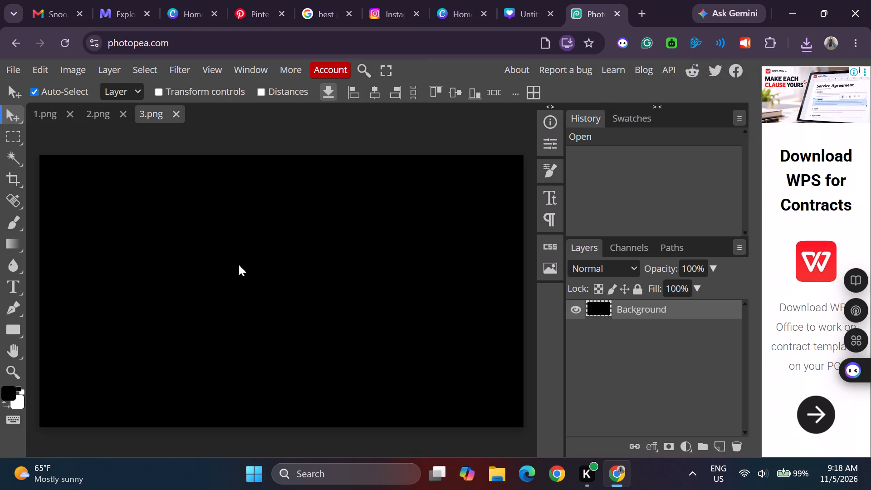
{"action": "scroll", "coordinate": [292, 316], "scroll_direction": "down", "scroll_amount": 1}
{"action": "scroll", "coordinate": [292, 316], "scroll_direction": "up", "scroll_amount": 2}
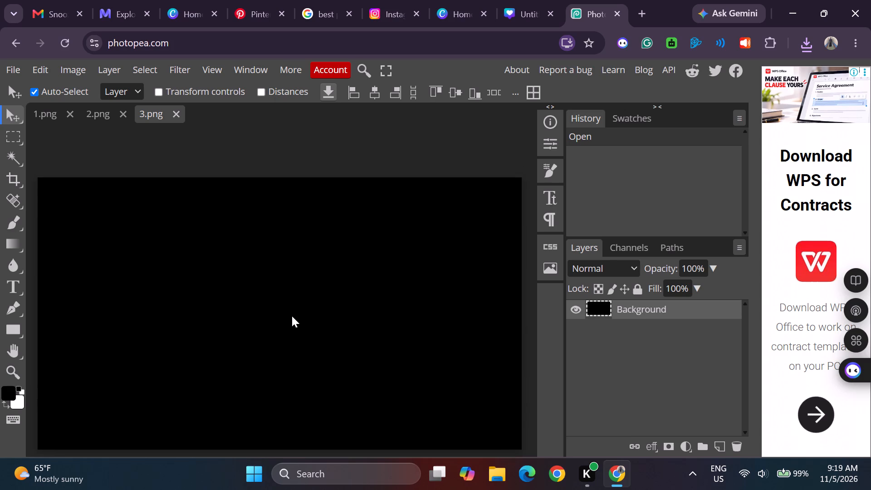
{"action": "scroll", "coordinate": [292, 316], "scroll_direction": "up", "scroll_amount": 1}
{"action": "scroll", "coordinate": [292, 316], "scroll_direction": "down", "scroll_amount": 4}
{"action": "scroll", "coordinate": [292, 316], "scroll_direction": "up", "scroll_amount": 1}
{"action": "scroll", "coordinate": [290, 312], "scroll_direction": "down", "scroll_amount": 1}
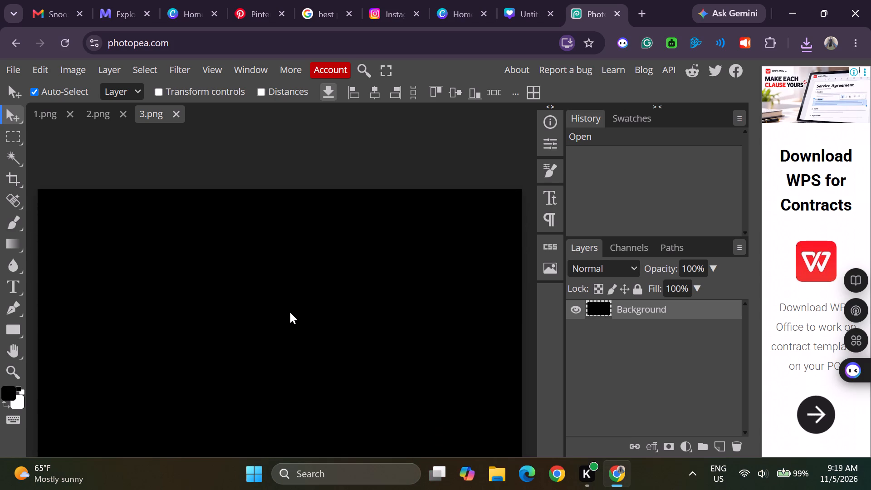
{"action": "scroll", "coordinate": [290, 312], "scroll_direction": "down", "scroll_amount": 1}
{"action": "left_click", "coordinate": [103, 113]}
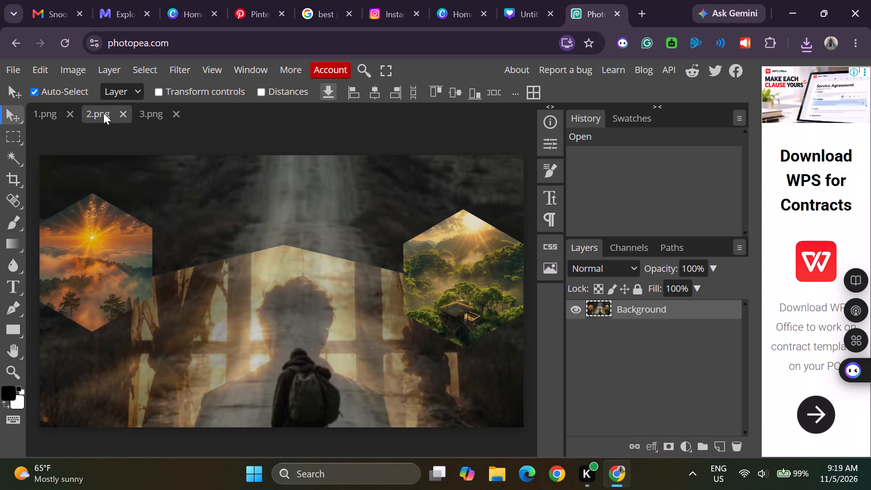
{"action": "left_click", "coordinate": [154, 118]}
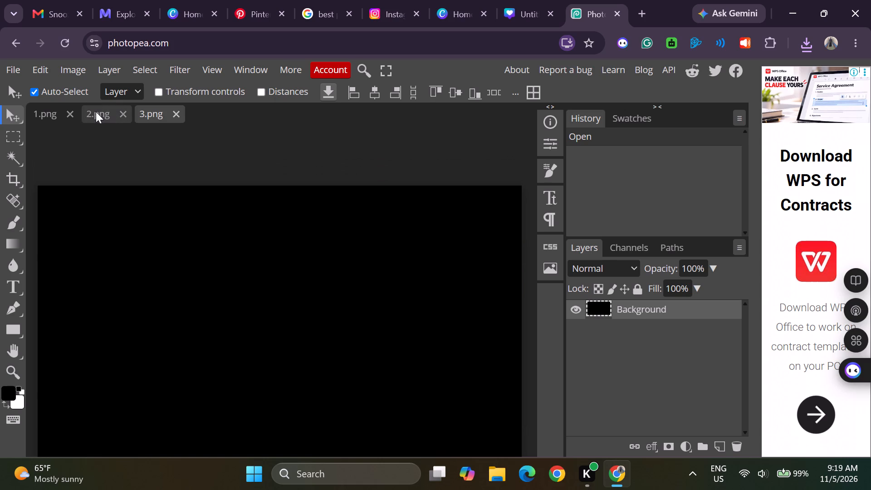
{"action": "left_click", "coordinate": [96, 112]}
{"action": "left_click", "coordinate": [49, 109]}
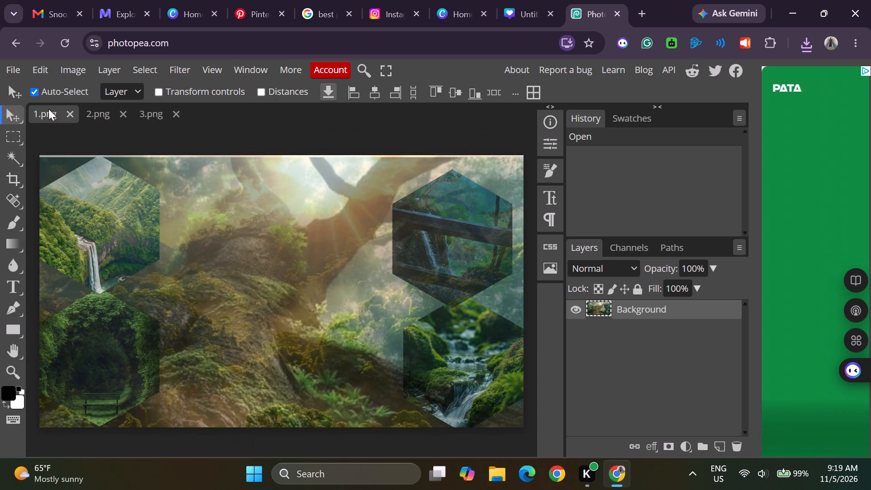
{"action": "left_click", "coordinate": [99, 109]}
{"action": "left_click", "coordinate": [46, 110]}
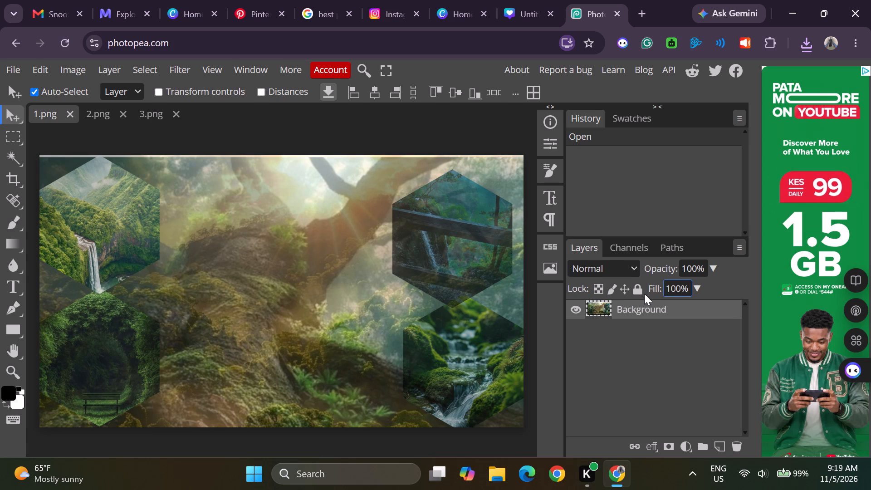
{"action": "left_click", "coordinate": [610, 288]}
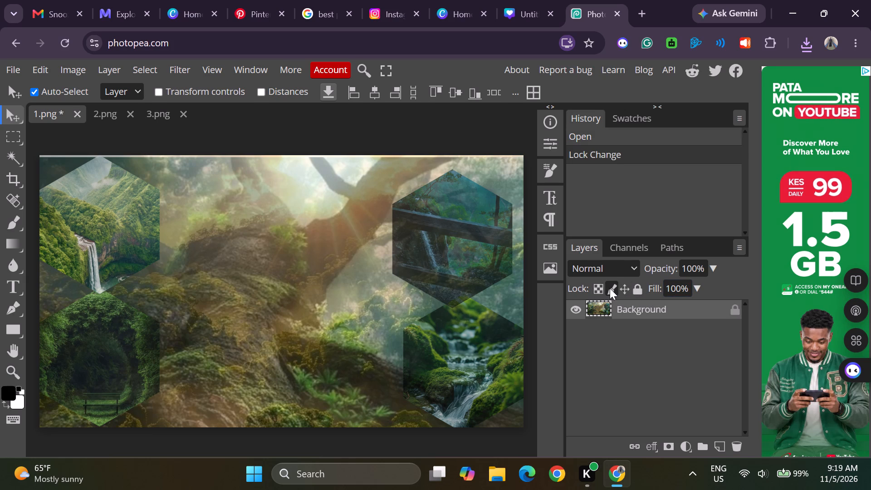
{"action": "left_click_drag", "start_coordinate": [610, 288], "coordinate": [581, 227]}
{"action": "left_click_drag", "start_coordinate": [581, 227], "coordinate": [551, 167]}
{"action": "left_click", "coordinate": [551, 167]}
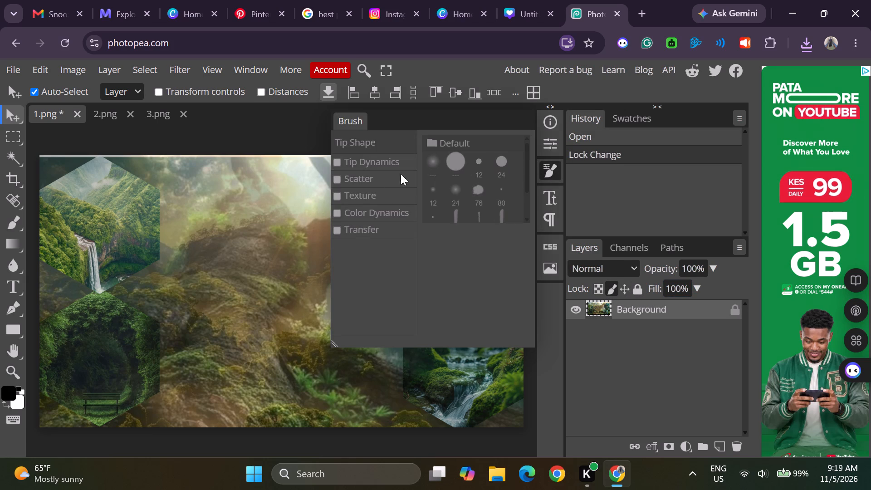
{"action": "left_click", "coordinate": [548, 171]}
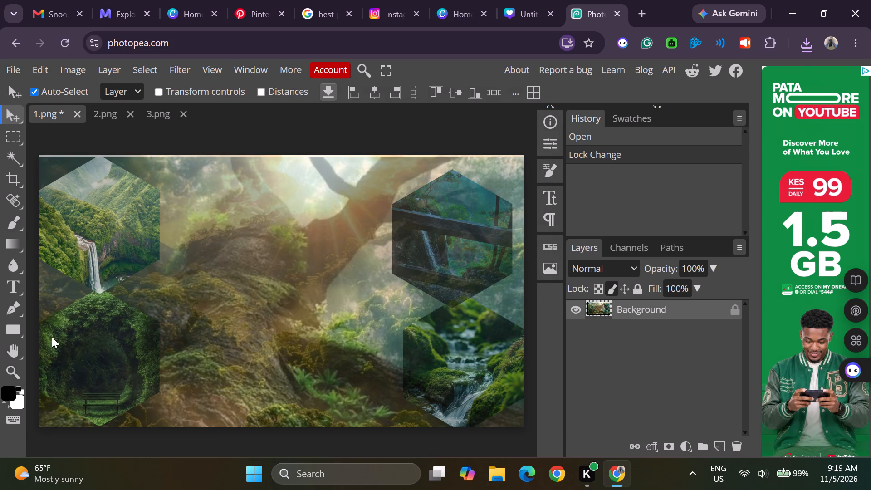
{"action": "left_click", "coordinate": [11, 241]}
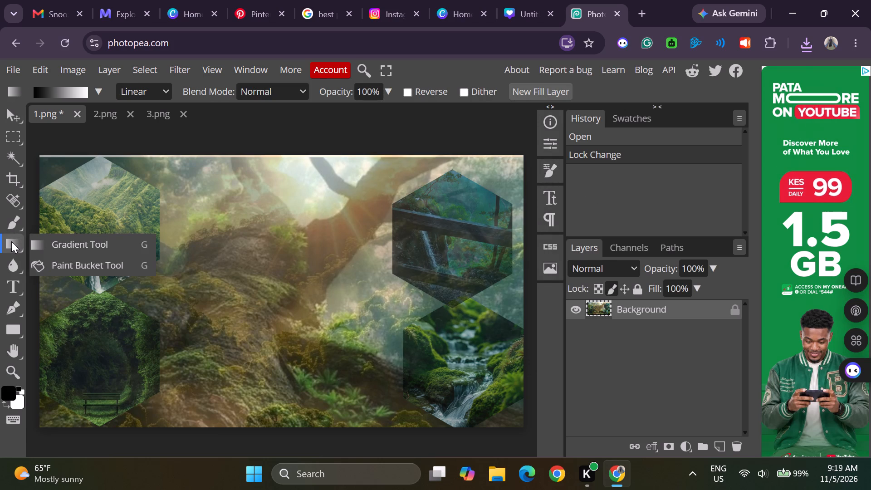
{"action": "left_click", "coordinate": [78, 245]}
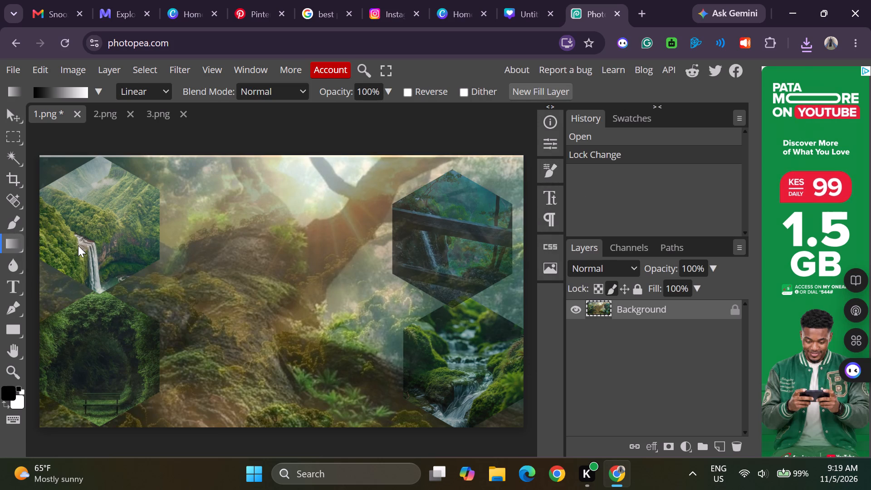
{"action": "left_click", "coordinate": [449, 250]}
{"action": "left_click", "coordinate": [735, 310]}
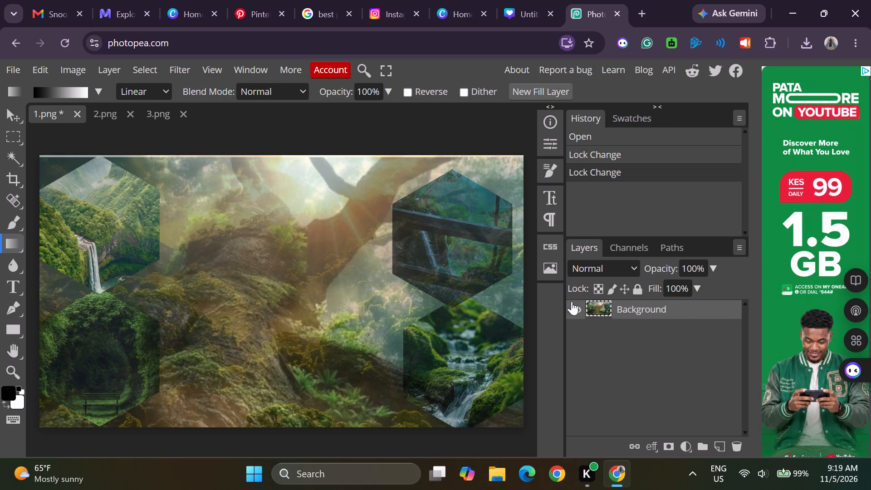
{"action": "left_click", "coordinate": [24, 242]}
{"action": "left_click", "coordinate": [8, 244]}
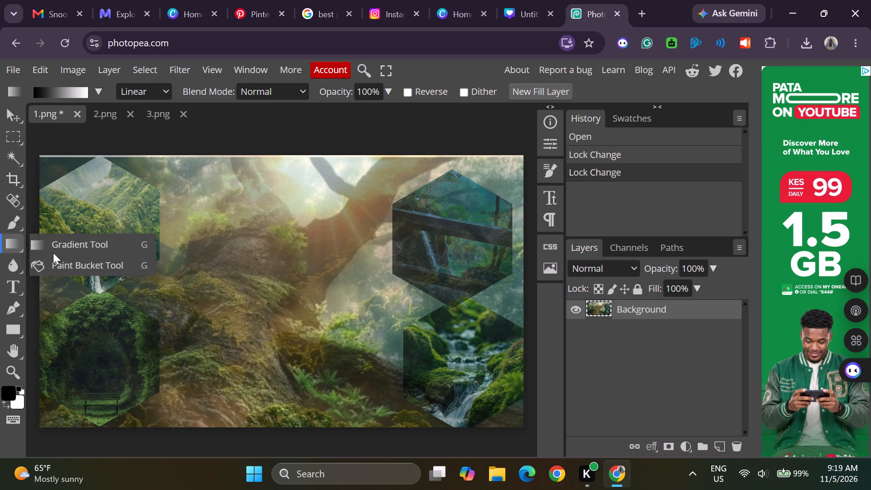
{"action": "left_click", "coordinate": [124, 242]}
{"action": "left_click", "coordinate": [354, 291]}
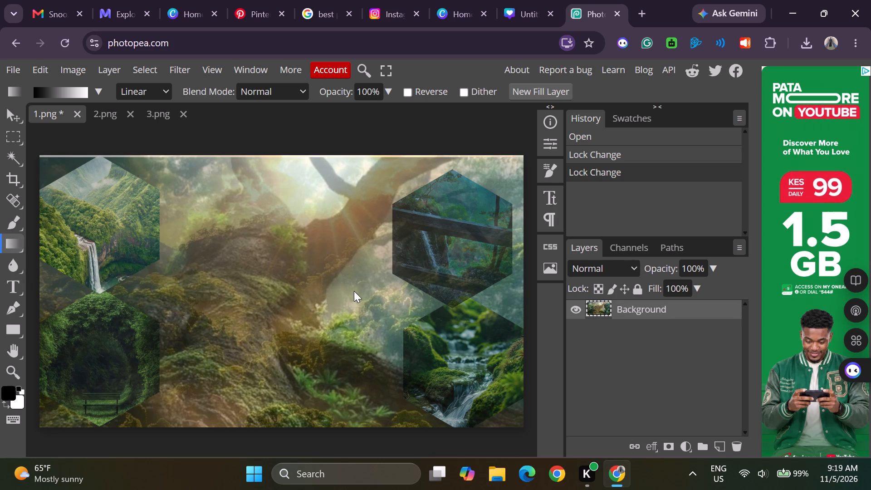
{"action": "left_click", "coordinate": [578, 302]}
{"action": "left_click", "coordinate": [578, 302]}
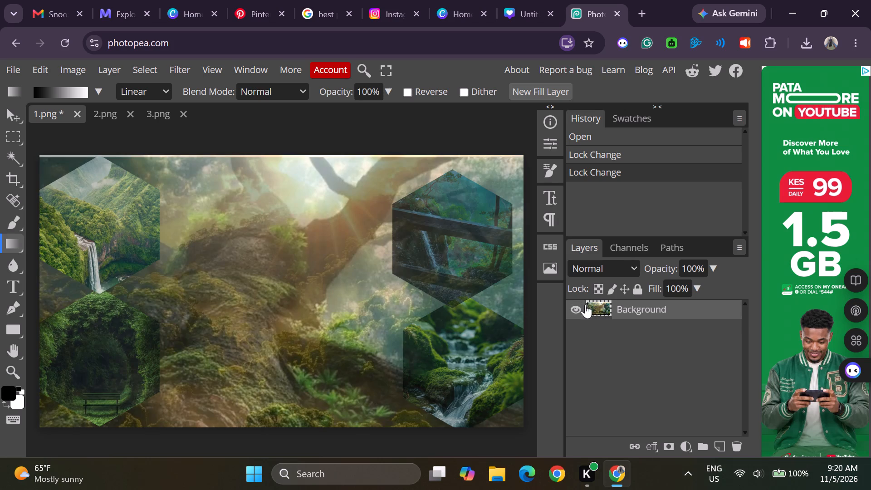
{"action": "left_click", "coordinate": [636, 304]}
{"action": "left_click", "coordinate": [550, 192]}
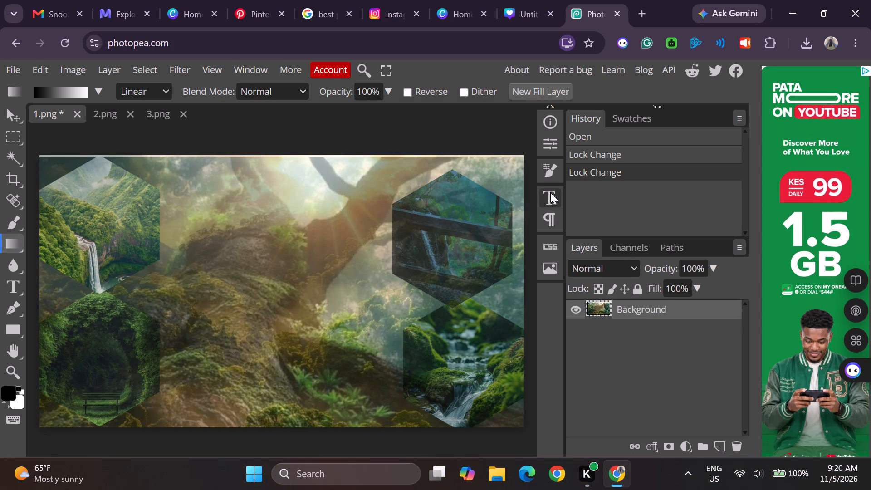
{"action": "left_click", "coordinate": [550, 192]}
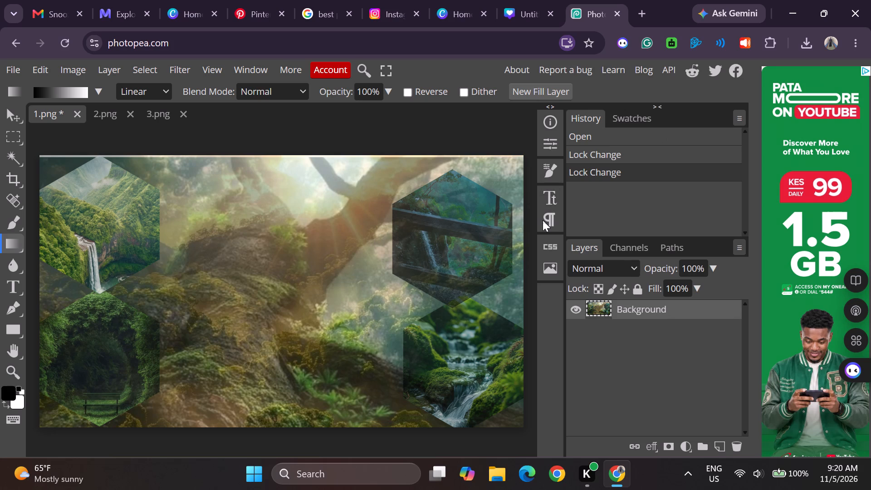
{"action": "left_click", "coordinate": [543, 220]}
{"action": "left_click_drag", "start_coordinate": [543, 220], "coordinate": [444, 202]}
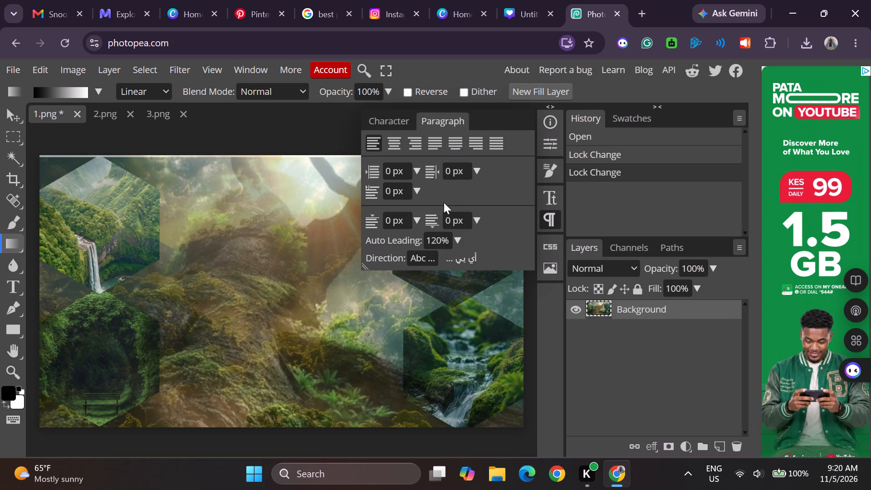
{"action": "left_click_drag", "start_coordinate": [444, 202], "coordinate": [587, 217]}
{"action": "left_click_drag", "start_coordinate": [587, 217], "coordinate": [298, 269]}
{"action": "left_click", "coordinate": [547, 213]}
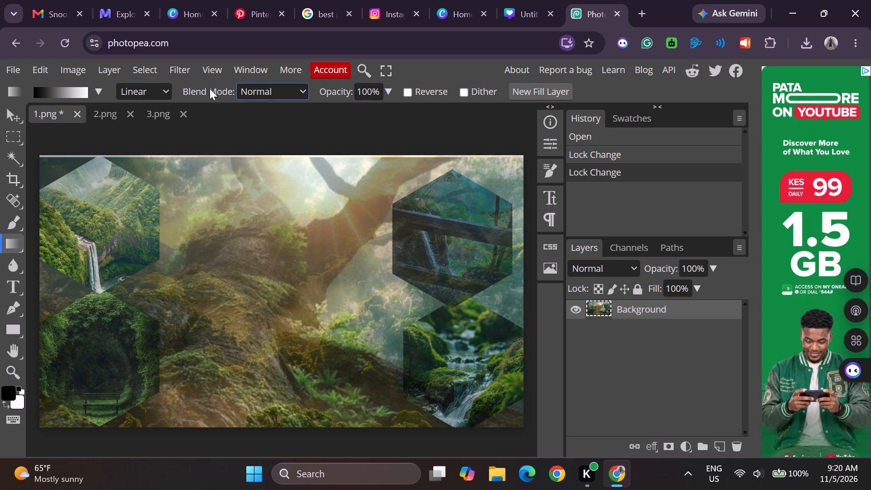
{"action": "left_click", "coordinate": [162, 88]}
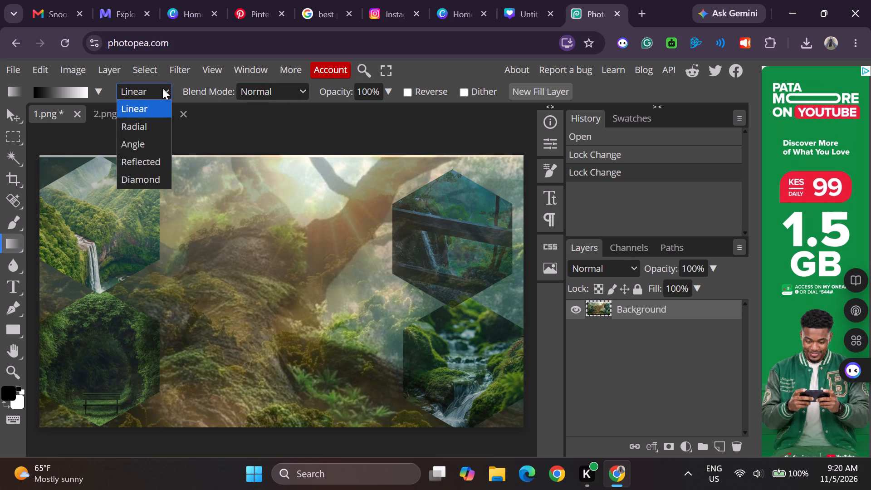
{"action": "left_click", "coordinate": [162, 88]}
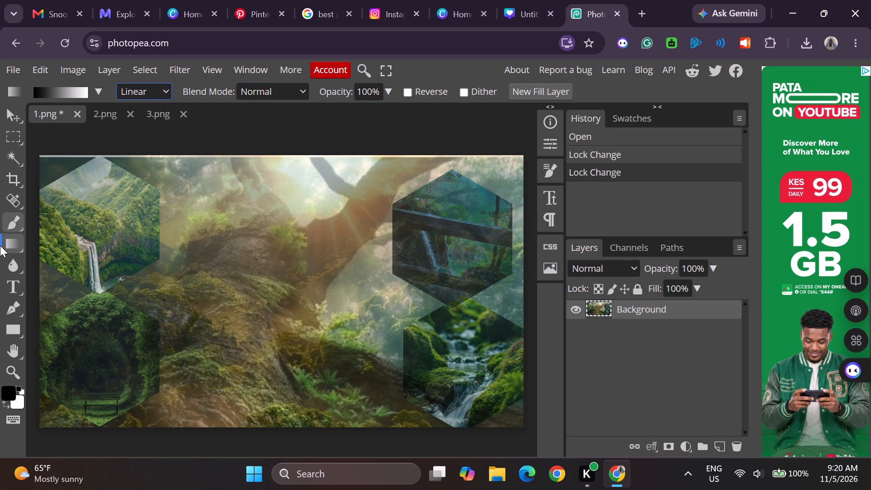
Add an Exposure adjustment layer above the forest image in 1.png and set its exposure to 2.46.
{"action": "left_click", "coordinate": [108, 70]}
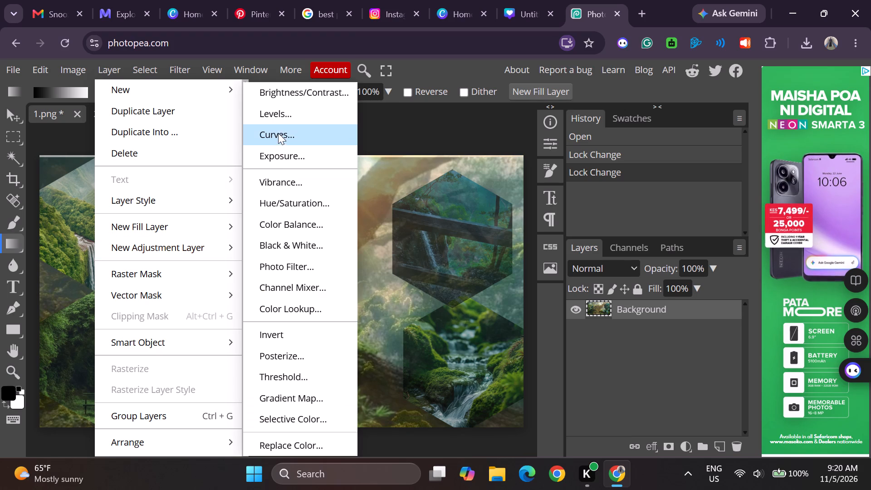
{"action": "left_click", "coordinate": [277, 156]}
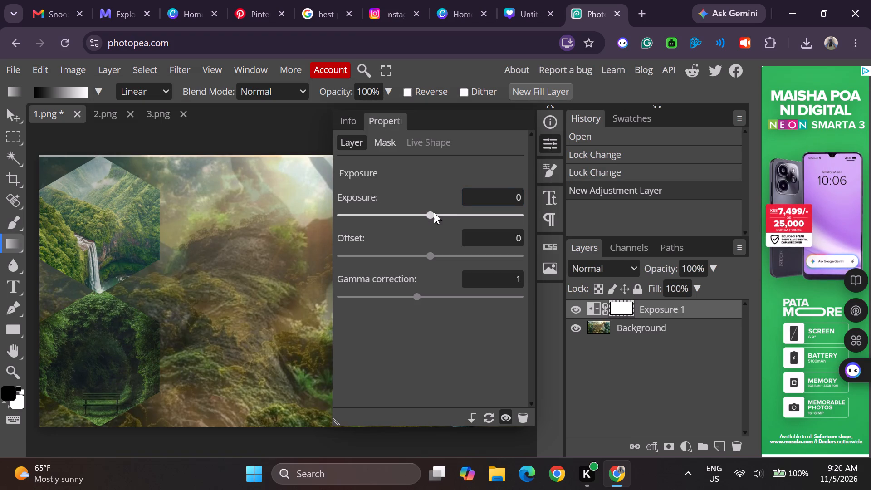
{"action": "left_click_drag", "start_coordinate": [434, 212], "coordinate": [471, 217]}
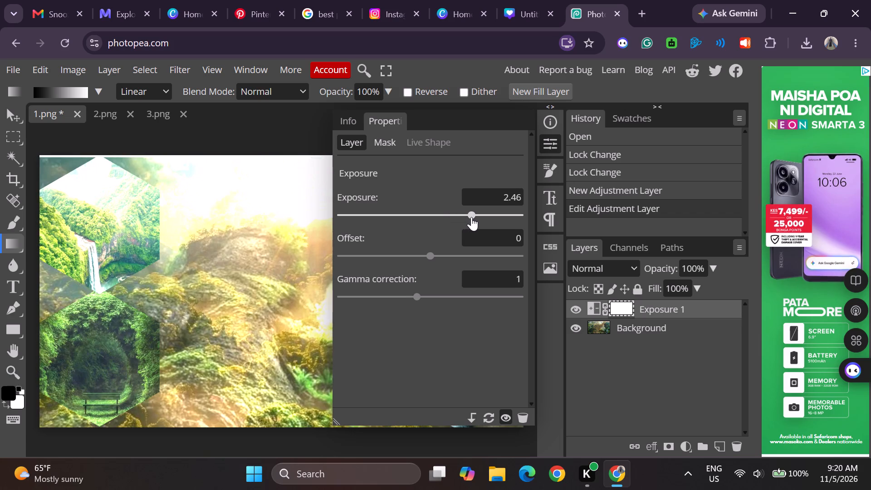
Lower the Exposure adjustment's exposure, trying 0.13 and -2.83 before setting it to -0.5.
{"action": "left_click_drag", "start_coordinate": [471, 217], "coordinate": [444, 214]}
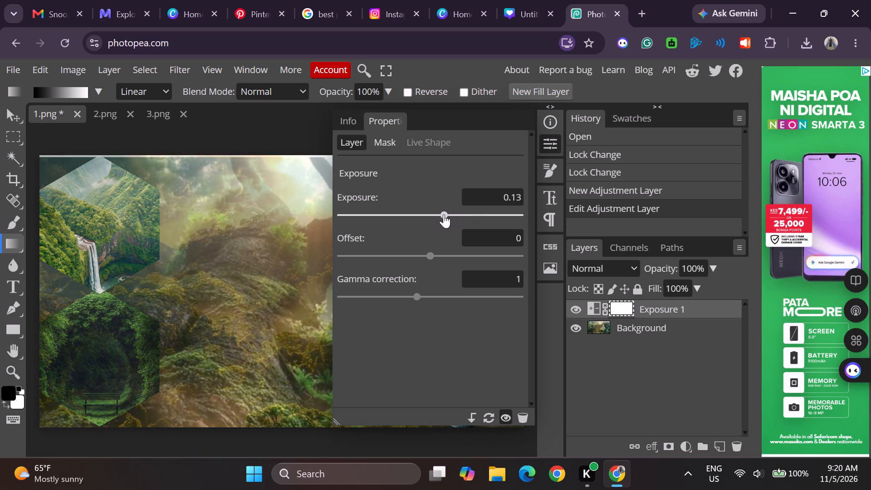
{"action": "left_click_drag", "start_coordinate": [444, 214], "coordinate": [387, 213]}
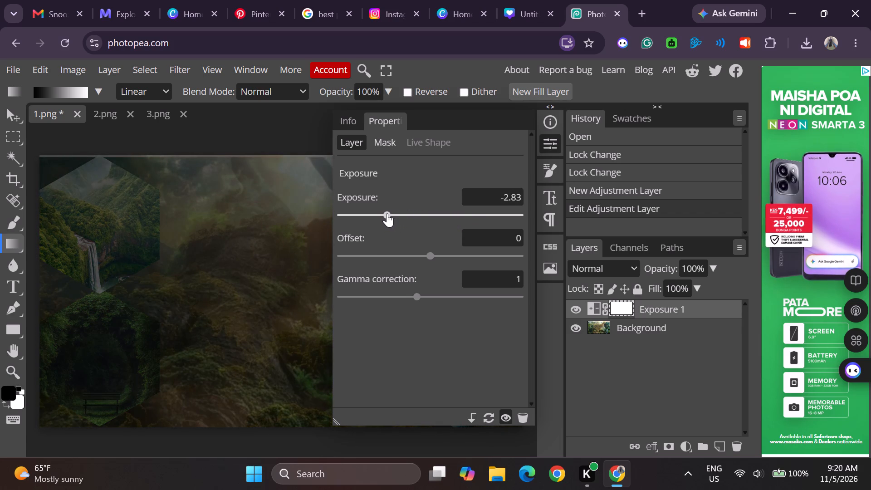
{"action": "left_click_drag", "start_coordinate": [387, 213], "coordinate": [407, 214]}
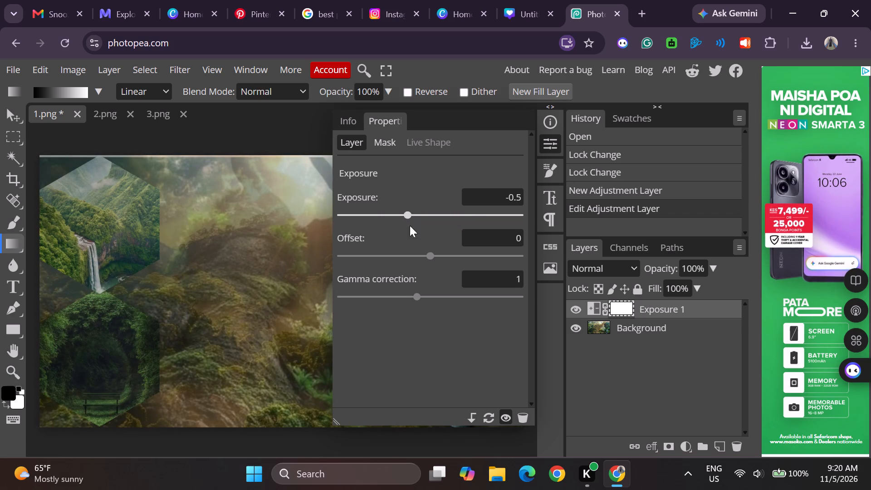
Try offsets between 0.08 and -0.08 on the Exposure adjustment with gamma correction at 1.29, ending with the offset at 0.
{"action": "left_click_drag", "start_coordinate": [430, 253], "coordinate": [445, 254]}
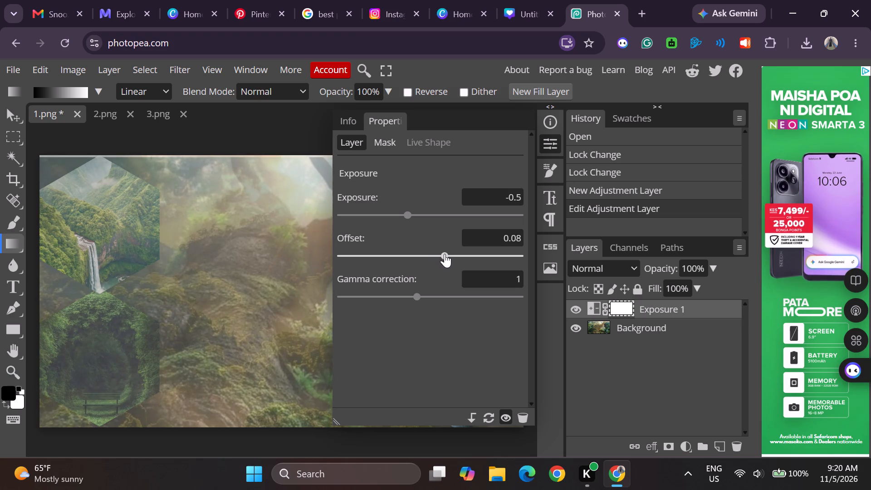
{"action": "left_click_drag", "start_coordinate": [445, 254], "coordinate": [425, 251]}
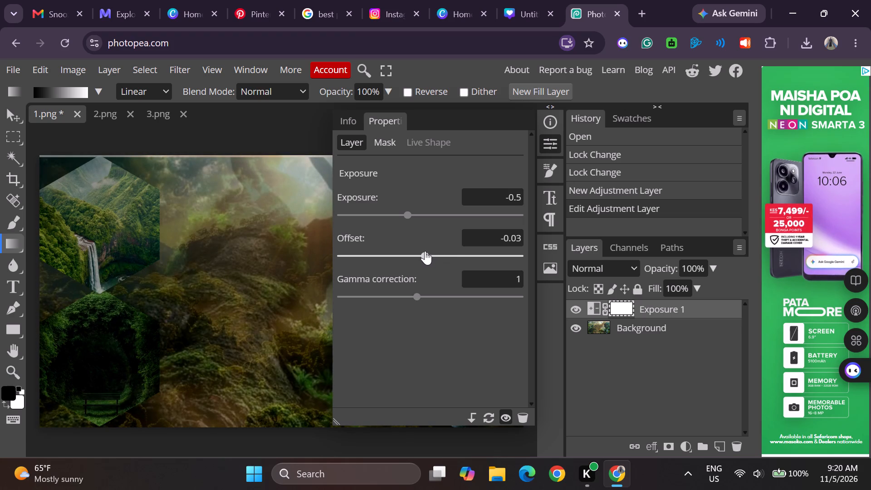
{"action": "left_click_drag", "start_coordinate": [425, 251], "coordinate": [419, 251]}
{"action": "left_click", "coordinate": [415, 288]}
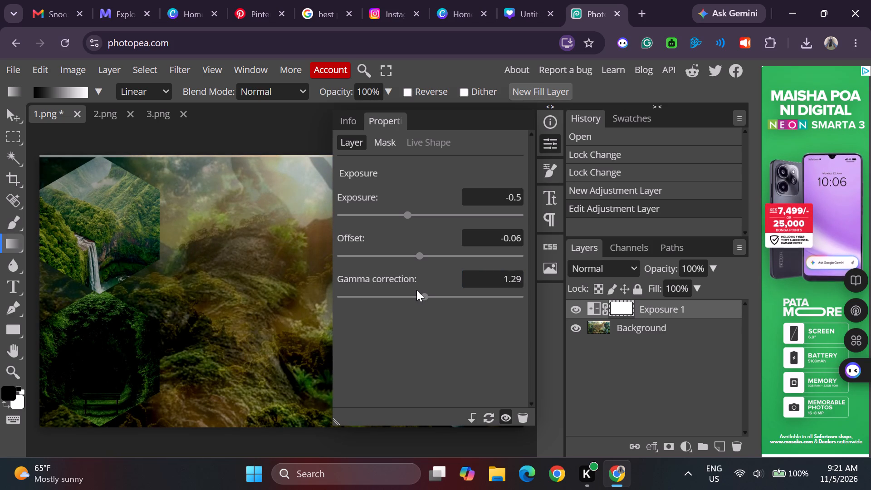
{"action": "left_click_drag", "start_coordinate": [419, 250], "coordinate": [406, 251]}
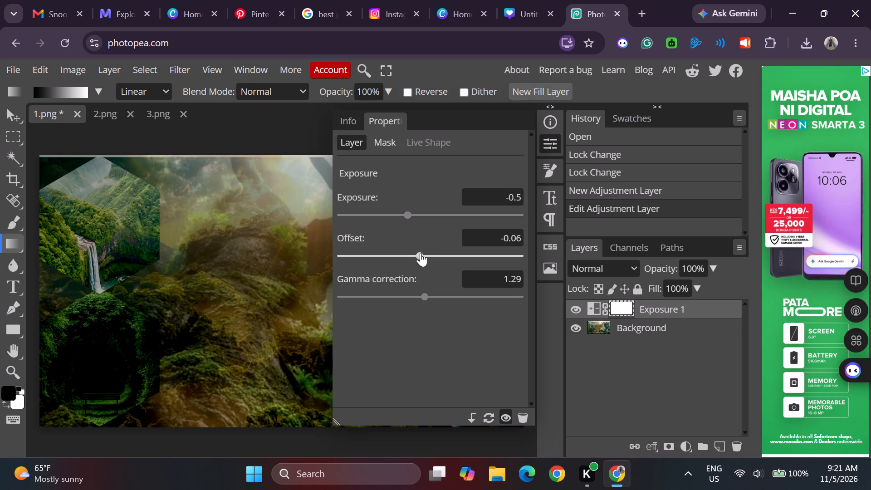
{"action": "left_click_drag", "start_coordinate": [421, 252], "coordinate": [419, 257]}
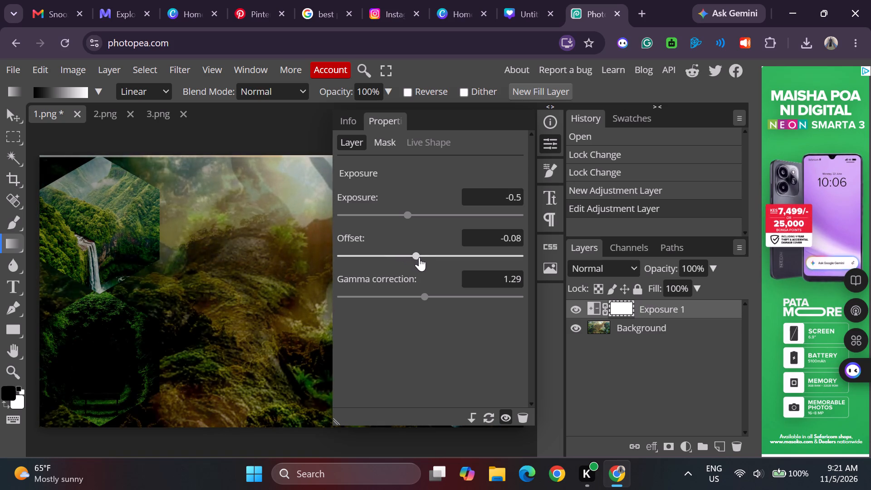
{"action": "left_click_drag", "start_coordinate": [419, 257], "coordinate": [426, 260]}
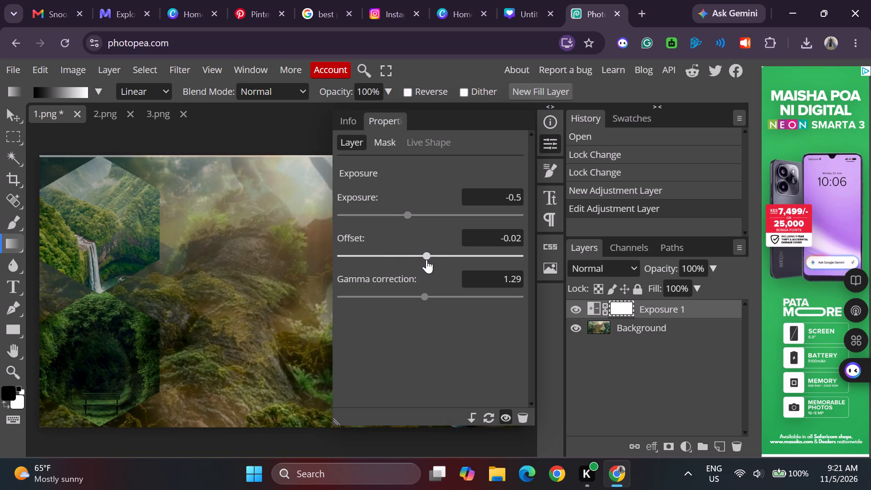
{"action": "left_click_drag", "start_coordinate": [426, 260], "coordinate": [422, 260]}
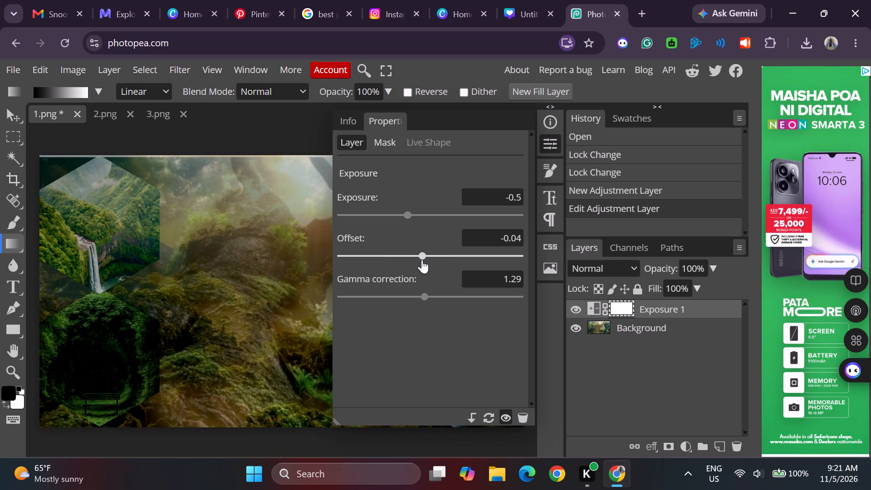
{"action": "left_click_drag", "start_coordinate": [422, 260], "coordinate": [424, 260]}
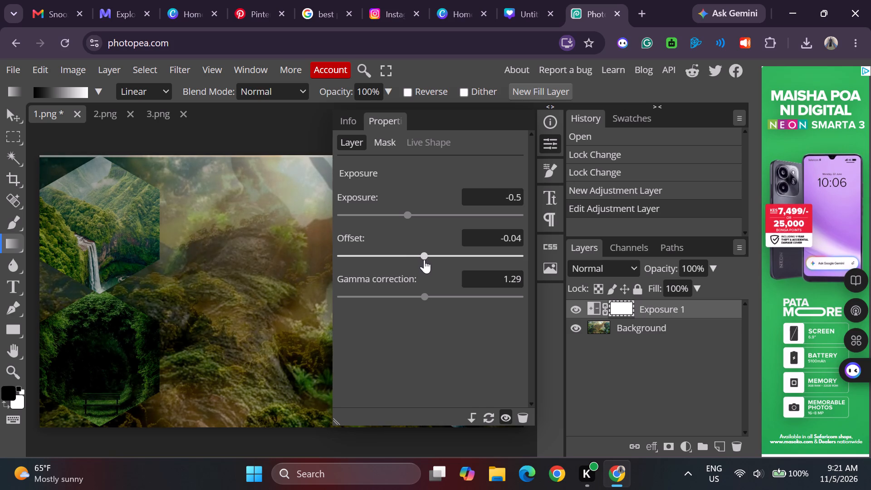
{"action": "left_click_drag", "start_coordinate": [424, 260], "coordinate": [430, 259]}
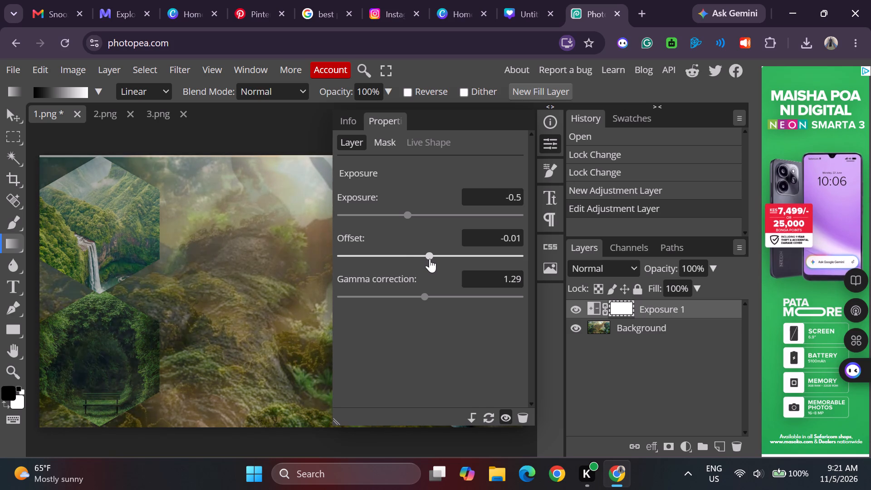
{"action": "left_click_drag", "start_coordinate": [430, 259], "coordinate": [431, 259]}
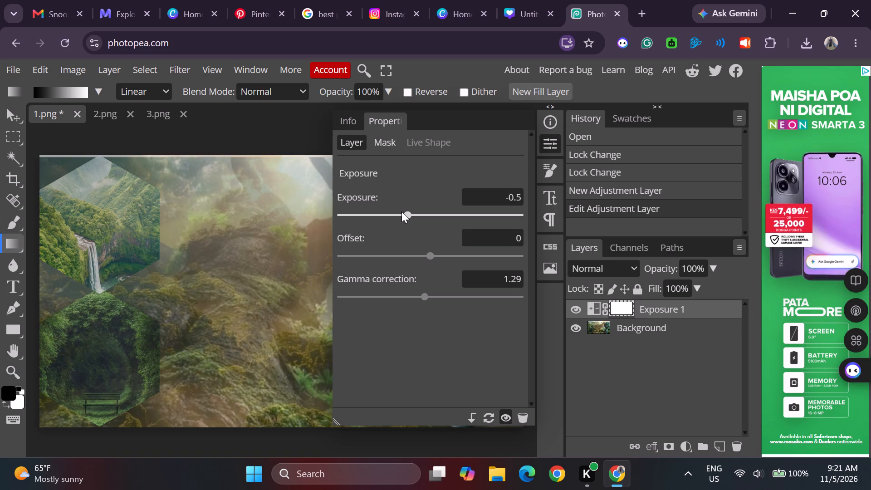
Set the Exposure adjustment's exposure to 0 after trying a darker value of -2.05.
{"action": "left_click_drag", "start_coordinate": [406, 210], "coordinate": [395, 210]}
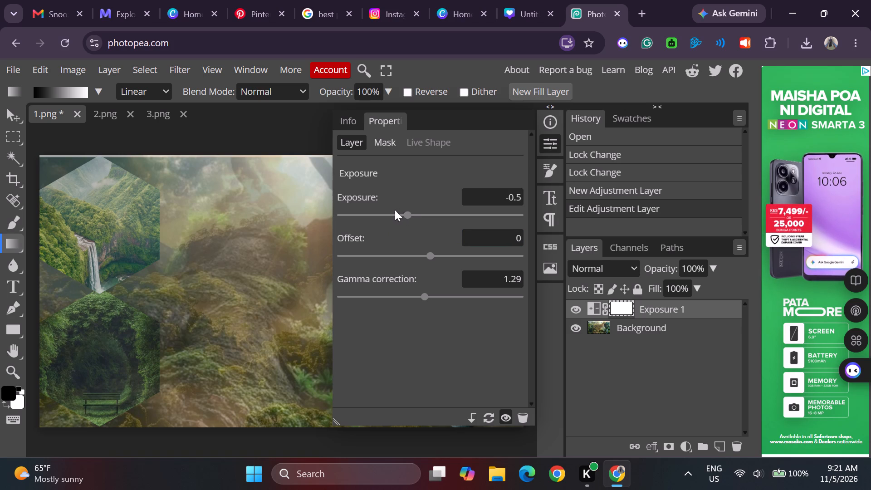
{"action": "left_click_drag", "start_coordinate": [406, 210], "coordinate": [393, 210]}
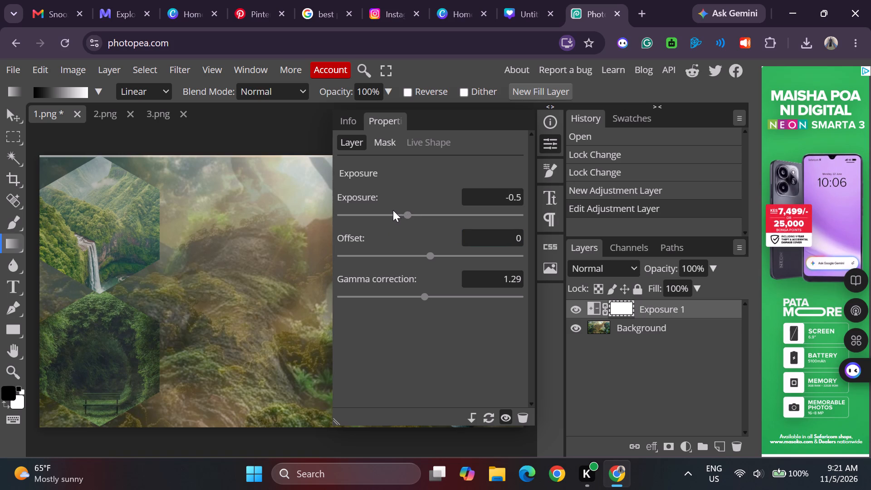
{"action": "left_click_drag", "start_coordinate": [408, 211], "coordinate": [389, 211]}
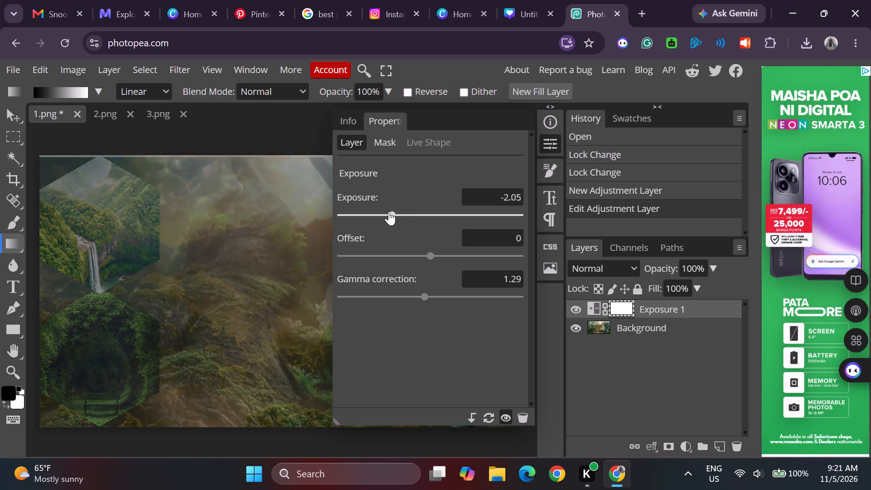
{"action": "left_click_drag", "start_coordinate": [389, 211], "coordinate": [417, 216]}
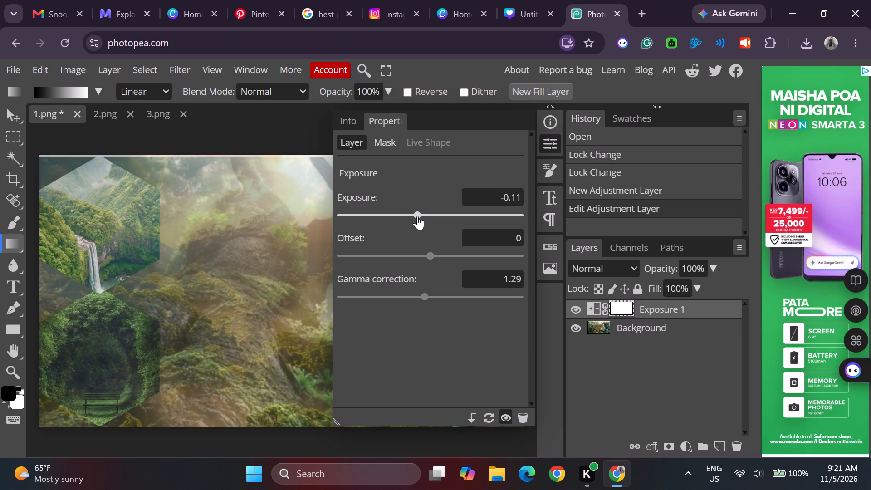
{"action": "left_click_drag", "start_coordinate": [417, 216], "coordinate": [422, 217]}
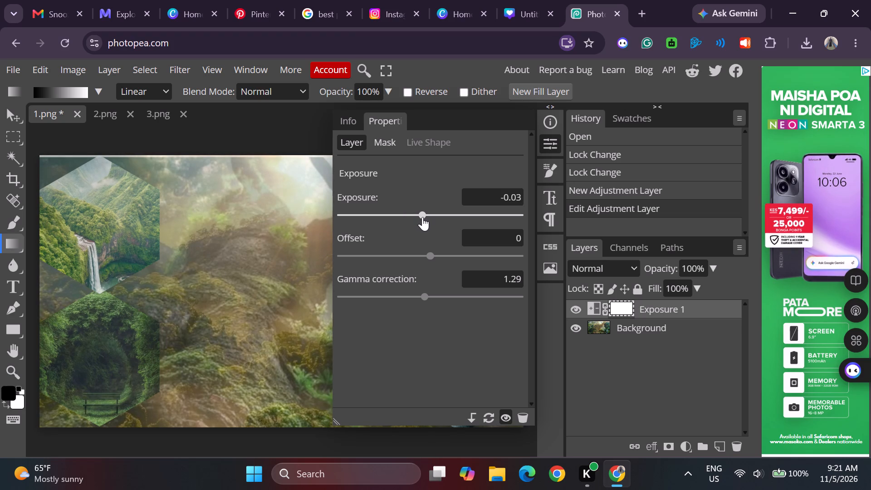
{"action": "left_click_drag", "start_coordinate": [422, 217], "coordinate": [423, 217]}
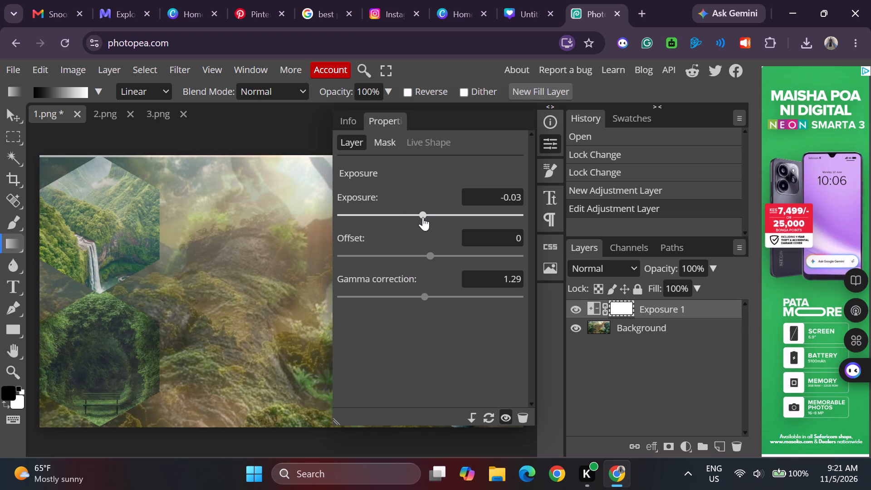
{"action": "left_click_drag", "start_coordinate": [423, 217], "coordinate": [428, 217]}
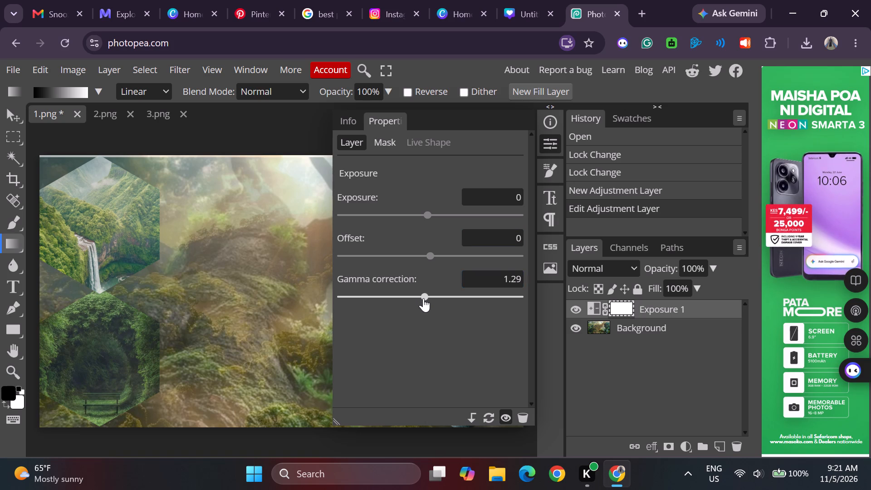
Try gamma correction values between 0.59 and 1.55 on the Exposure adjustment and set it to 1.02.
{"action": "left_click_drag", "start_coordinate": [423, 293], "coordinate": [415, 292]}
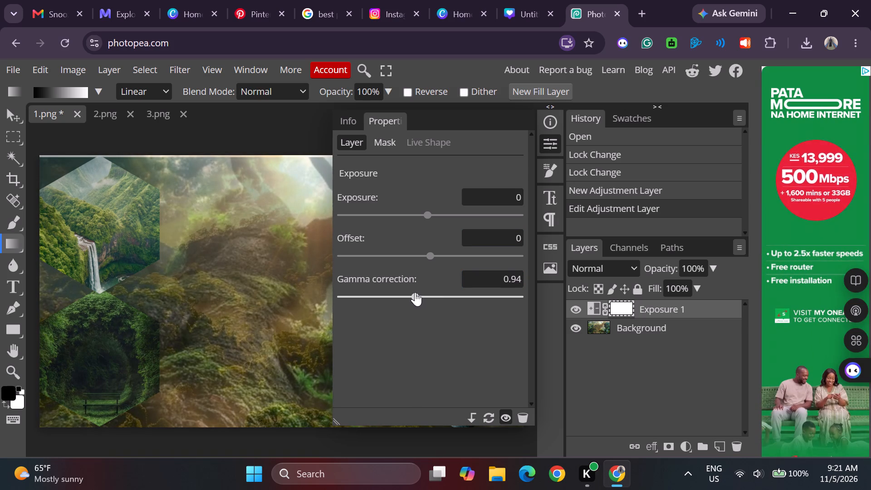
{"action": "left_click_drag", "start_coordinate": [415, 292], "coordinate": [409, 297]}
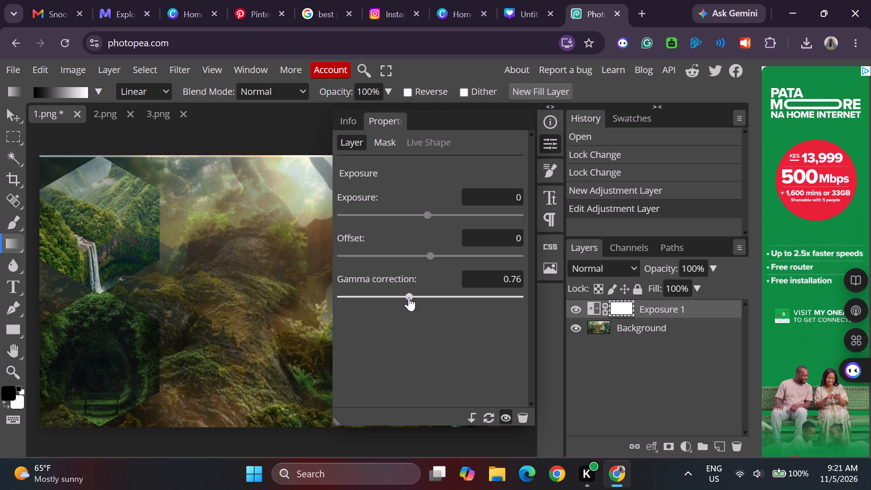
{"action": "left_click_drag", "start_coordinate": [409, 297], "coordinate": [402, 297]}
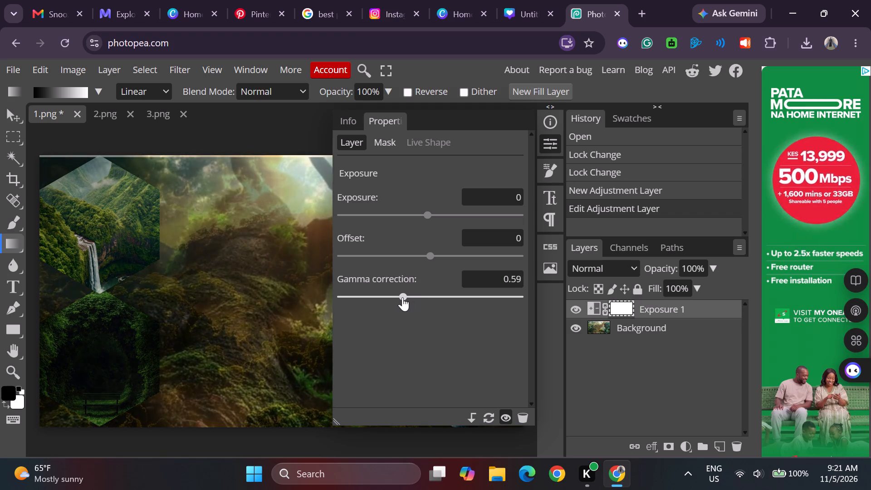
{"action": "left_click_drag", "start_coordinate": [402, 297], "coordinate": [404, 298]}
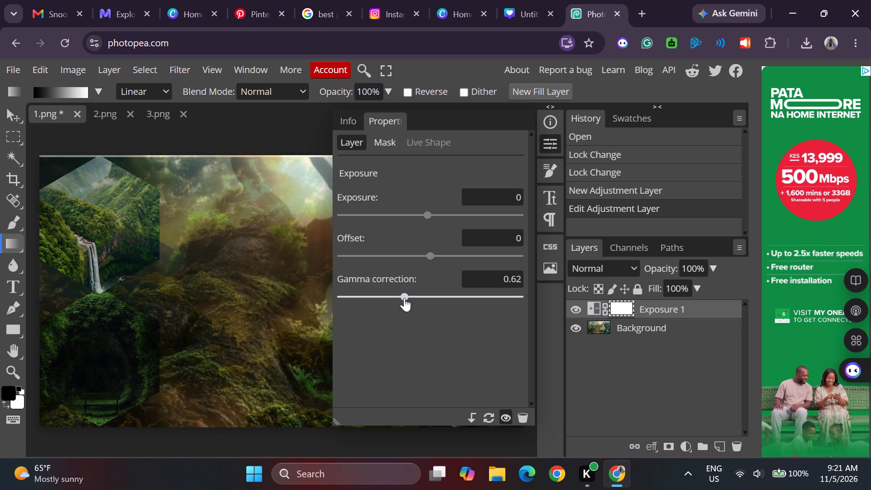
{"action": "left_click_drag", "start_coordinate": [404, 298], "coordinate": [408, 299]}
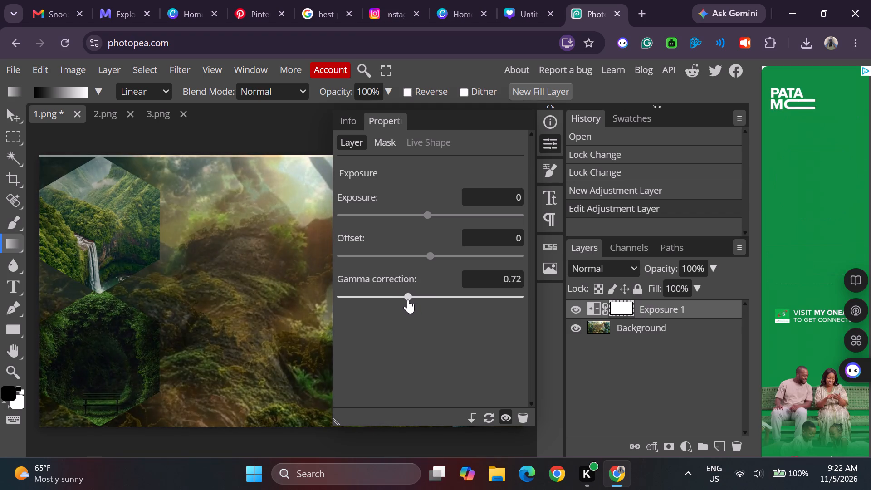
{"action": "left_click_drag", "start_coordinate": [408, 299], "coordinate": [423, 299]}
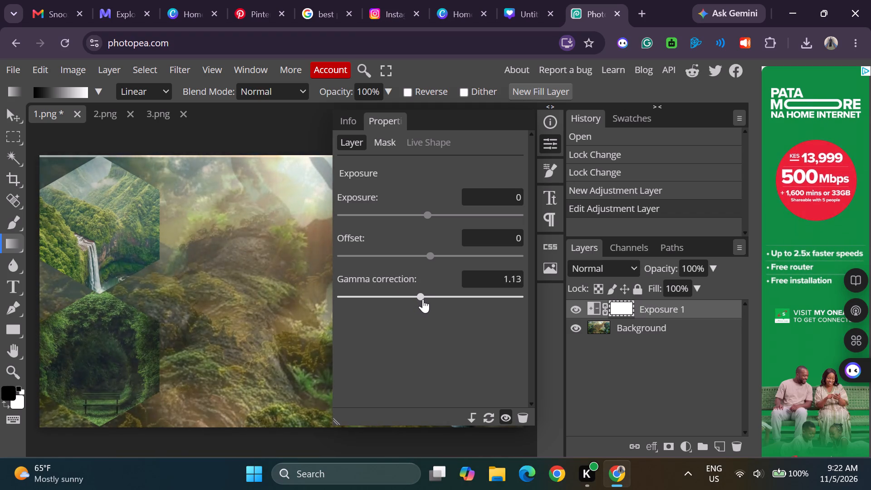
{"action": "left_click_drag", "start_coordinate": [423, 299], "coordinate": [431, 295]}
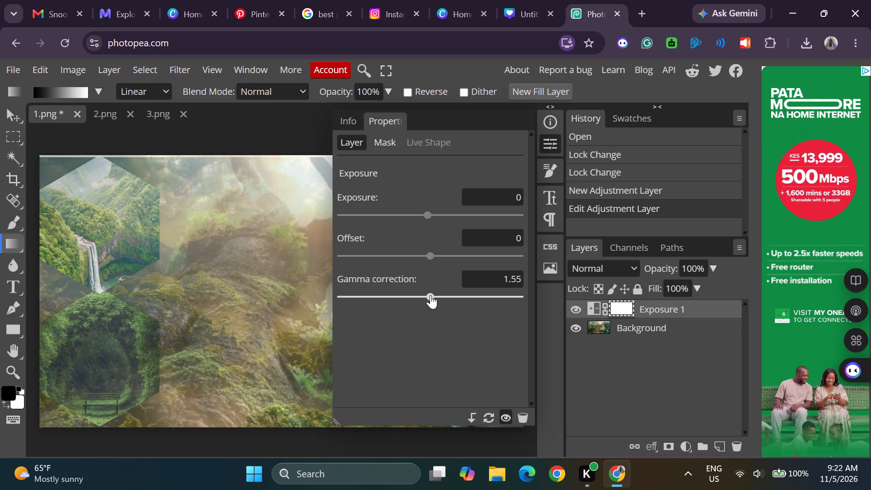
{"action": "left_click_drag", "start_coordinate": [431, 295], "coordinate": [421, 296]}
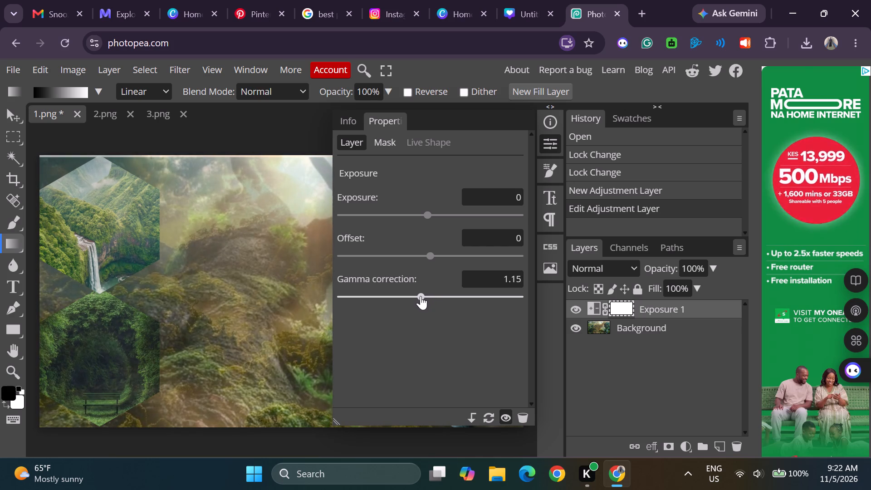
{"action": "left_click_drag", "start_coordinate": [421, 296], "coordinate": [417, 297]}
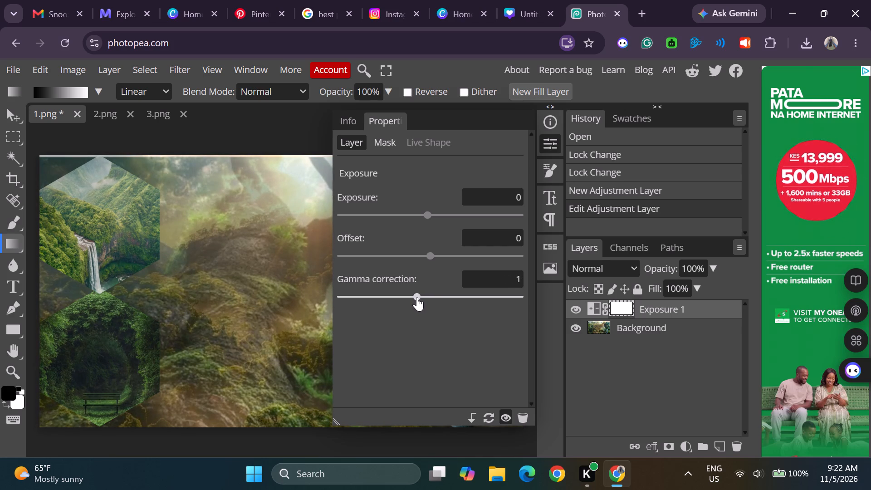
{"action": "left_click_drag", "start_coordinate": [417, 297], "coordinate": [416, 297]}
{"action": "left_click", "coordinate": [416, 297]}
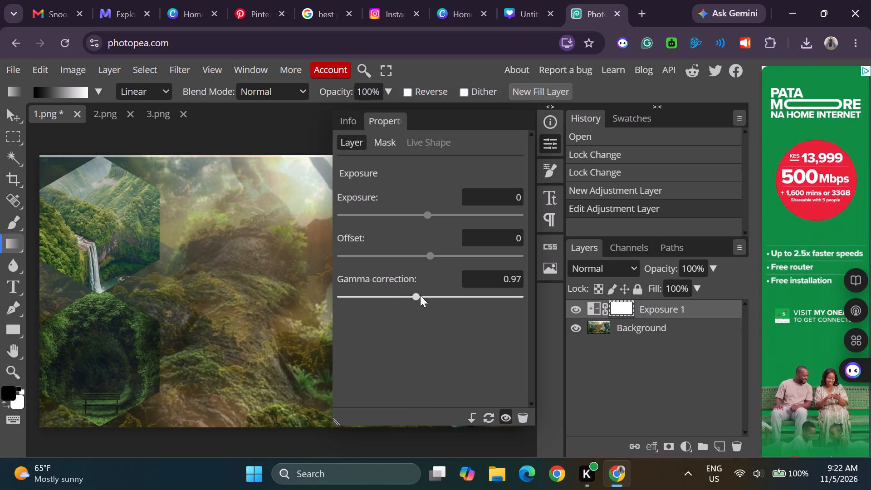
{"action": "left_click", "coordinate": [417, 295]}
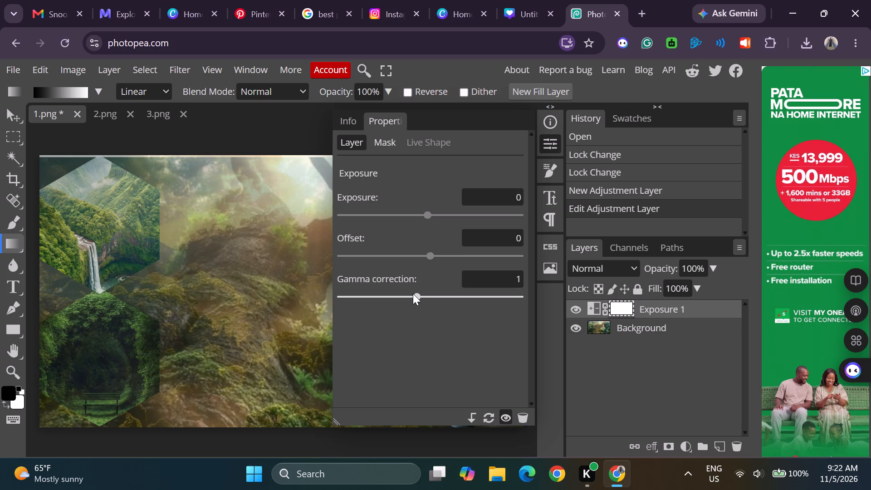
{"action": "left_click", "coordinate": [414, 293]}
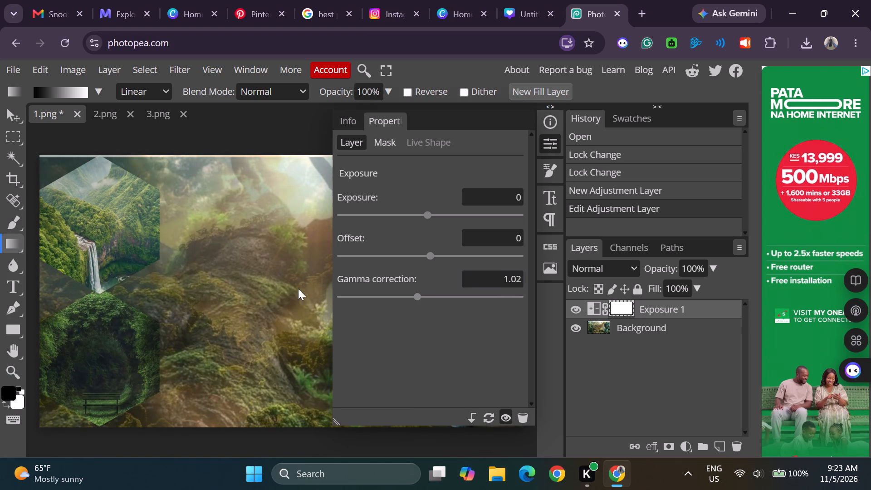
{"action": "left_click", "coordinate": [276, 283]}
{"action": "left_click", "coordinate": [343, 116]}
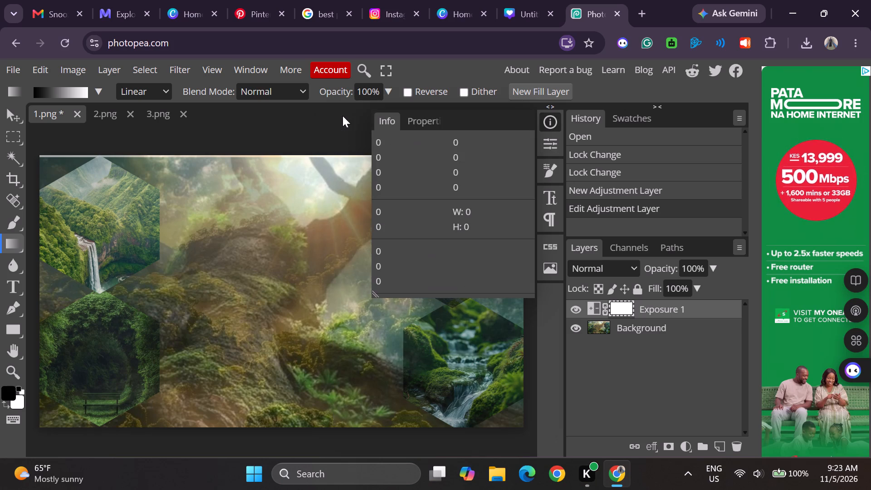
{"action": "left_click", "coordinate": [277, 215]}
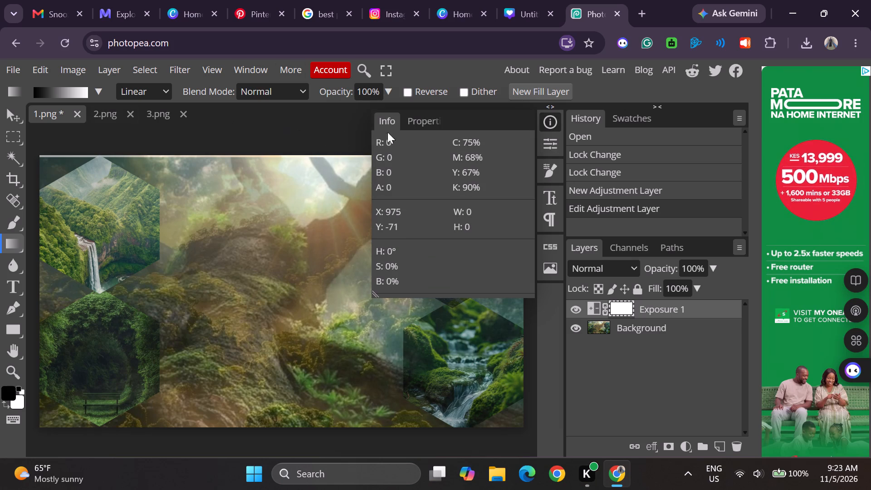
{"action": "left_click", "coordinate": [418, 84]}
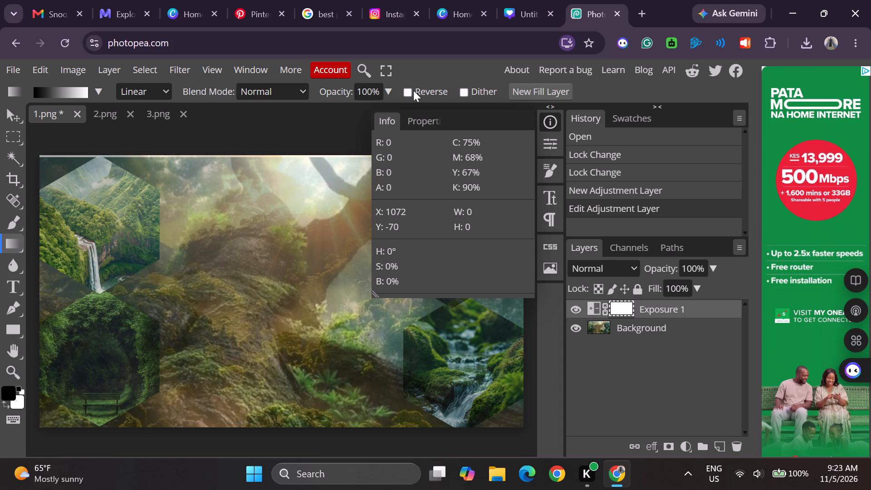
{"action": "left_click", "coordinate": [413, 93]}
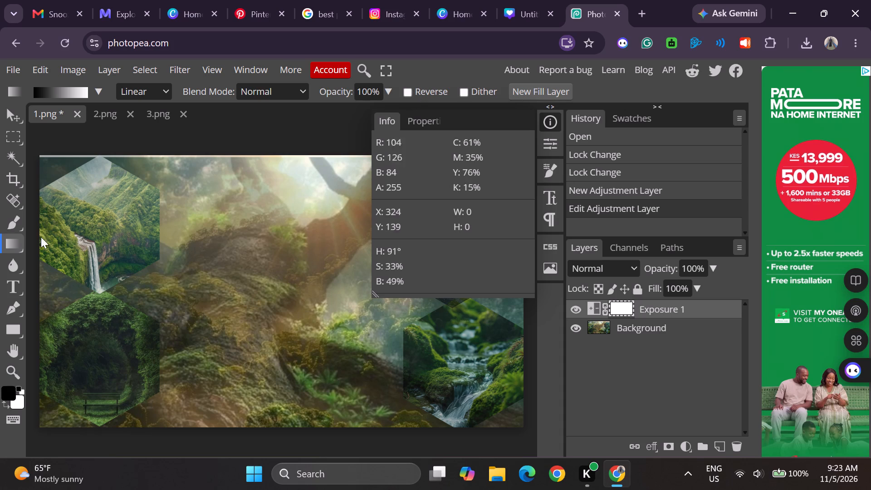
Apply short Blur Tool strokes at 50% strength on the Exposure adjustment's mask, over the mossy trunk and the bench hexagon.
{"action": "left_click", "coordinate": [10, 267]}
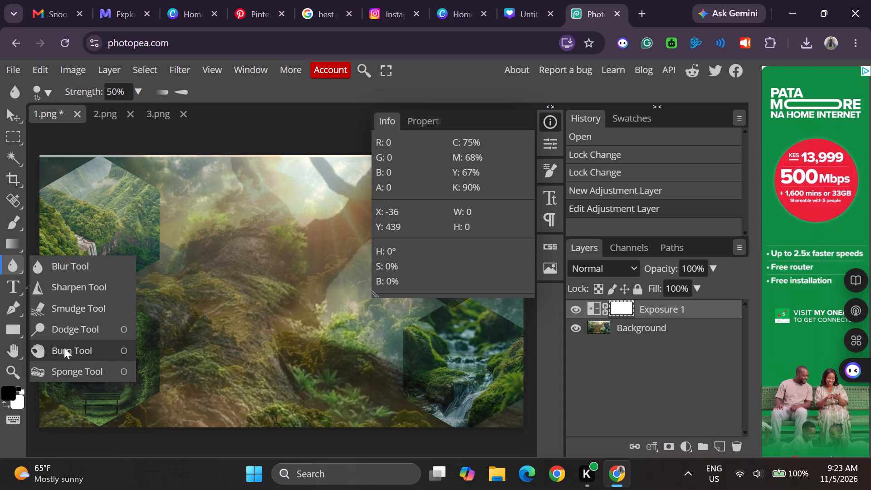
{"action": "left_click", "coordinate": [73, 264]}
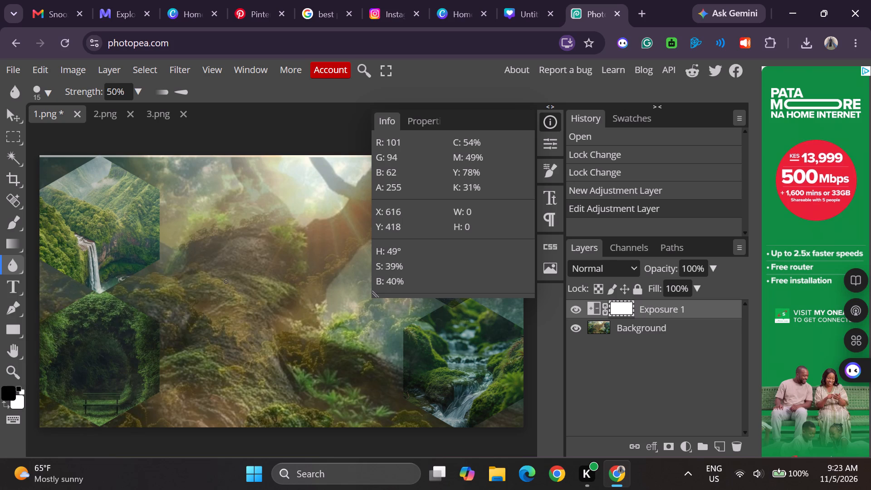
{"action": "double_click", "coordinate": [234, 305]}
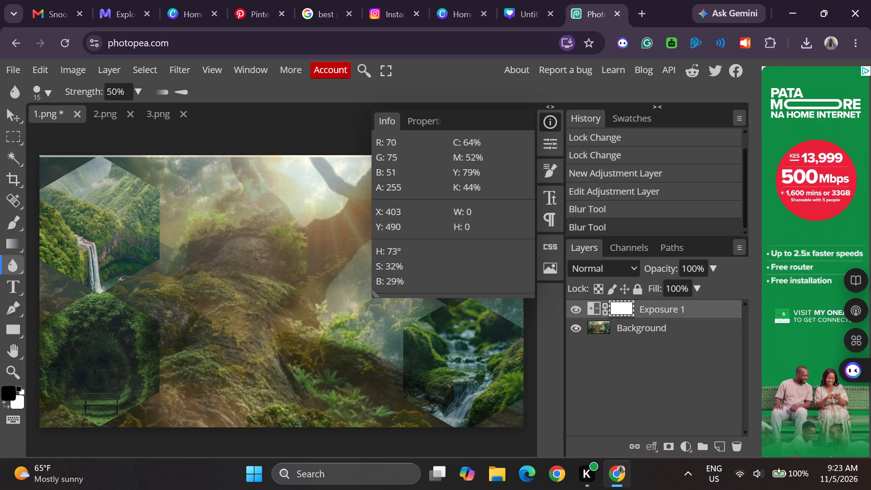
{"action": "left_click_drag", "start_coordinate": [132, 317], "coordinate": [161, 318]}
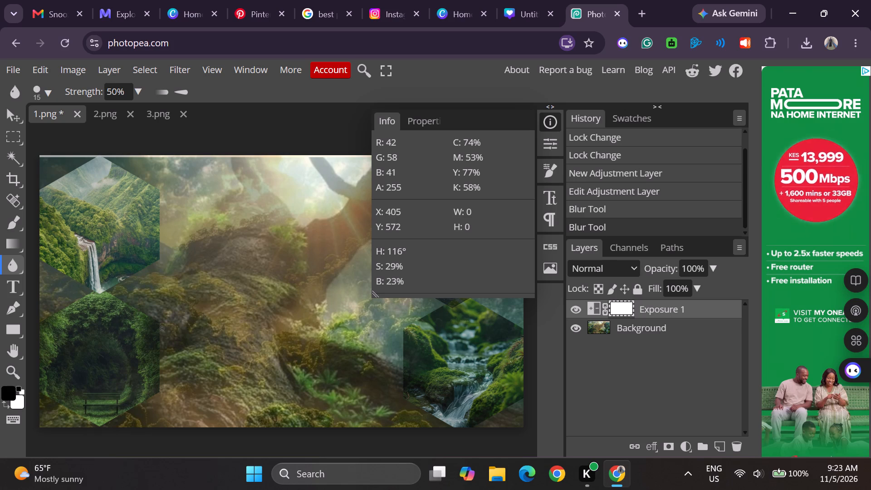
{"action": "left_click_drag", "start_coordinate": [161, 318], "coordinate": [149, 309]}
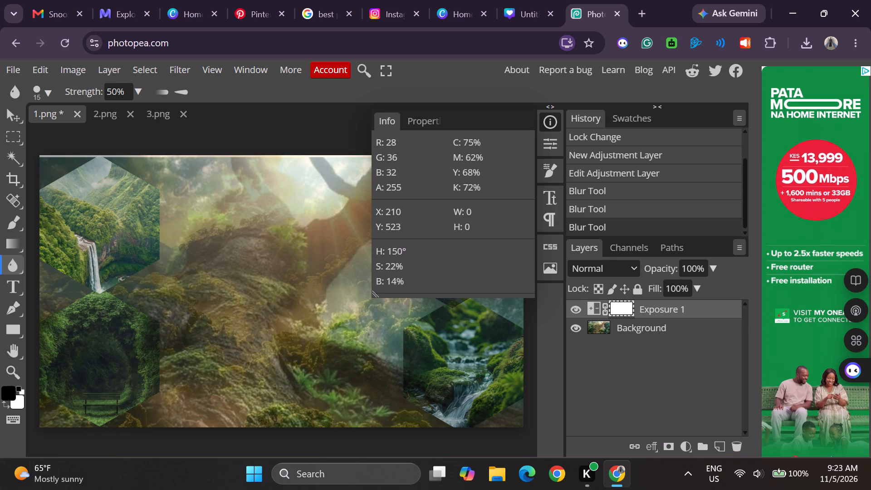
{"action": "left_click_drag", "start_coordinate": [103, 313], "coordinate": [107, 334]}
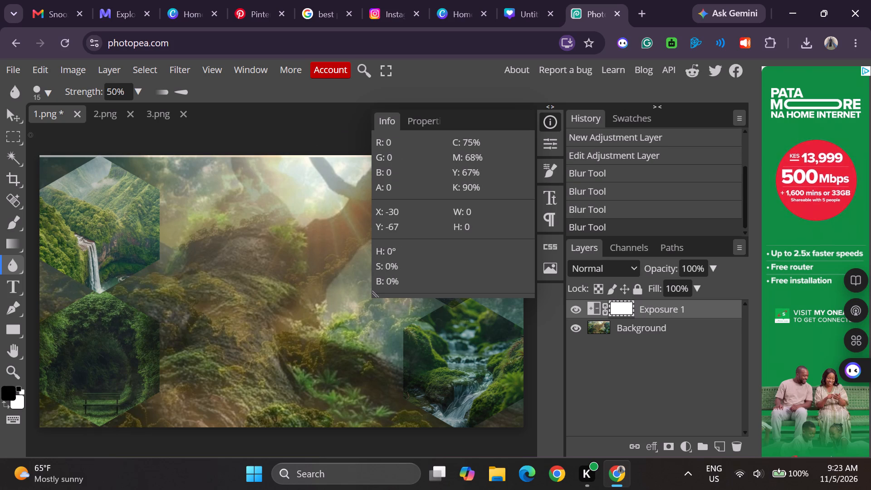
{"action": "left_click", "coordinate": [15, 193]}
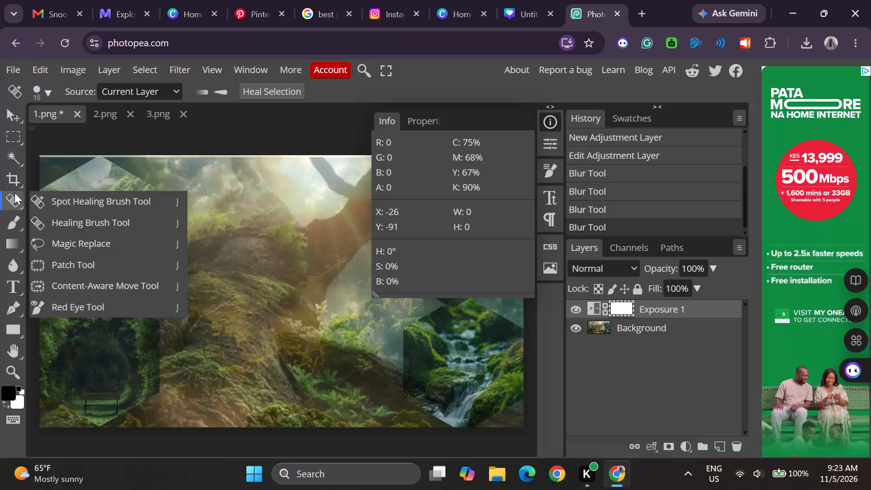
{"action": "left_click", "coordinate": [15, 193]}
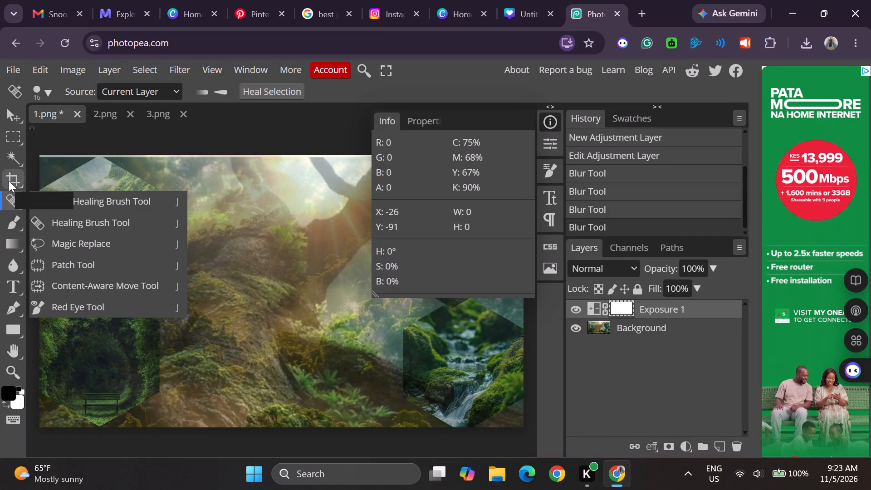
Select the whole canvas area on the Exposure adjustment's mask with the Magic Wand at tolerance 16.
{"action": "left_click", "coordinate": [11, 156]}
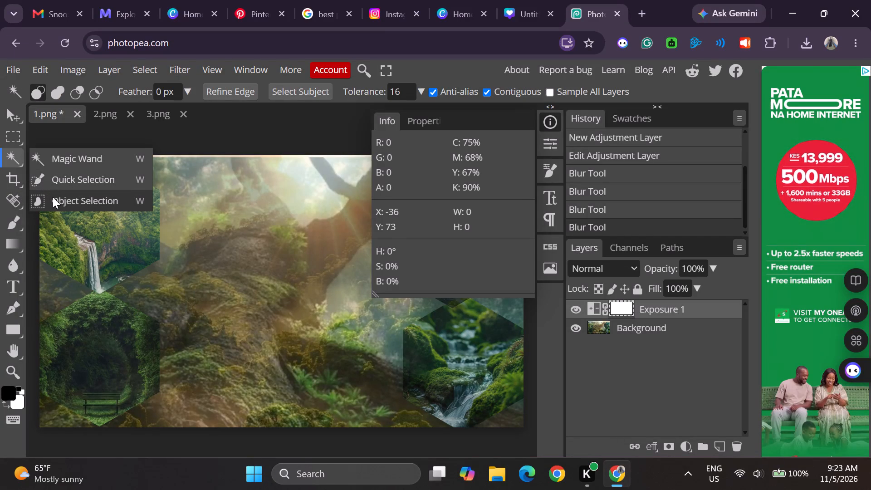
{"action": "left_click", "coordinate": [44, 161]}
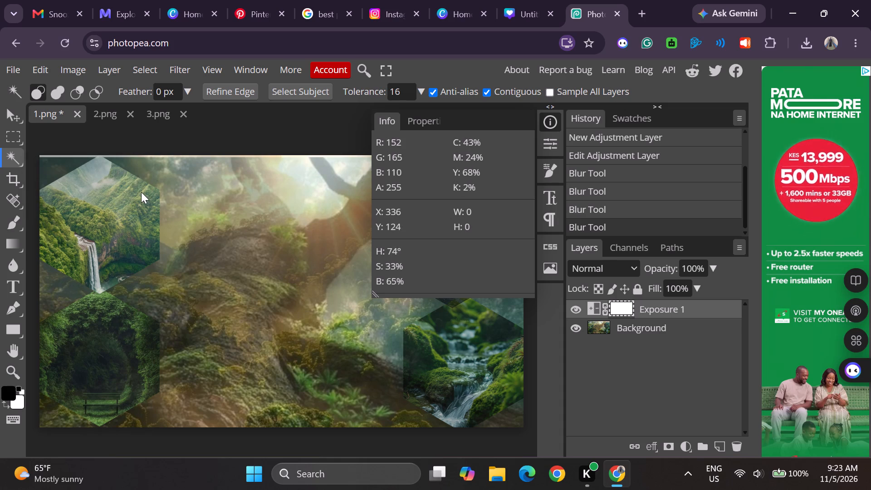
{"action": "left_click_drag", "start_coordinate": [145, 183], "coordinate": [146, 193]}
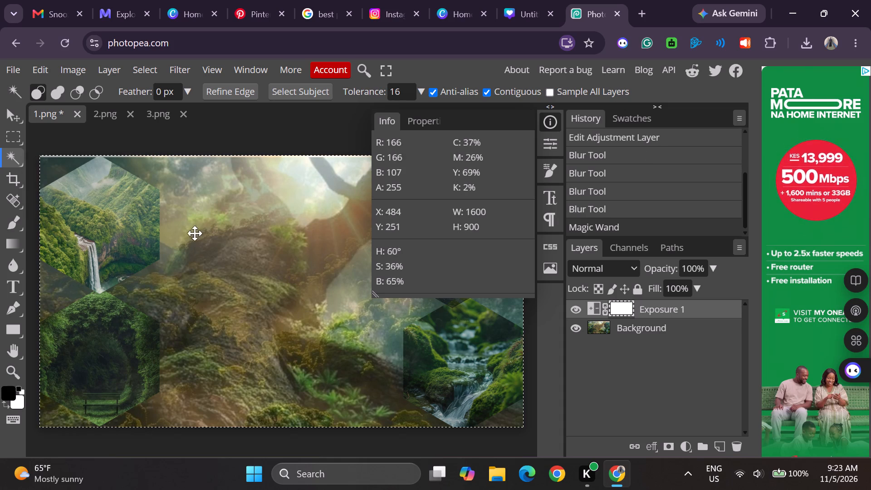
{"action": "double_click", "coordinate": [215, 232]}
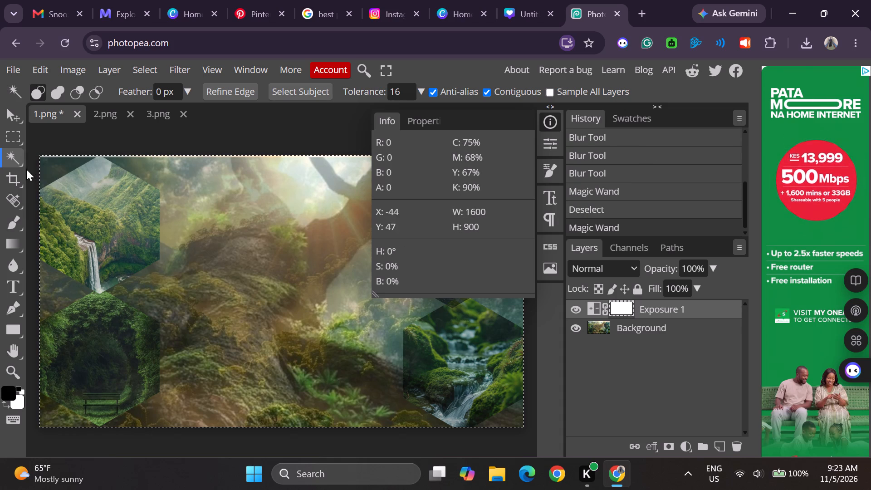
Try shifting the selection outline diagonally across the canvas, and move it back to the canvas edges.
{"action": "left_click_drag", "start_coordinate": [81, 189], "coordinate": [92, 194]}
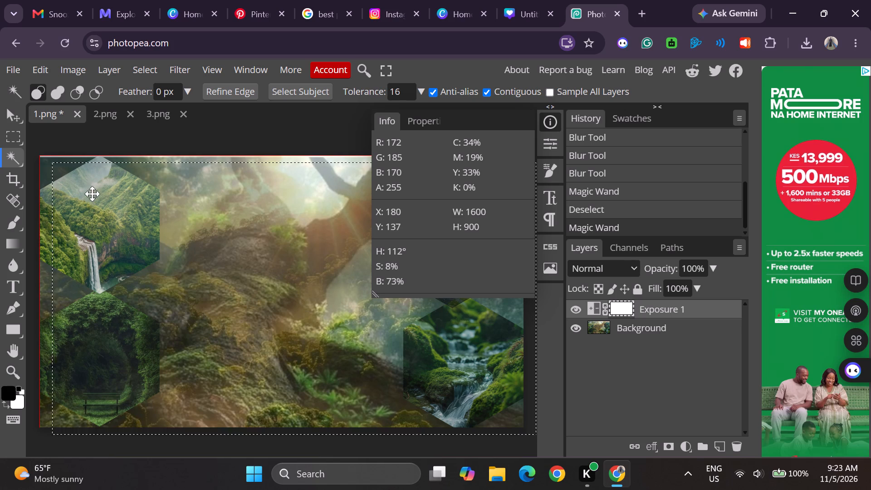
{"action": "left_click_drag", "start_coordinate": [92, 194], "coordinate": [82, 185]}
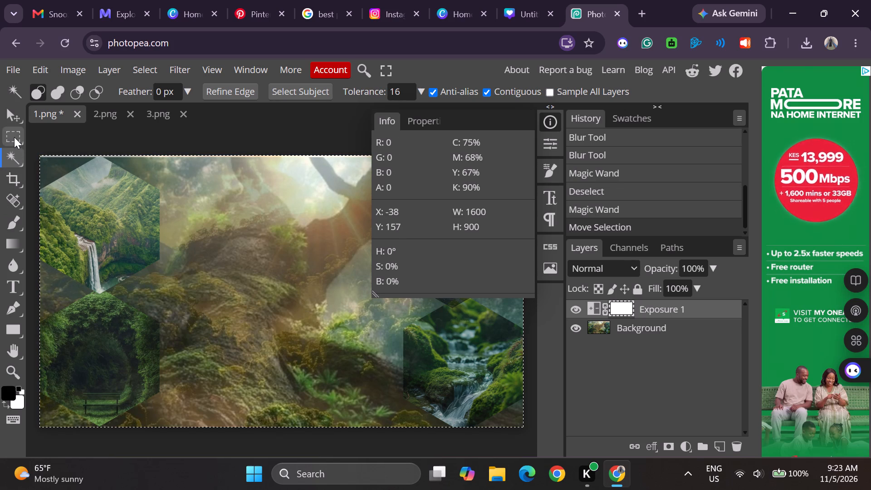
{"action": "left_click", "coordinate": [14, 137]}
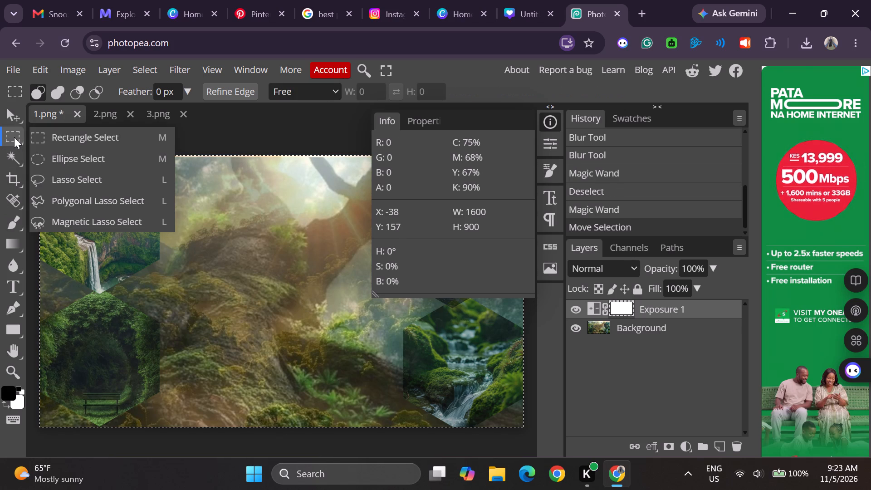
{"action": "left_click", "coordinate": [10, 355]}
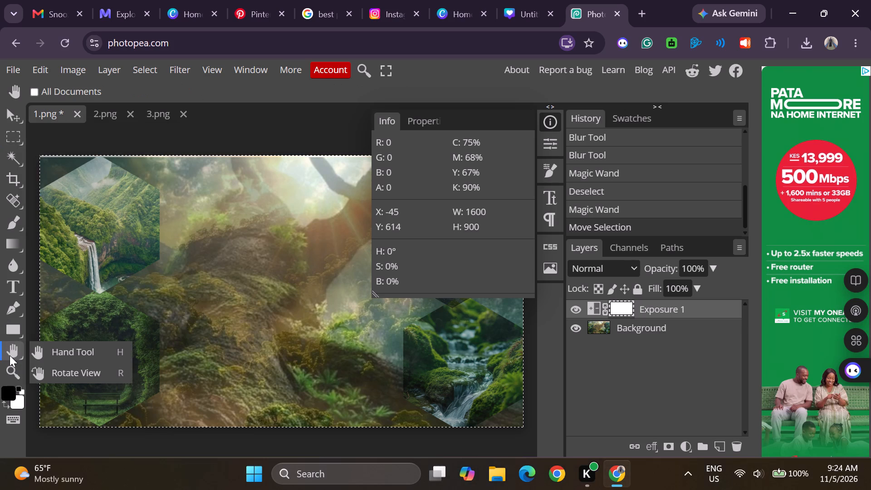
Examine the waterfall and foliage hexagons of 1.png and their edges against the background at pixel-to-pixel size and closer.
{"action": "left_click", "coordinate": [11, 370]}
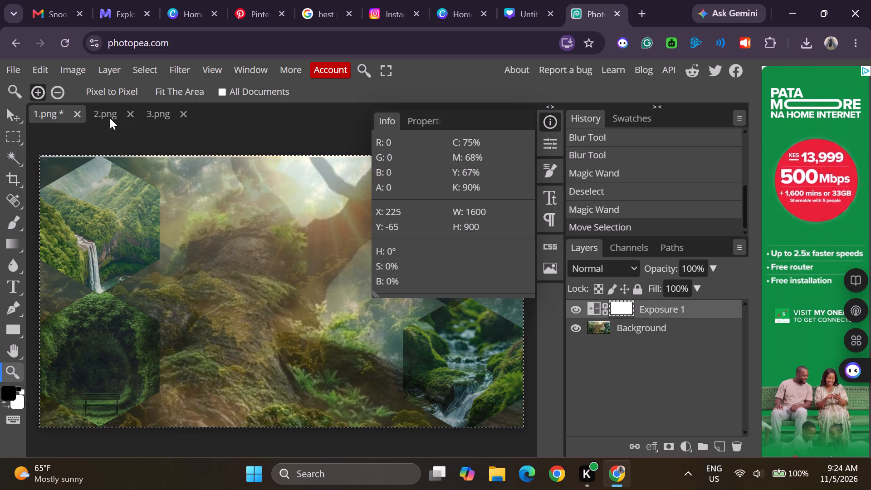
{"action": "left_click", "coordinate": [112, 93]}
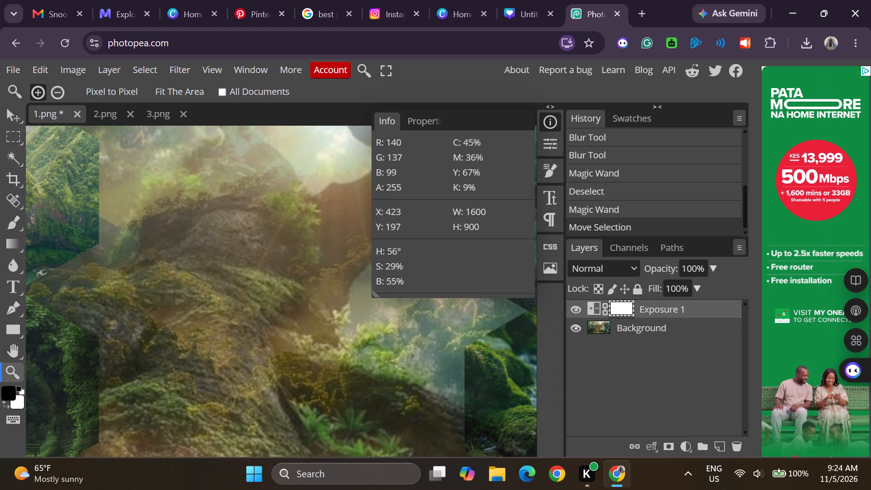
{"action": "scroll", "coordinate": [118, 232], "scroll_direction": "right", "scroll_amount": 1}
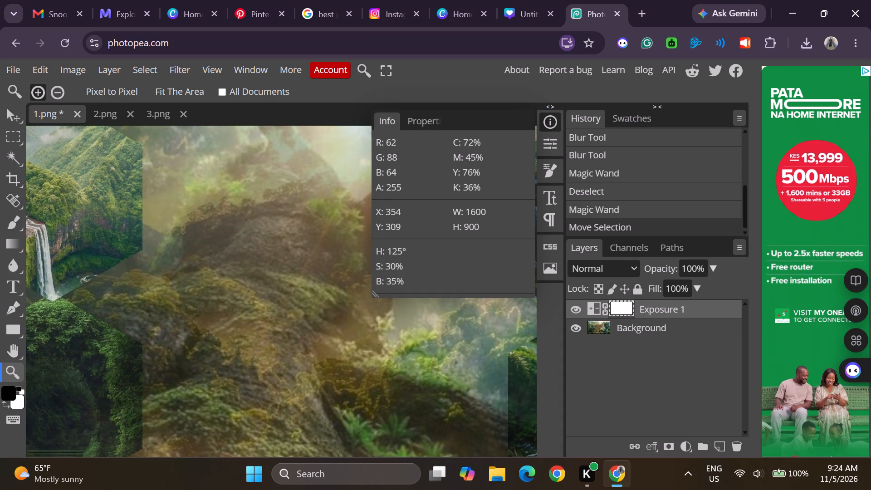
{"action": "left_click", "coordinate": [127, 234]}
{"action": "left_click", "coordinate": [128, 237]}
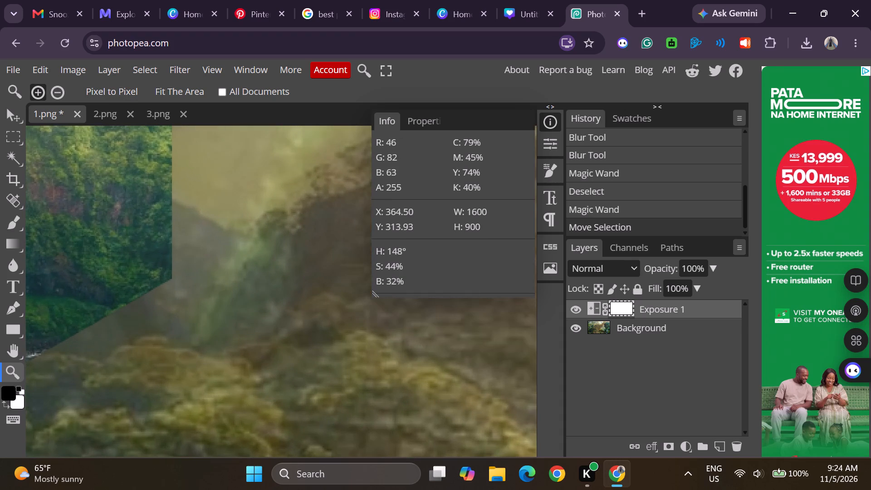
{"action": "scroll", "coordinate": [128, 237], "scroll_direction": "right", "scroll_amount": 5}
{"action": "scroll", "coordinate": [128, 237], "scroll_direction": "down", "scroll_amount": 2}
{"action": "scroll", "coordinate": [128, 237], "scroll_direction": "up", "scroll_amount": 1}
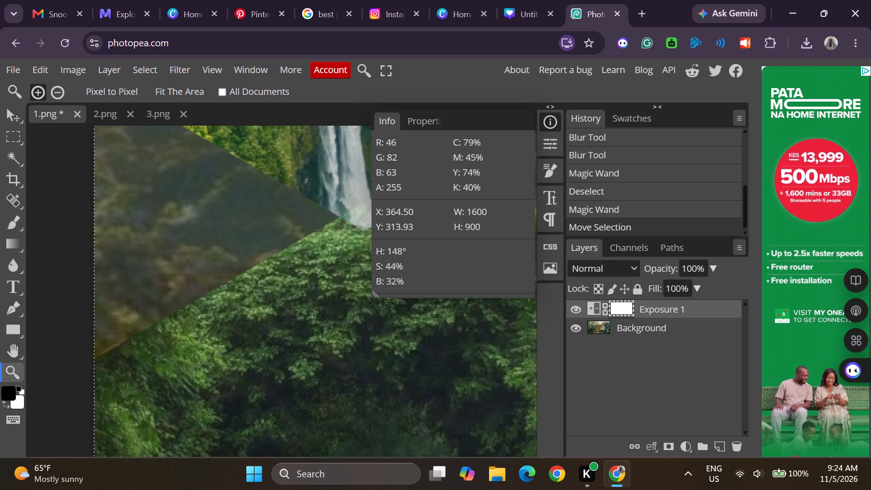
{"action": "scroll", "coordinate": [128, 237], "scroll_direction": "up", "scroll_amount": 2}
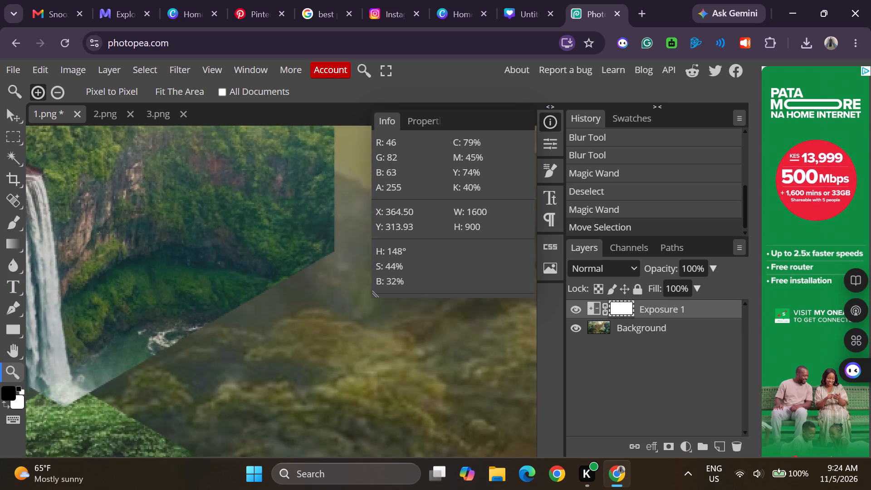
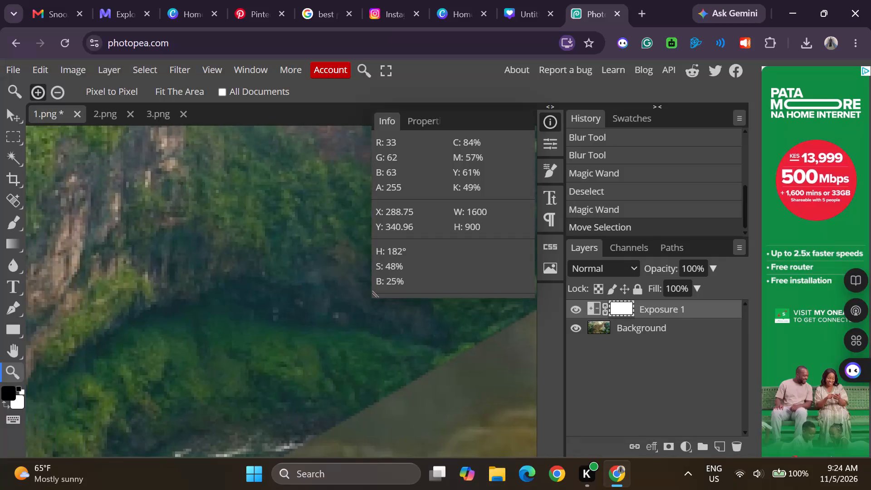
Examine the cliff foliage in the waterfall hexagon down to individual pixels, and check the whole image at a small size.
{"action": "scroll", "coordinate": [203, 267], "scroll_direction": "up", "scroll_amount": 1}
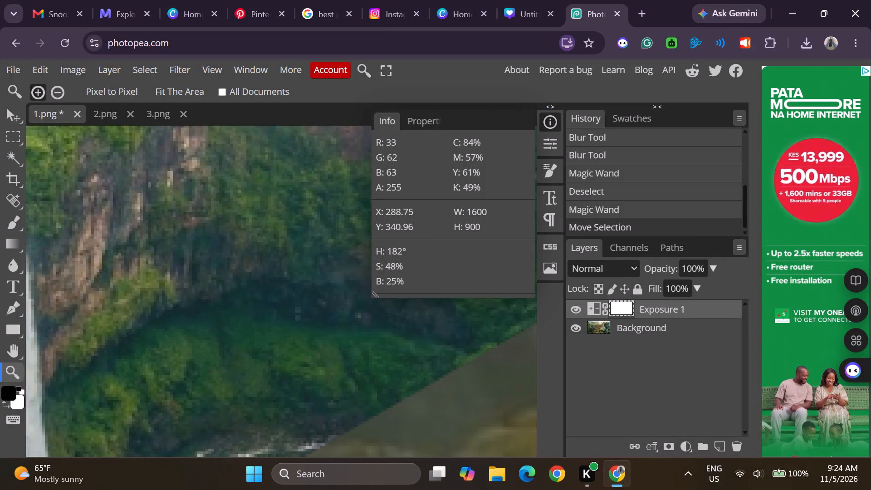
{"action": "scroll", "coordinate": [203, 267], "scroll_direction": "up", "scroll_amount": 1}
{"action": "scroll", "coordinate": [203, 267], "scroll_direction": "down", "scroll_amount": 1}
{"action": "triple_click", "coordinate": [203, 267]}
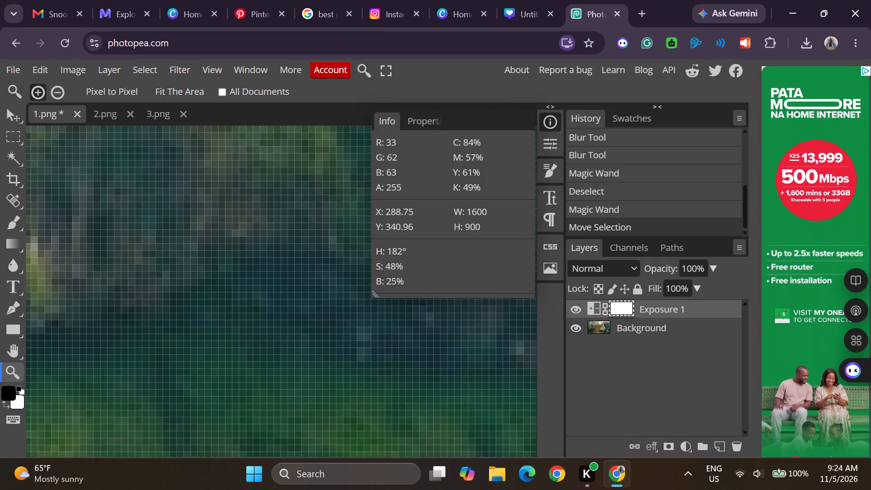
{"action": "triple_click", "coordinate": [203, 267]}
{"action": "double_click", "coordinate": [203, 267]}
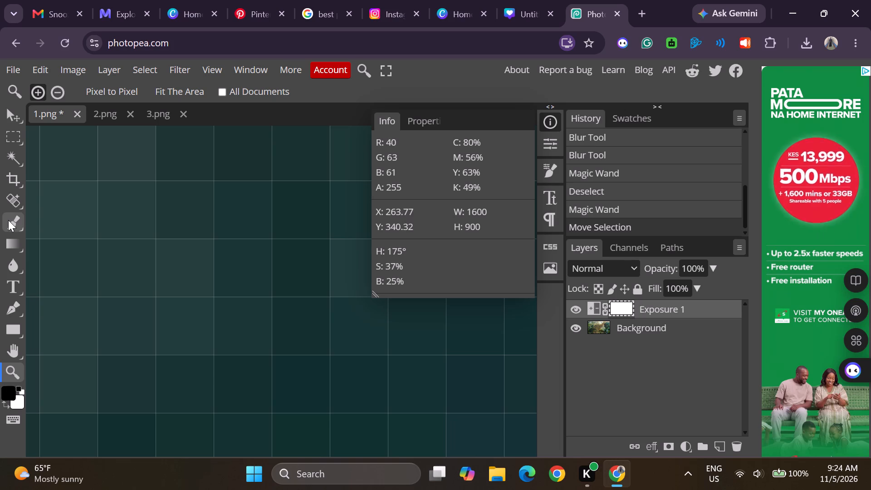
{"action": "left_click", "coordinate": [58, 87]}
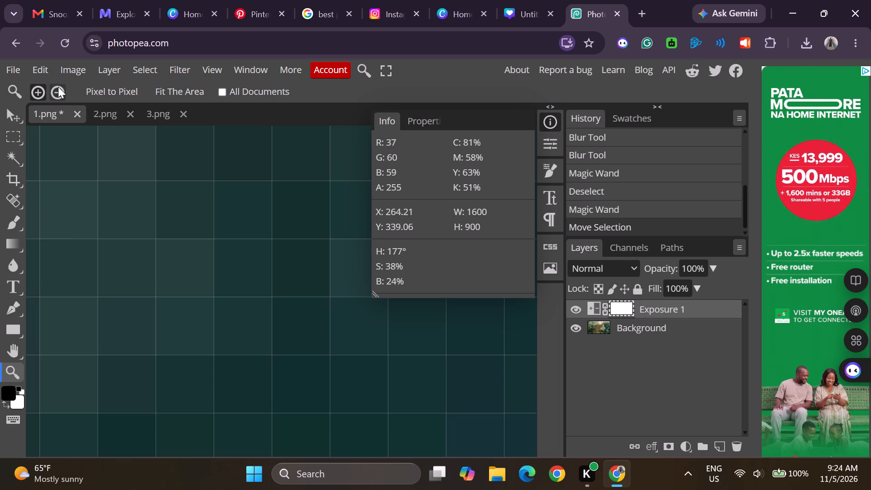
{"action": "left_click", "coordinate": [156, 224]}
{"action": "triple_click", "coordinate": [158, 222]}
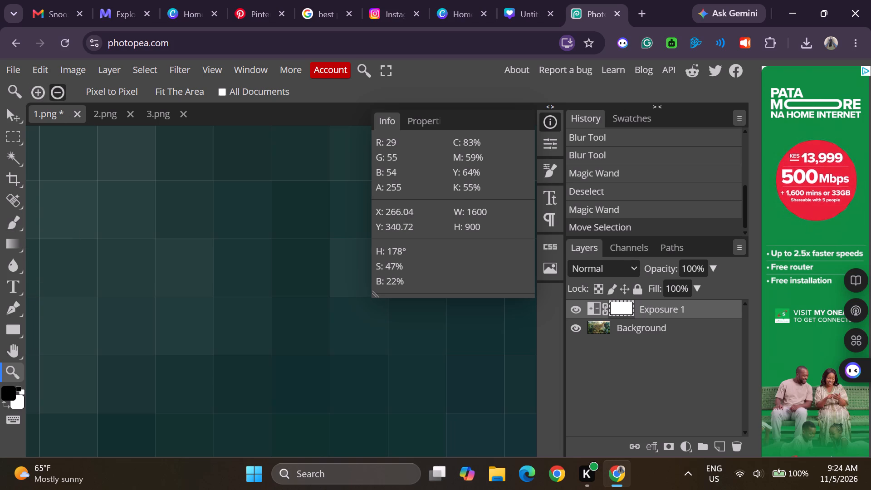
{"action": "triple_click", "coordinate": [158, 222]}
{"action": "triple_click", "coordinate": [158, 222]}
{"action": "triple_click", "coordinate": [158, 222]}
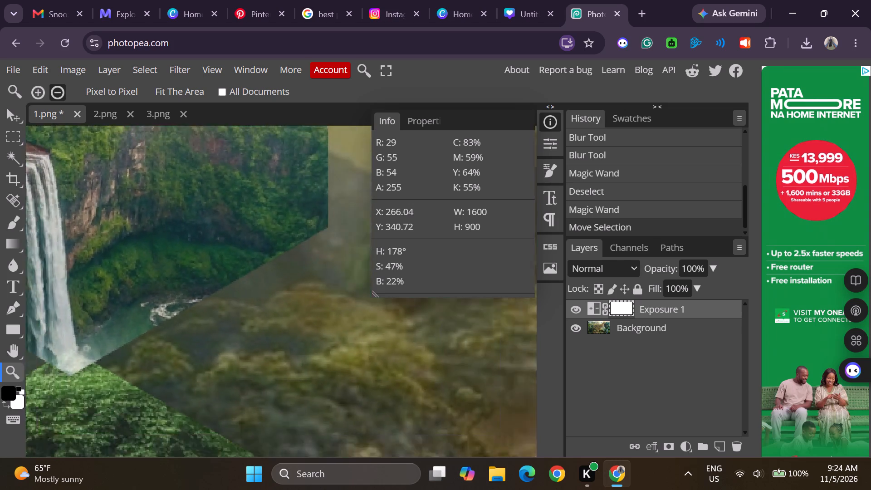
{"action": "triple_click", "coordinate": [158, 222]}
{"action": "left_click", "coordinate": [158, 222]}
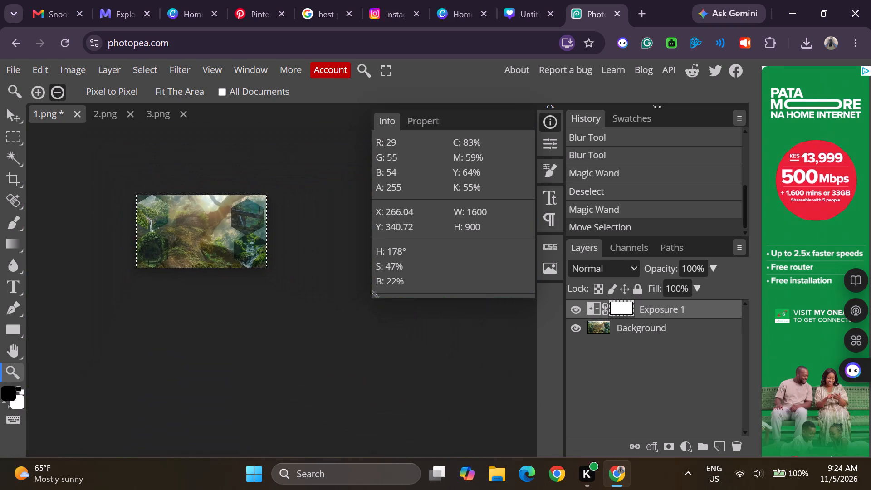
Inspect the waterfall and foliage hexagons against the forest background at closer zoom, ending on a wider view of the composition.
{"action": "left_click", "coordinate": [38, 86]}
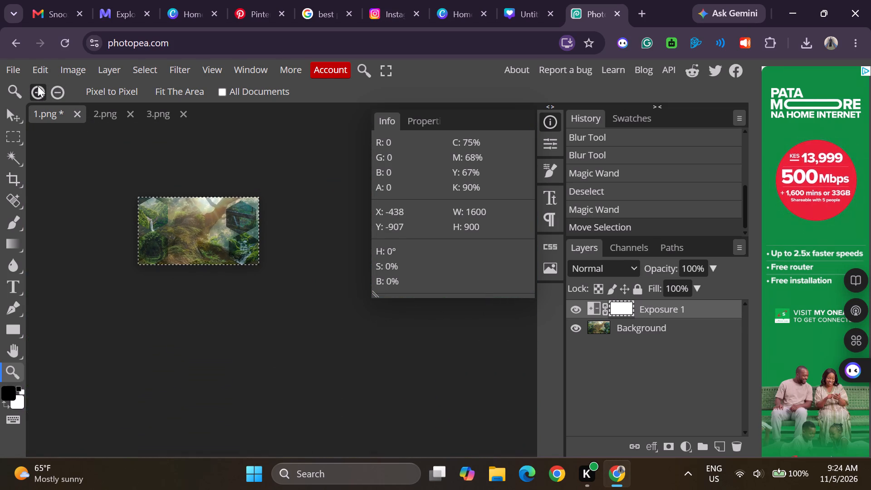
{"action": "left_click", "coordinate": [168, 213]}
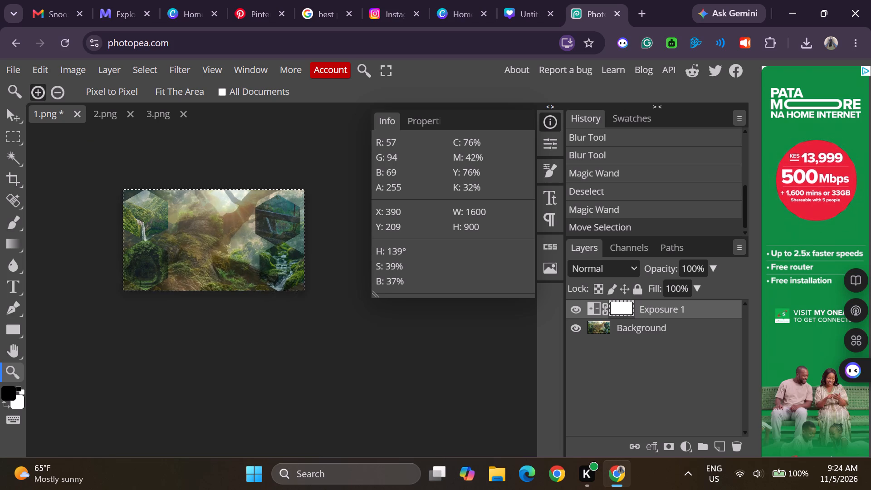
{"action": "left_click", "coordinate": [168, 213]}
{"action": "triple_click", "coordinate": [168, 213]}
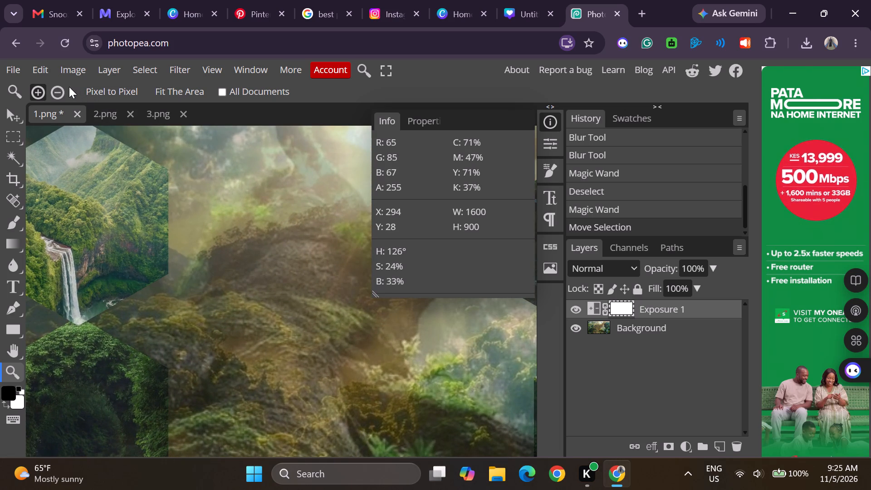
{"action": "left_click", "coordinate": [58, 88]}
{"action": "left_click", "coordinate": [58, 88]}
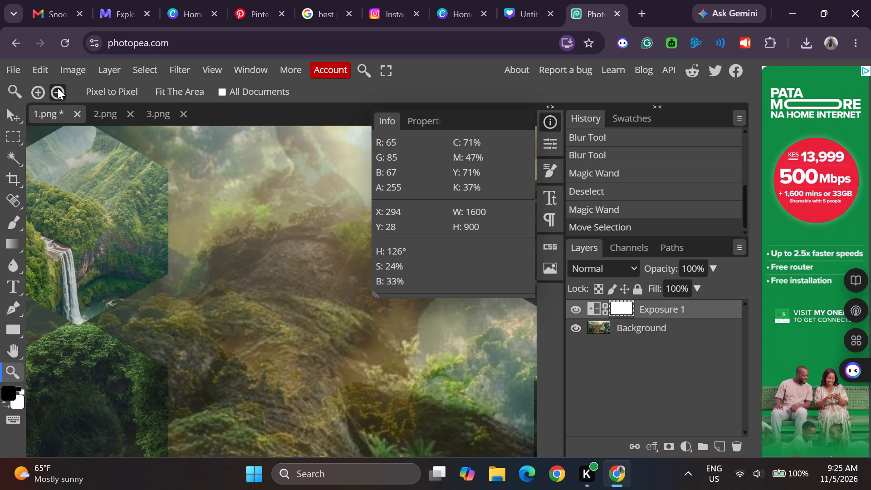
{"action": "left_click", "coordinate": [58, 88]}
{"action": "left_click", "coordinate": [185, 239]}
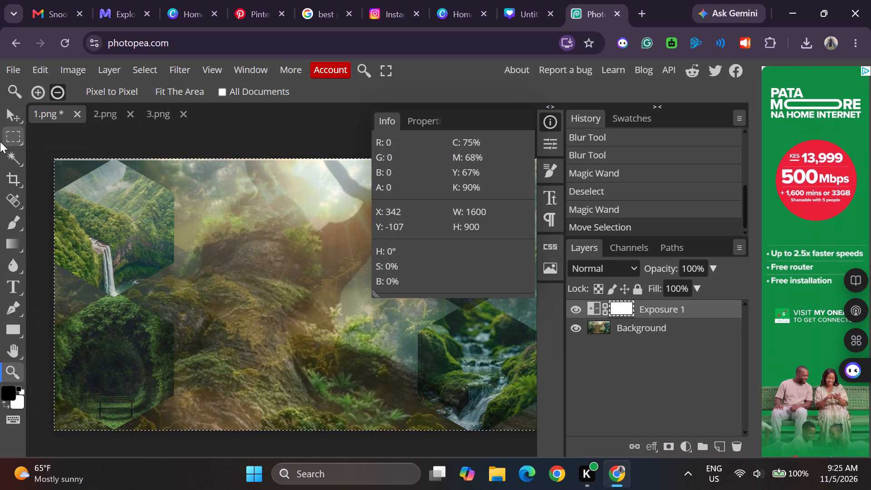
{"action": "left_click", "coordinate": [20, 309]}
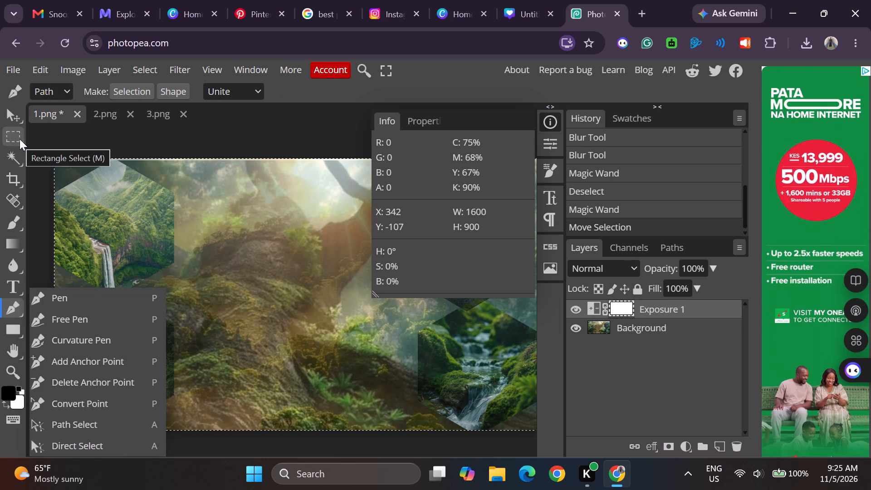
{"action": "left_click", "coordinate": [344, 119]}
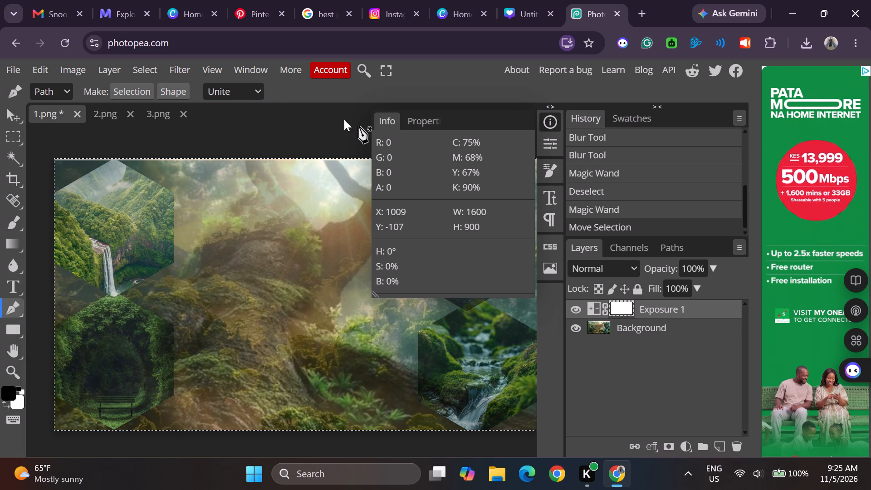
Lower the raster mask density of the Exposure 1 adjustment to 22.
{"action": "left_click_drag", "start_coordinate": [419, 119], "coordinate": [409, 114]}
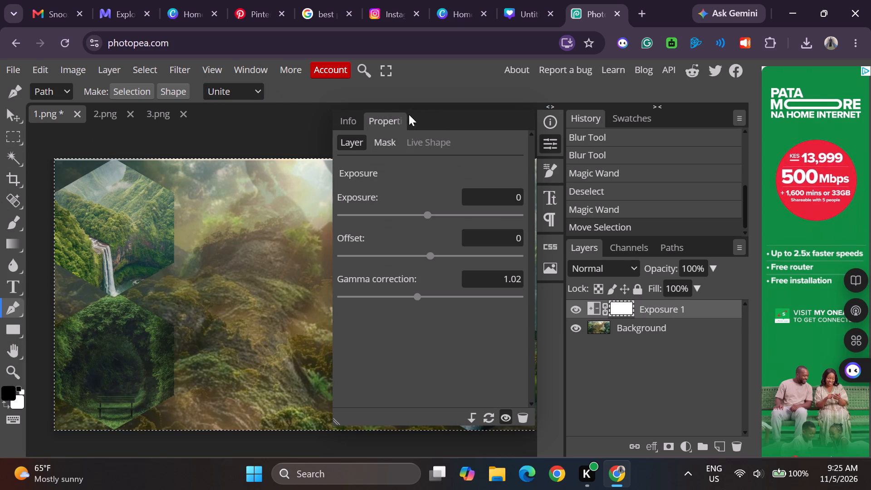
{"action": "left_click_drag", "start_coordinate": [409, 114], "coordinate": [435, 113]}
{"action": "left_click", "coordinate": [435, 113]}
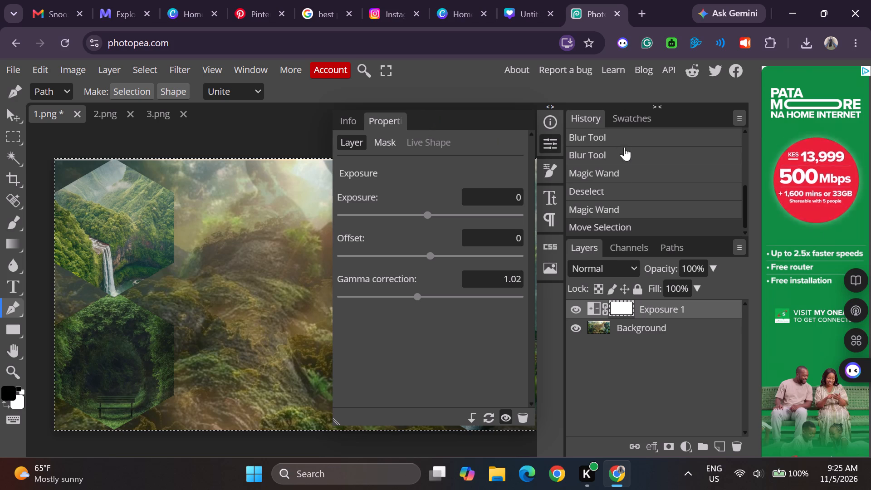
{"action": "left_click", "coordinate": [625, 312]}
{"action": "double_click", "coordinate": [627, 310]}
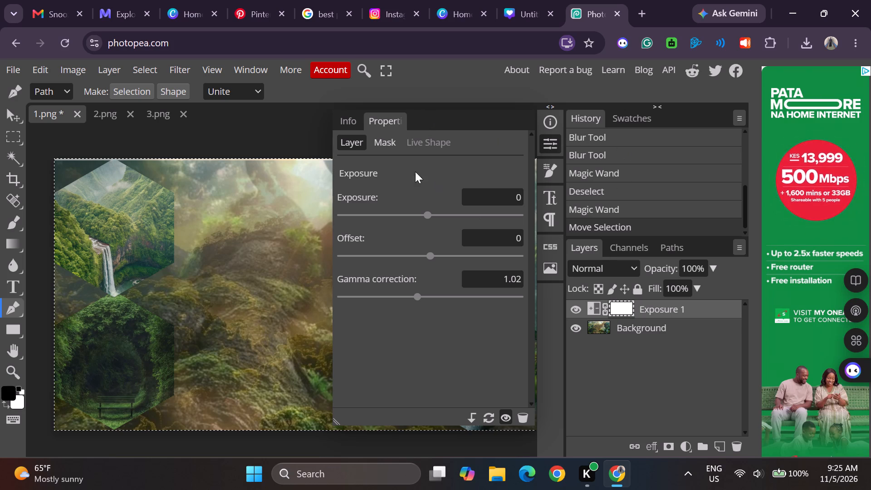
{"action": "left_click", "coordinate": [383, 146]}
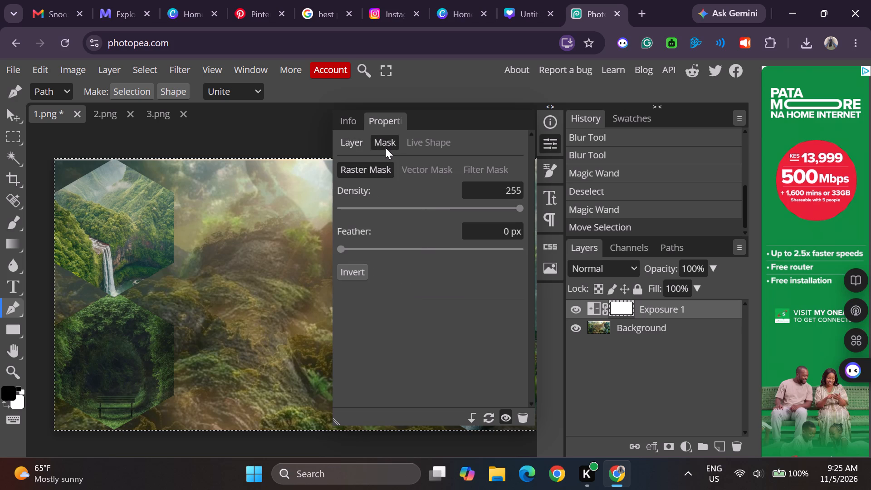
{"action": "left_click", "coordinate": [421, 142]}
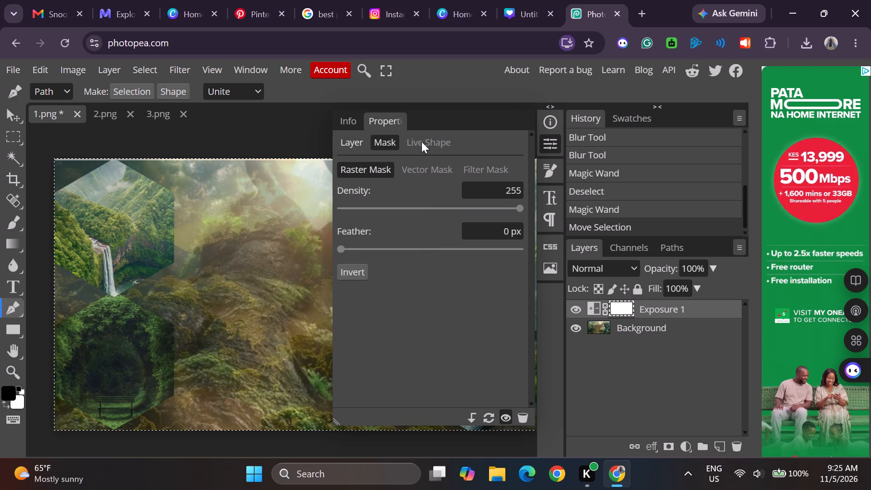
{"action": "left_click_drag", "start_coordinate": [519, 201], "coordinate": [494, 199]}
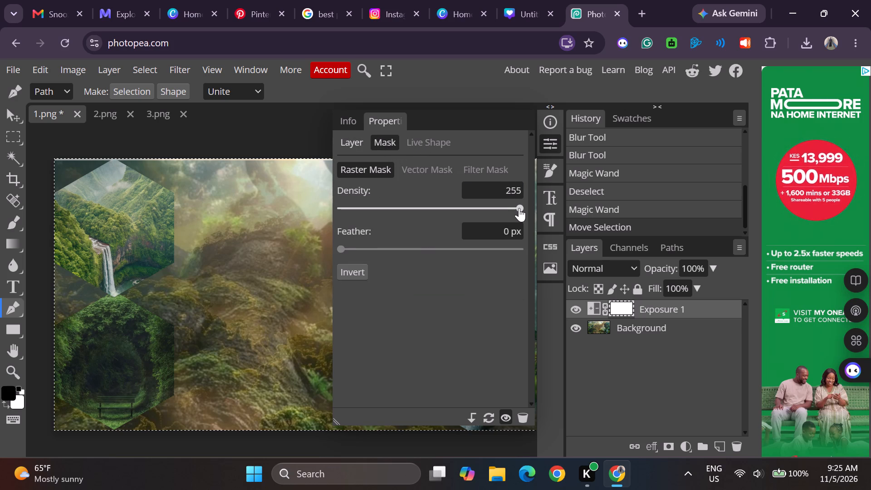
{"action": "left_click_drag", "start_coordinate": [511, 205], "coordinate": [442, 199]}
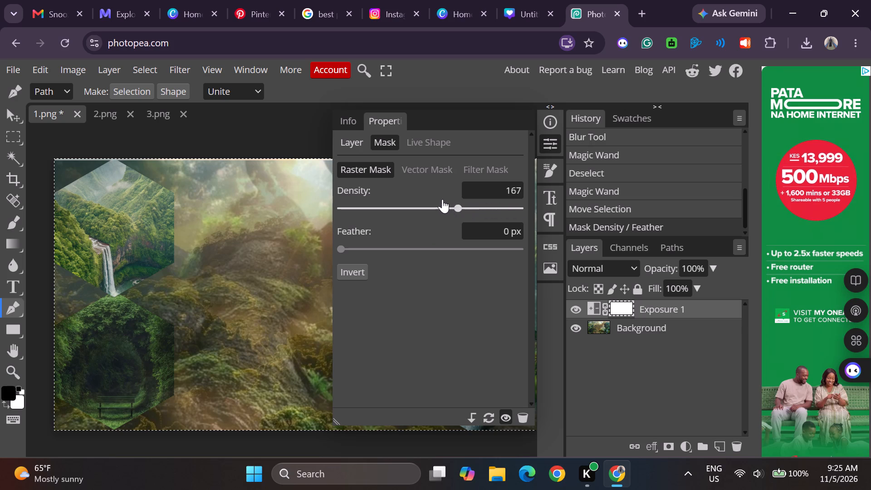
{"action": "left_click_drag", "start_coordinate": [442, 199], "coordinate": [356, 195]}
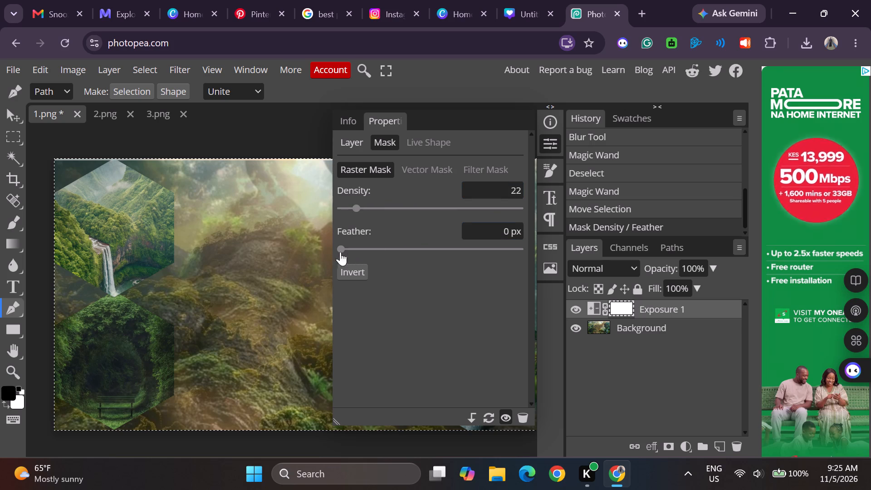
Feather the Exposure 1 adjustment's raster mask by 2.85 px.
{"action": "left_click_drag", "start_coordinate": [341, 244], "coordinate": [381, 251]}
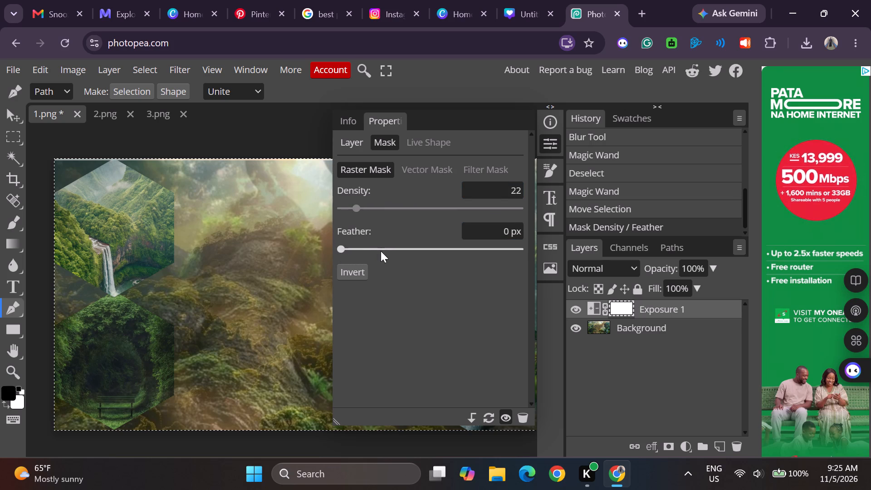
{"action": "left_click_drag", "start_coordinate": [338, 248], "coordinate": [361, 250]}
{"action": "left_click_drag", "start_coordinate": [361, 250], "coordinate": [367, 252]}
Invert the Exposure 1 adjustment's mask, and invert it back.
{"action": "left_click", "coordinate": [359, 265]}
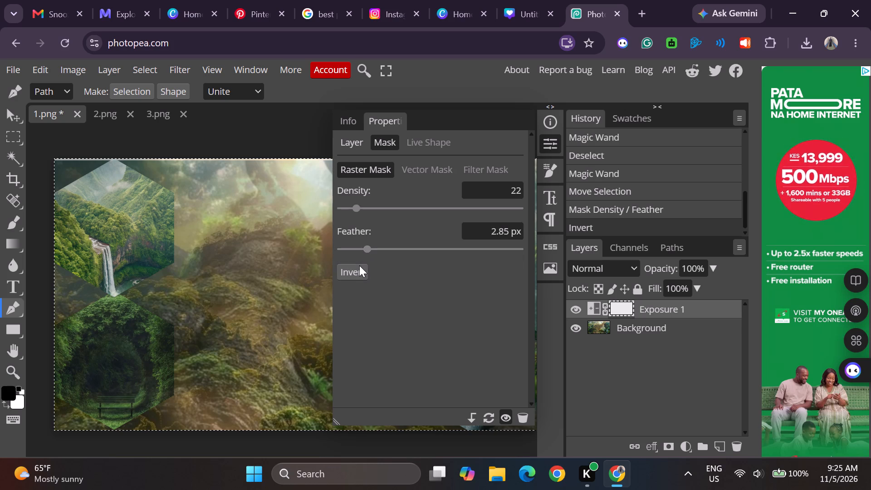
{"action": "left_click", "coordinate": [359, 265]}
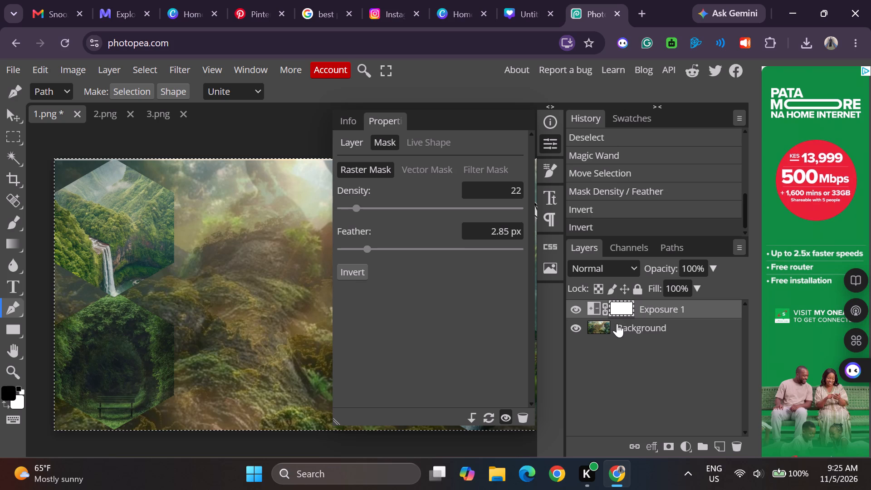
Delete the Background layer from 1.png.
{"action": "double_click", "coordinate": [627, 329]}
{"action": "left_click", "coordinate": [627, 329]}
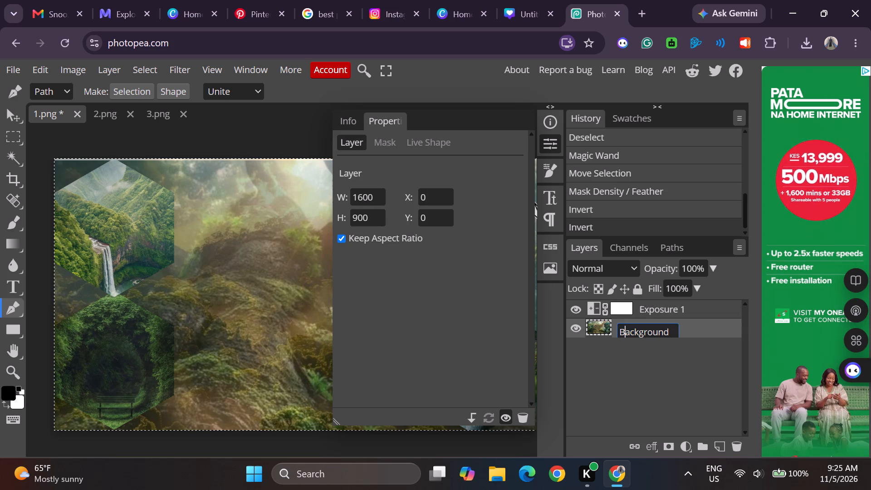
{"action": "double_click", "coordinate": [519, 418]}
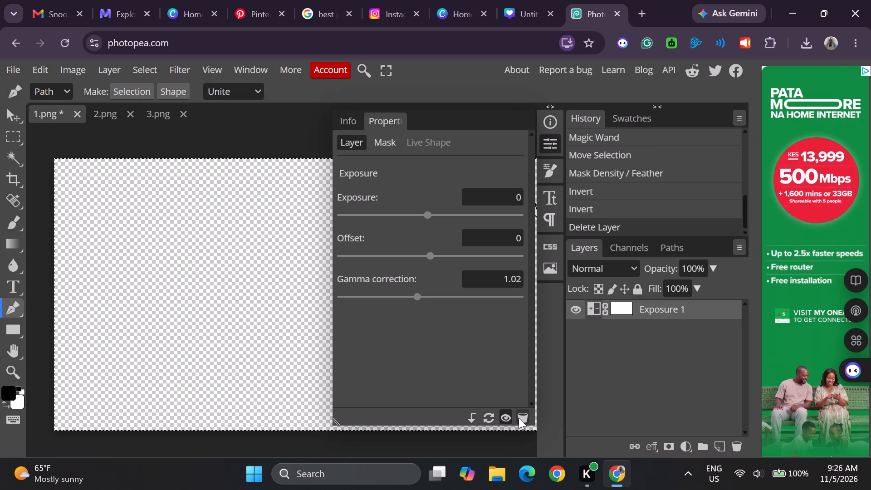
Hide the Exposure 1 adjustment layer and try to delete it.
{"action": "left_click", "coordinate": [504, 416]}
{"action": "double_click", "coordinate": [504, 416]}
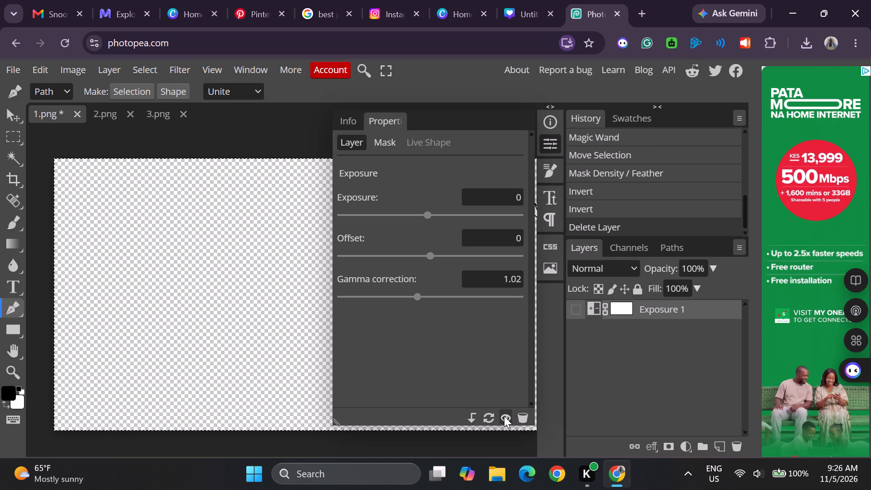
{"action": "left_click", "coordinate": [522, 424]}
View 2.png briefly and return to 1.png.
{"action": "left_click", "coordinate": [108, 108]}
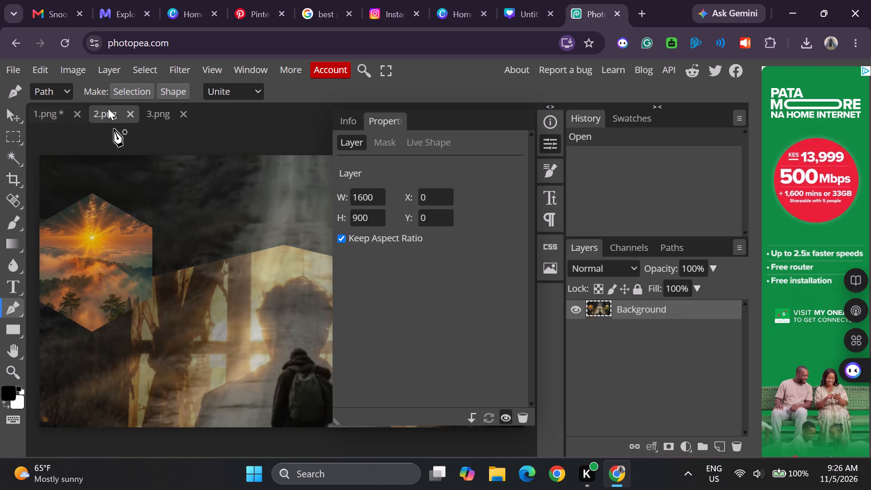
{"action": "left_click", "coordinate": [49, 108]}
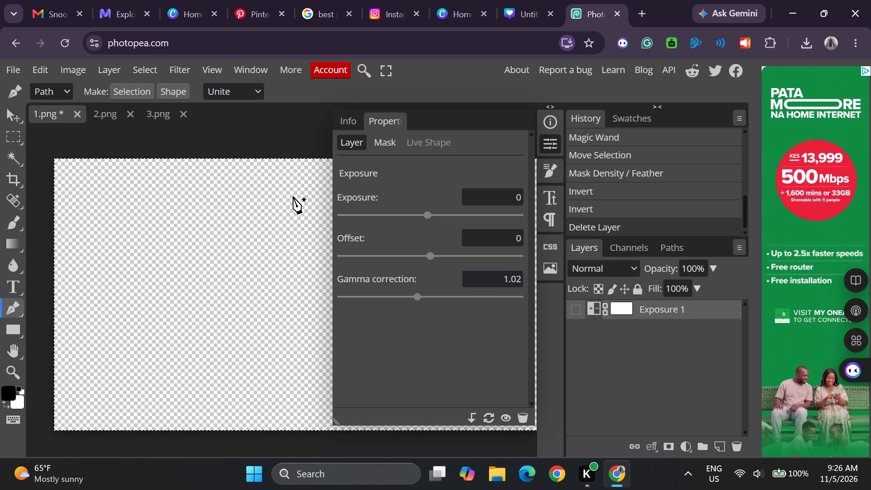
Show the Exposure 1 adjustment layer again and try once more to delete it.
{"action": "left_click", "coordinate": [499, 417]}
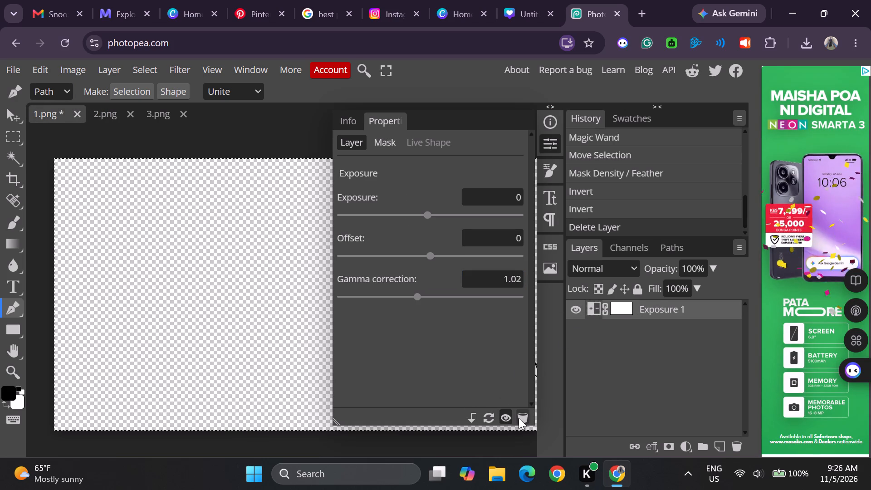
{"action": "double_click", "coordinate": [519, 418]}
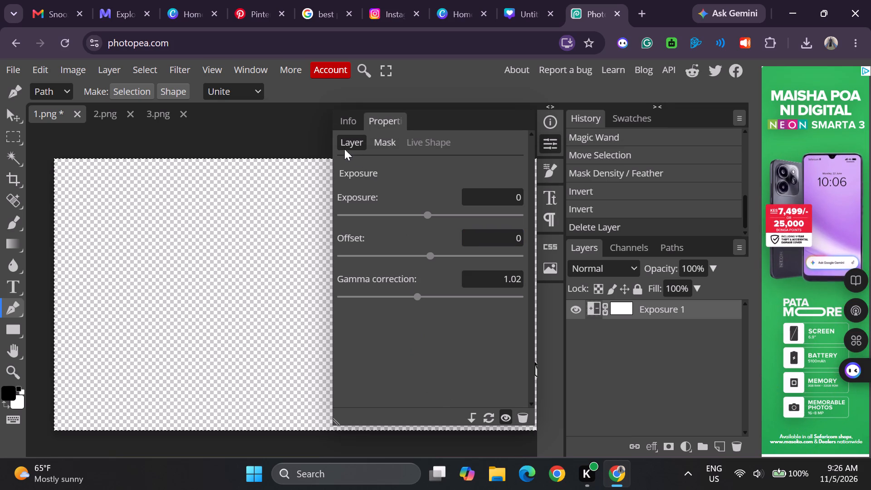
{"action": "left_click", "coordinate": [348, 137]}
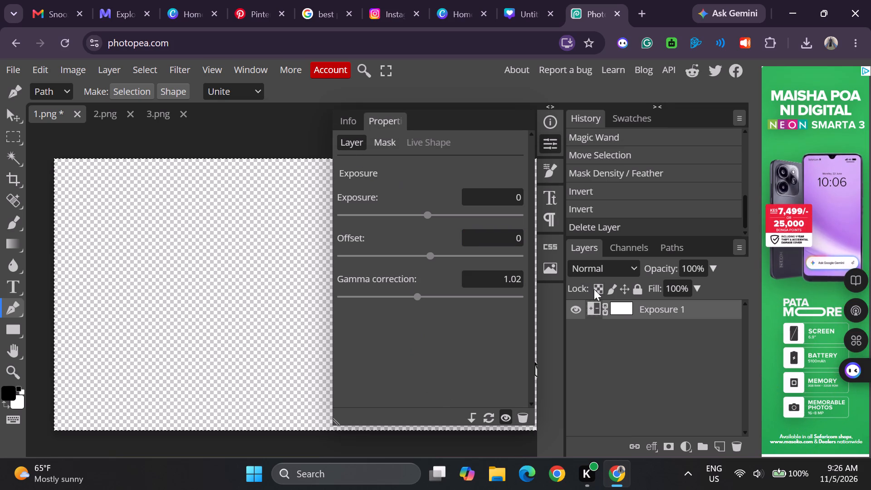
Toggle the visibility of the Exposure 1 adjustment layer in 1.png and leave it hidden.
{"action": "left_click", "coordinate": [573, 304]}
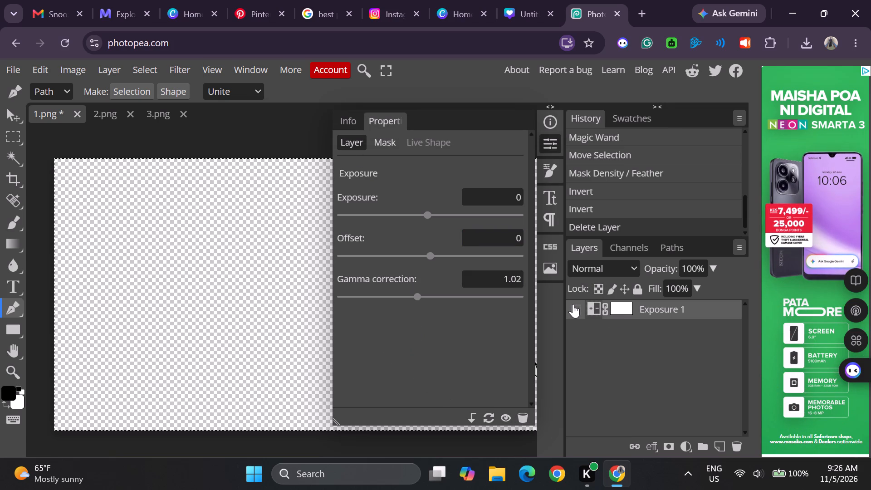
{"action": "left_click", "coordinate": [573, 304]}
{"action": "left_click", "coordinate": [573, 304]}
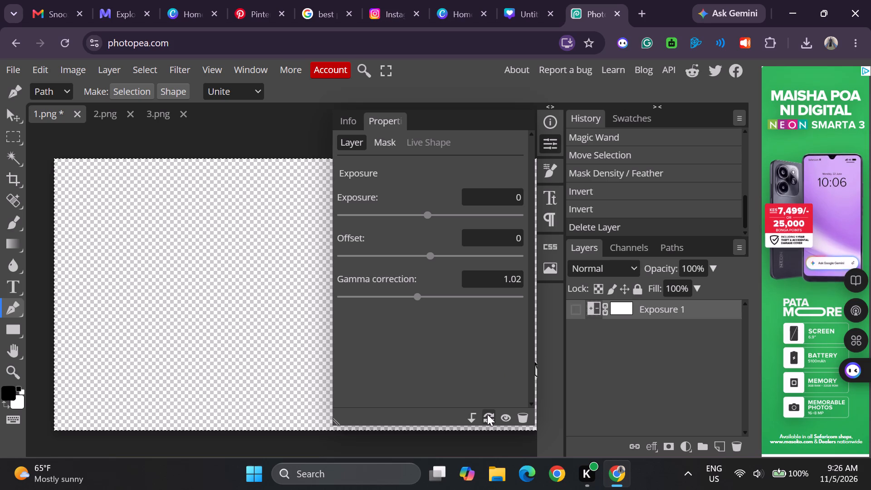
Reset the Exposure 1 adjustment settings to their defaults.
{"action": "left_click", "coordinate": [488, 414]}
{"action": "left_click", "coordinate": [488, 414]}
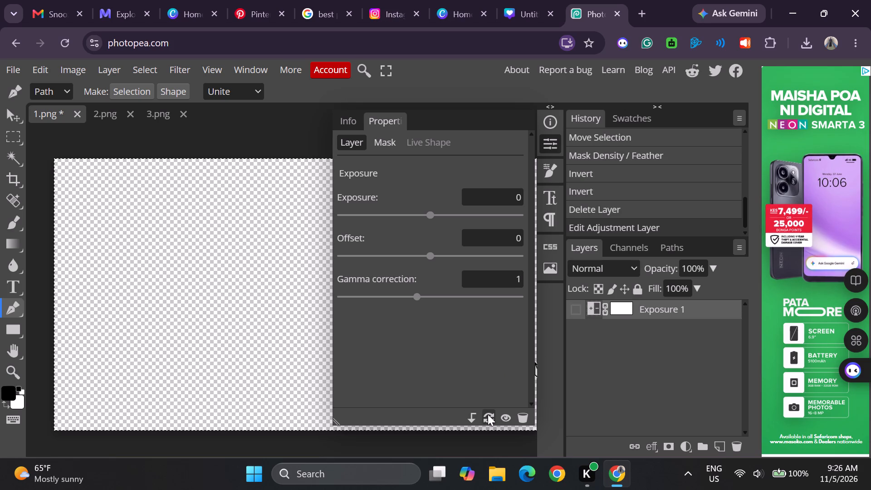
Start a Pen path with an anchor below the canvas centre and a curved second anchor near the centre with a long horizontal handle.
{"action": "left_click", "coordinate": [264, 342]}
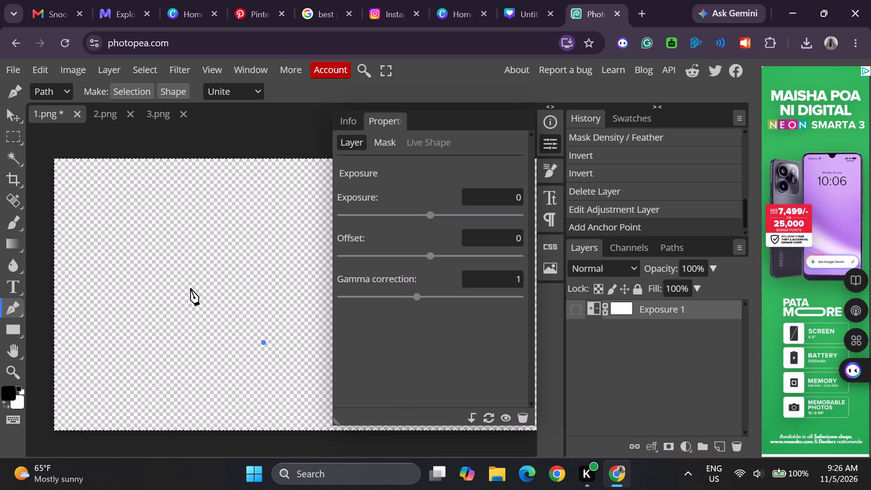
{"action": "left_click", "coordinate": [20, 310]}
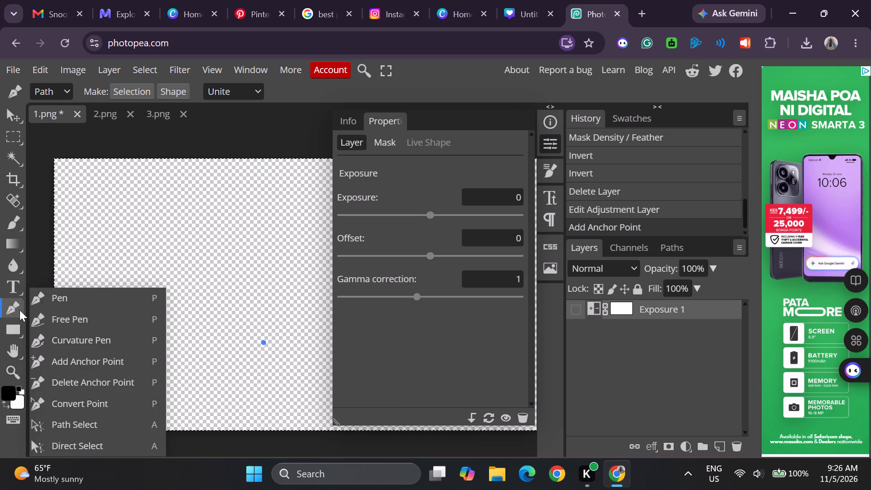
{"action": "double_click", "coordinate": [18, 310]}
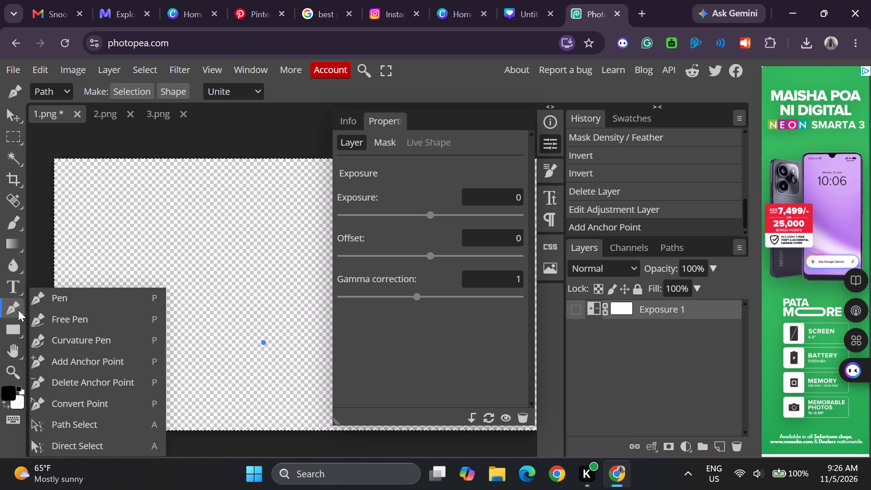
{"action": "left_click", "coordinate": [18, 310]}
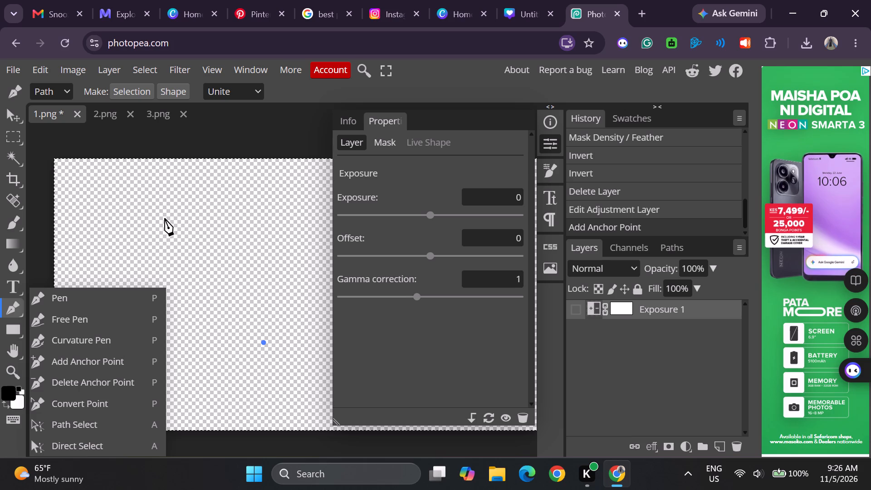
{"action": "left_click_drag", "start_coordinate": [294, 272], "coordinate": [274, 248]}
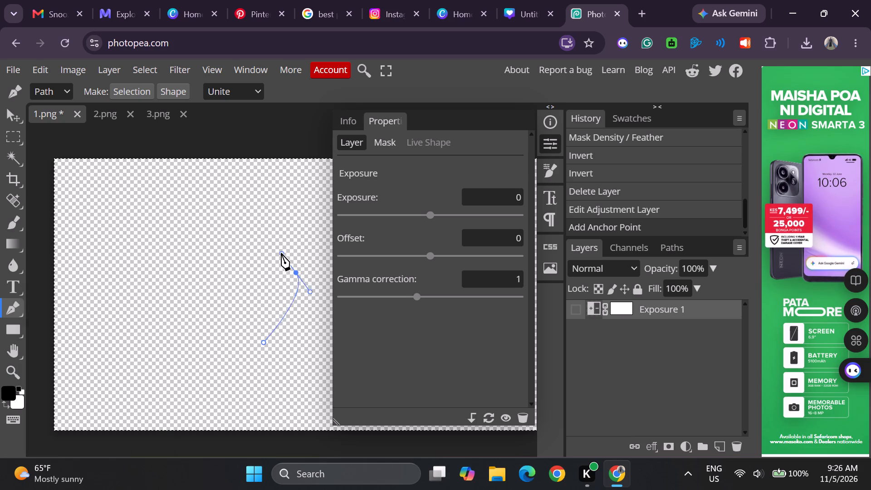
{"action": "left_click_drag", "start_coordinate": [274, 248], "coordinate": [116, 320]}
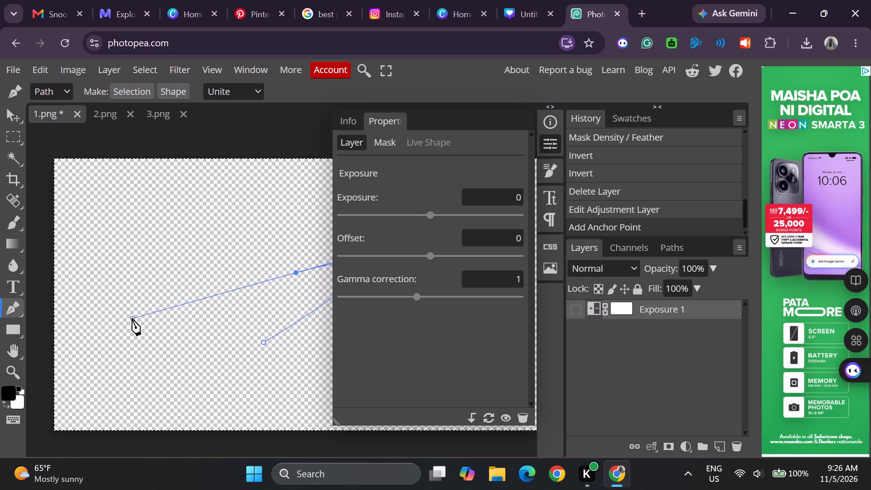
{"action": "left_click_drag", "start_coordinate": [116, 320], "coordinate": [60, 278]}
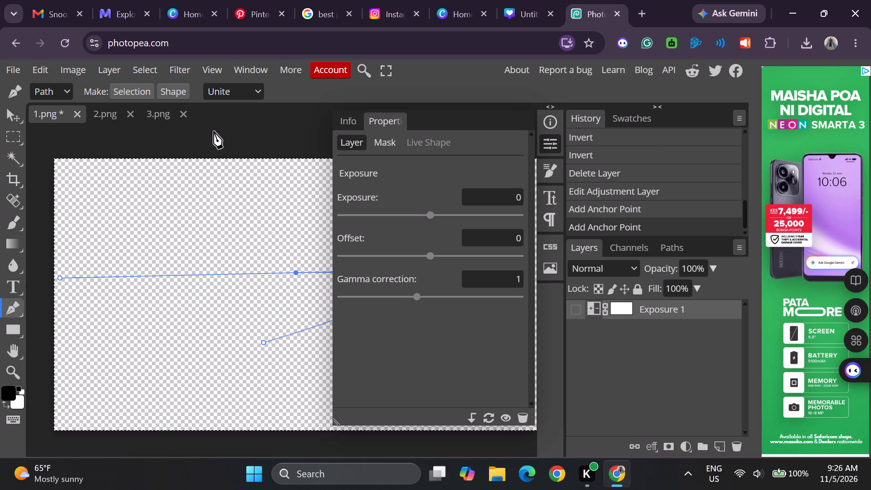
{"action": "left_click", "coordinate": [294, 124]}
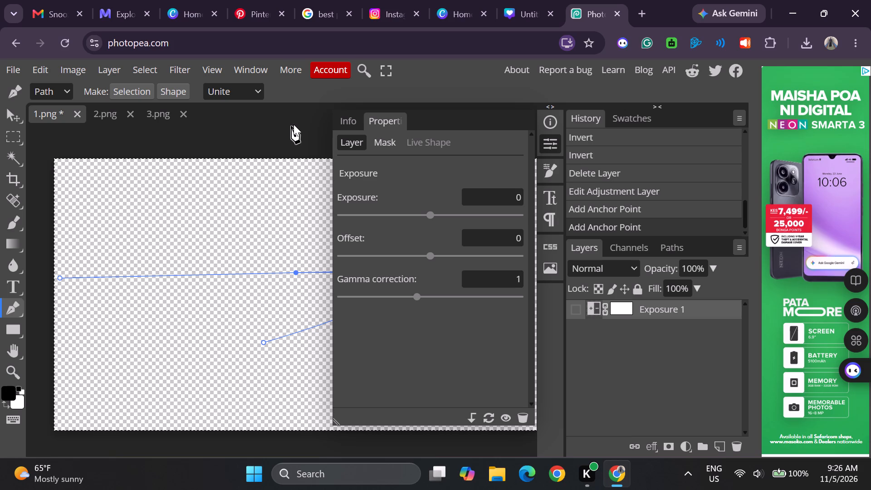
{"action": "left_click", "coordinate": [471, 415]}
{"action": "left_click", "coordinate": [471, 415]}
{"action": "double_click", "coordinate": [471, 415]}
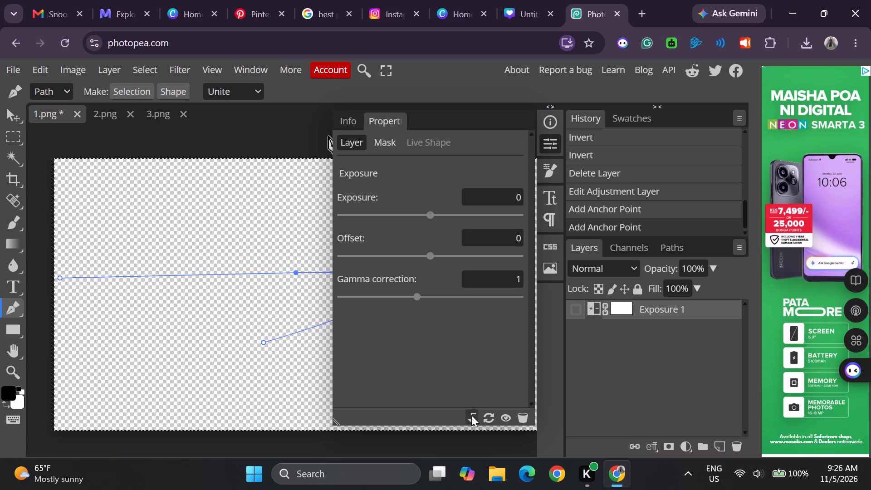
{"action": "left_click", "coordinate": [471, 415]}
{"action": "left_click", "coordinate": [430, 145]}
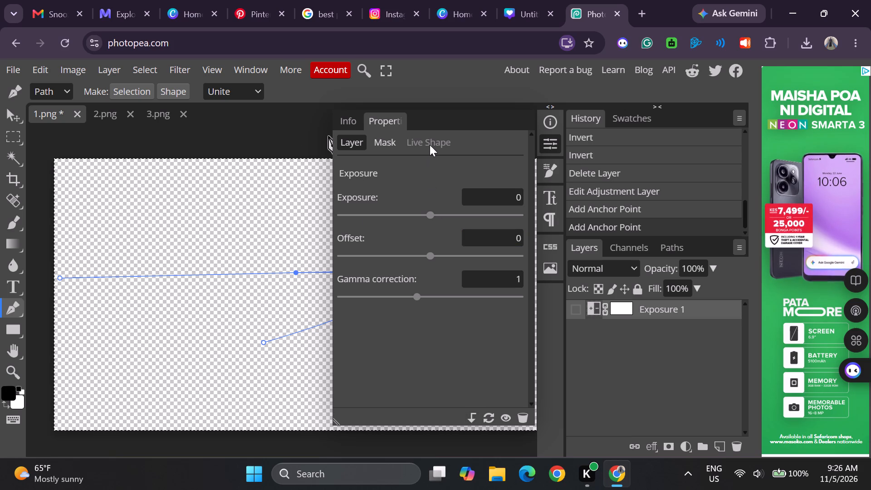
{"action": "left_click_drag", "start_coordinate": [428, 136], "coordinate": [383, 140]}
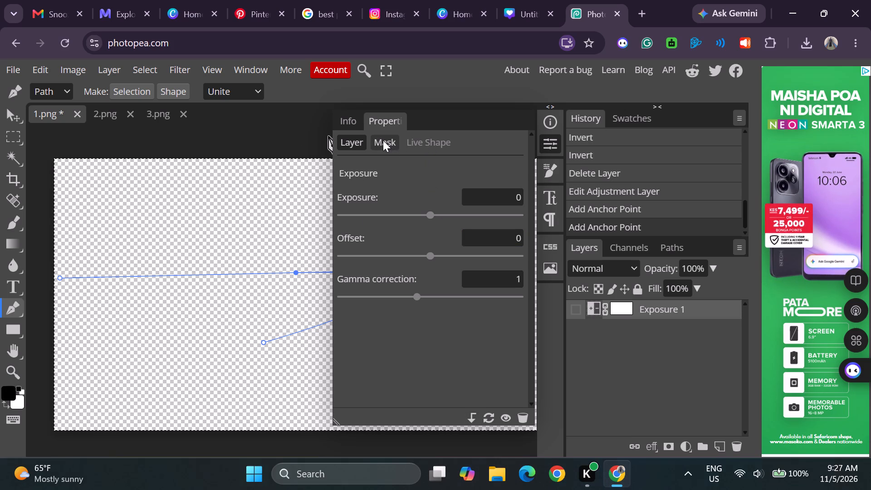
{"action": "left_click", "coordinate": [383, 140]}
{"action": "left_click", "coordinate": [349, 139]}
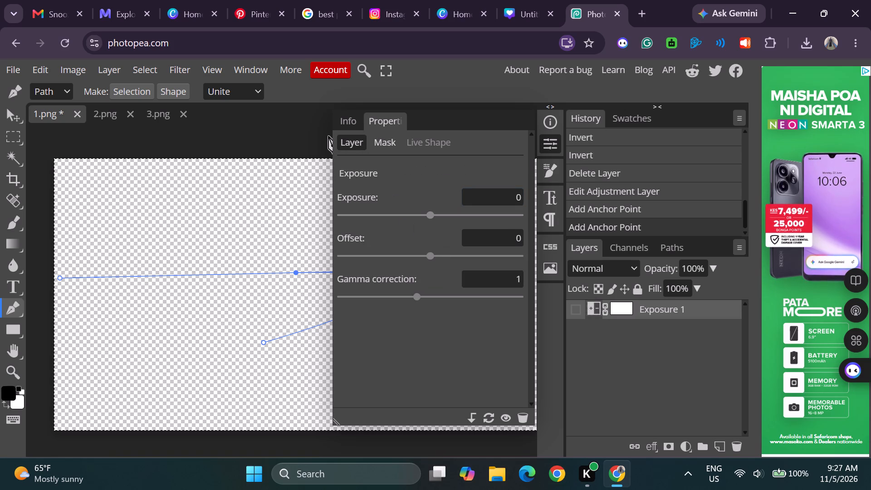
Set the Exposure 1 adjustment to exposure 20, offset 0.5 and gamma correction 9.99.
{"action": "left_click_drag", "start_coordinate": [431, 211], "coordinate": [472, 216]}
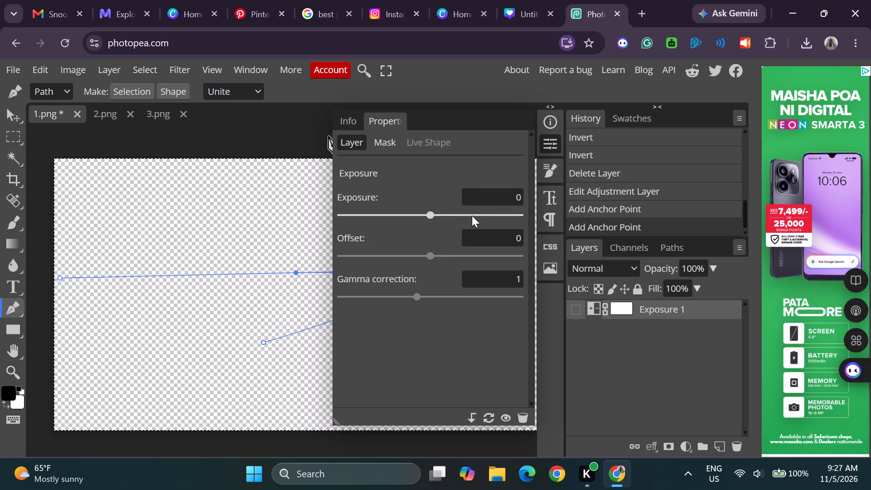
{"action": "left_click_drag", "start_coordinate": [472, 216], "coordinate": [476, 216]}
{"action": "left_click_drag", "start_coordinate": [428, 211], "coordinate": [529, 202]}
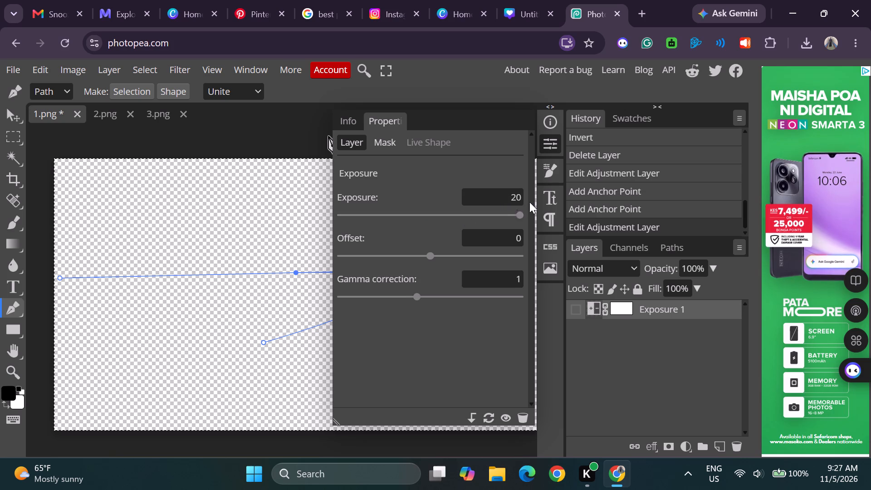
{"action": "left_click_drag", "start_coordinate": [429, 253], "coordinate": [534, 246]}
{"action": "left_click_drag", "start_coordinate": [416, 293], "coordinate": [518, 293]}
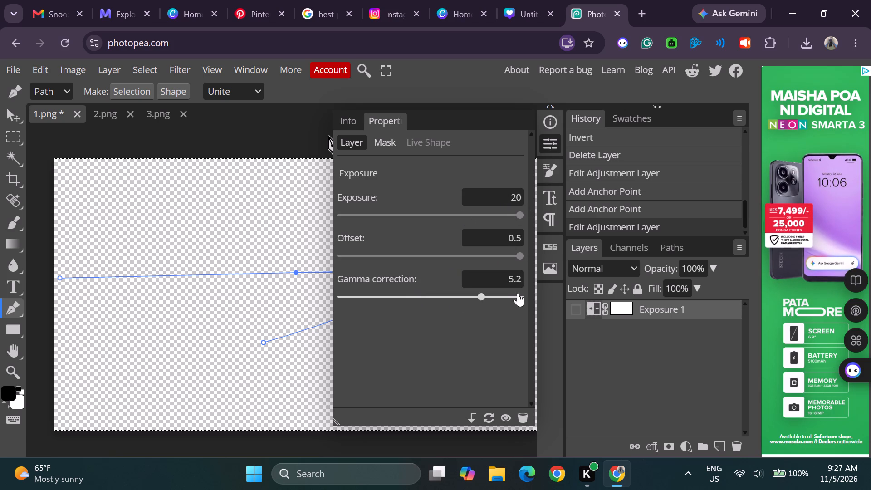
{"action": "left_click_drag", "start_coordinate": [518, 293], "coordinate": [520, 292]}
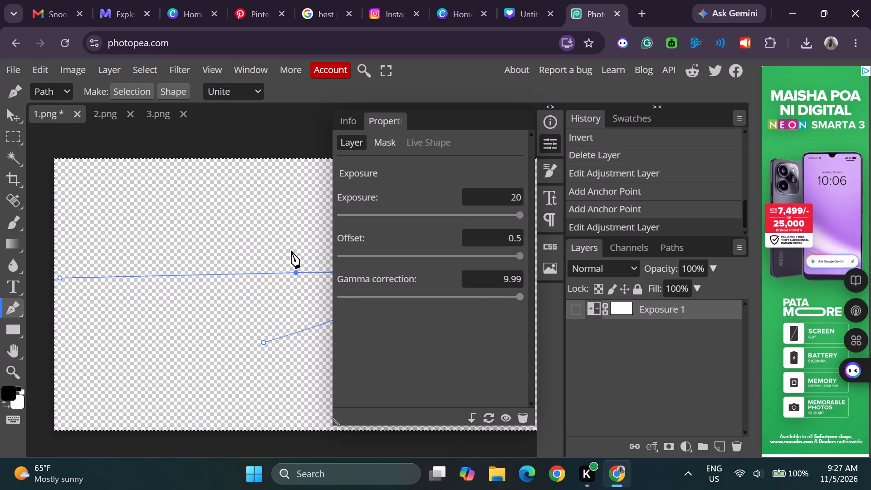
Extend the Pen path with four curved anchor points, from just above the canvas centre through its lower middle to the left half.
{"action": "double_click", "coordinate": [292, 251]}
{"action": "left_click", "coordinate": [292, 250]}
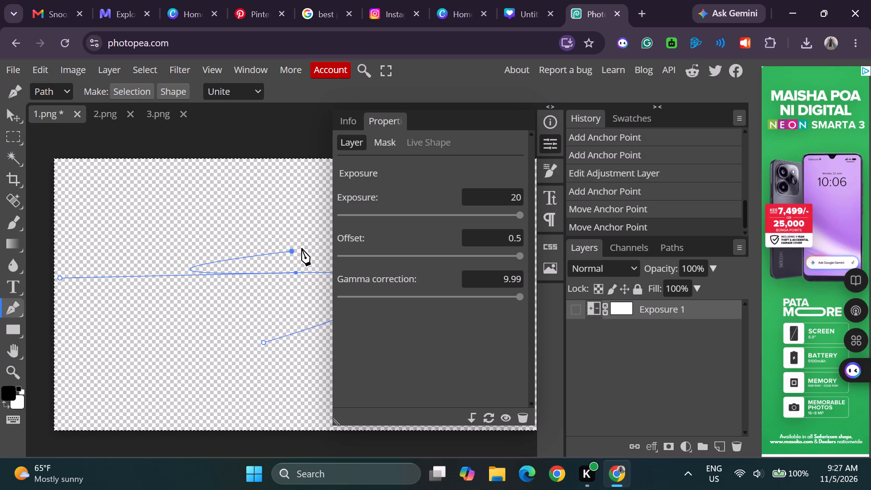
{"action": "left_click_drag", "start_coordinate": [293, 248], "coordinate": [243, 225]}
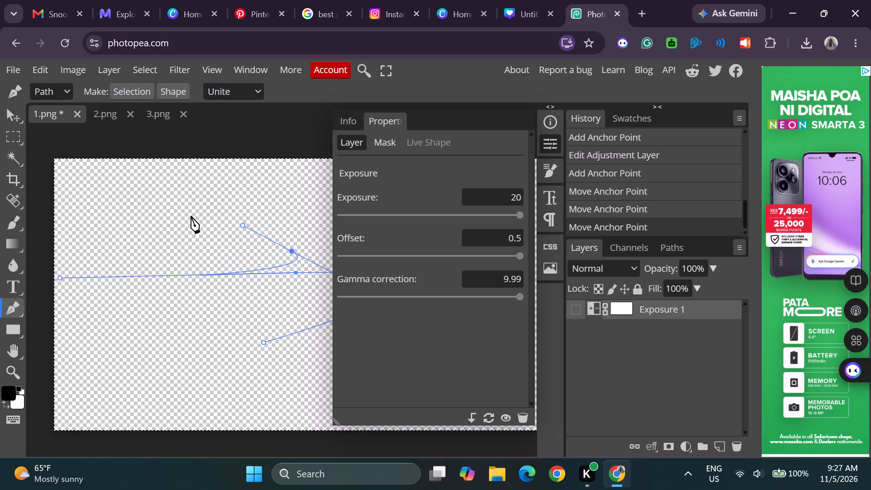
{"action": "left_click", "coordinate": [236, 229]}
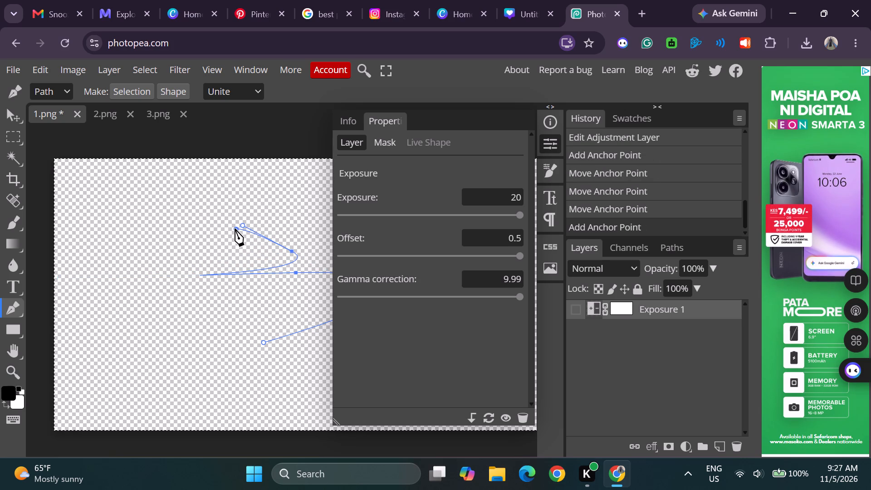
{"action": "left_click_drag", "start_coordinate": [236, 229], "coordinate": [253, 327]}
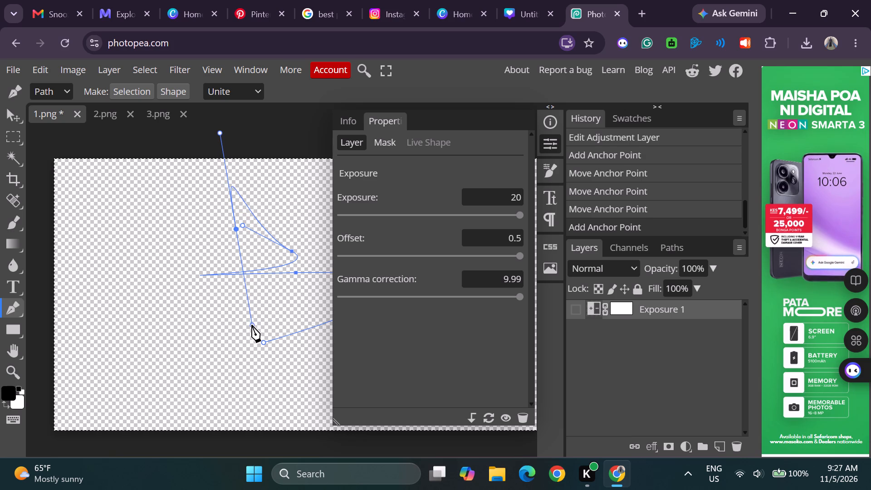
{"action": "left_click_drag", "start_coordinate": [253, 327], "coordinate": [253, 328]}
{"action": "left_click", "coordinate": [221, 334]}
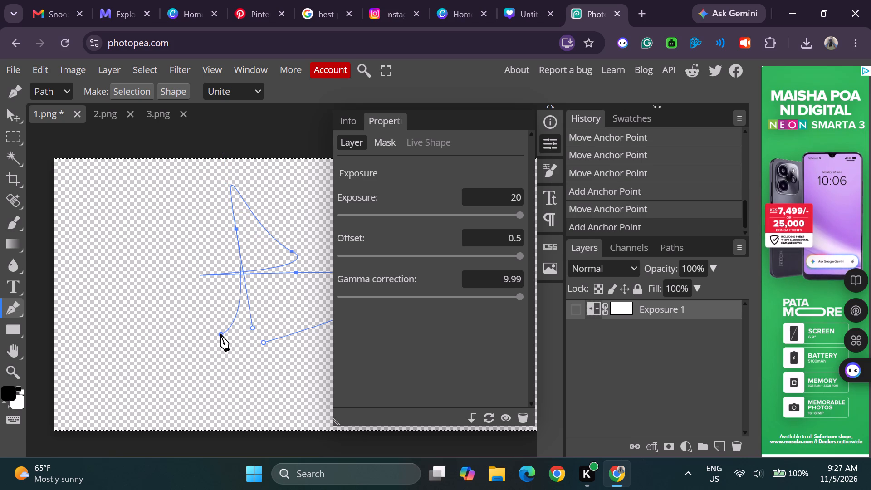
{"action": "left_click_drag", "start_coordinate": [220, 333], "coordinate": [141, 260]}
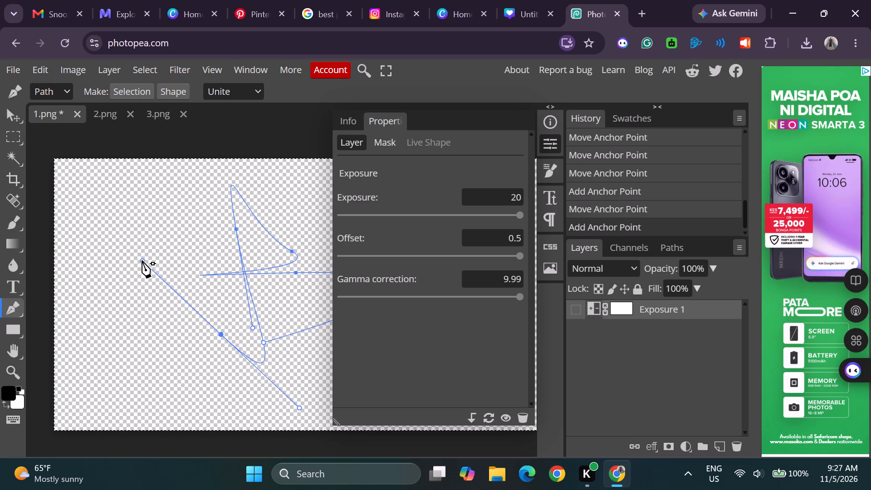
{"action": "left_click_drag", "start_coordinate": [141, 260], "coordinate": [141, 260]}
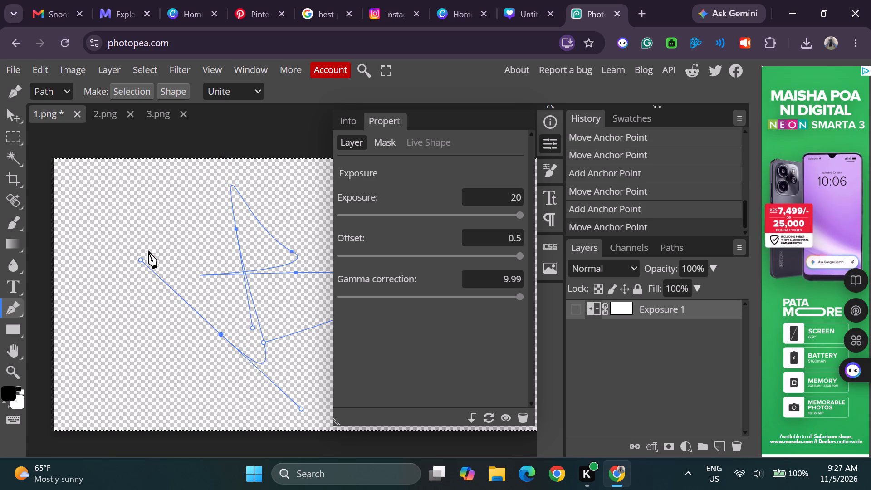
{"action": "left_click_drag", "start_coordinate": [140, 257], "coordinate": [138, 252]}
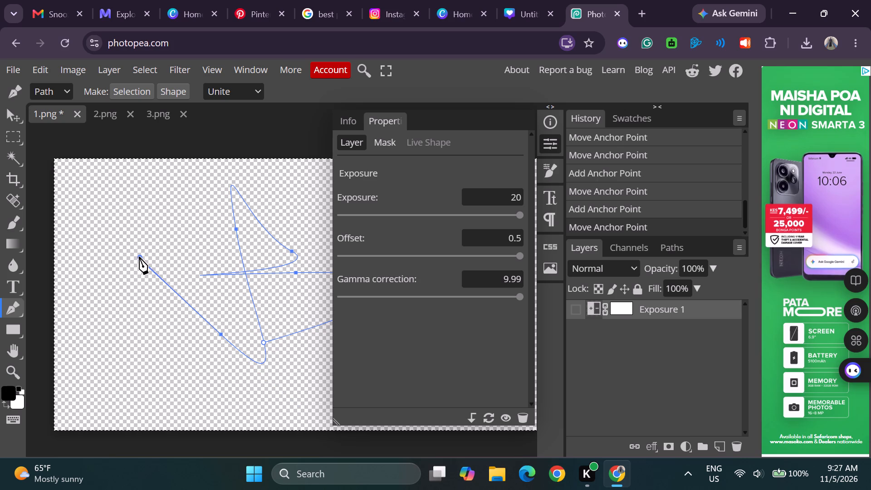
{"action": "left_click_drag", "start_coordinate": [138, 252], "coordinate": [130, 238]}
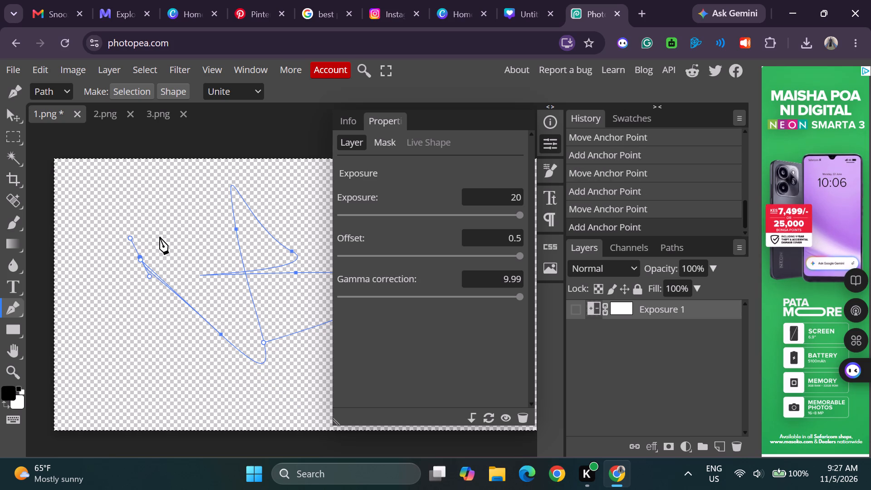
Extend the Pen path with a curved anchor in the canvas's upper-left area, its handle pulled towards the centre, and delete the anchor where the curves cross.
{"action": "left_click", "coordinate": [160, 237]}
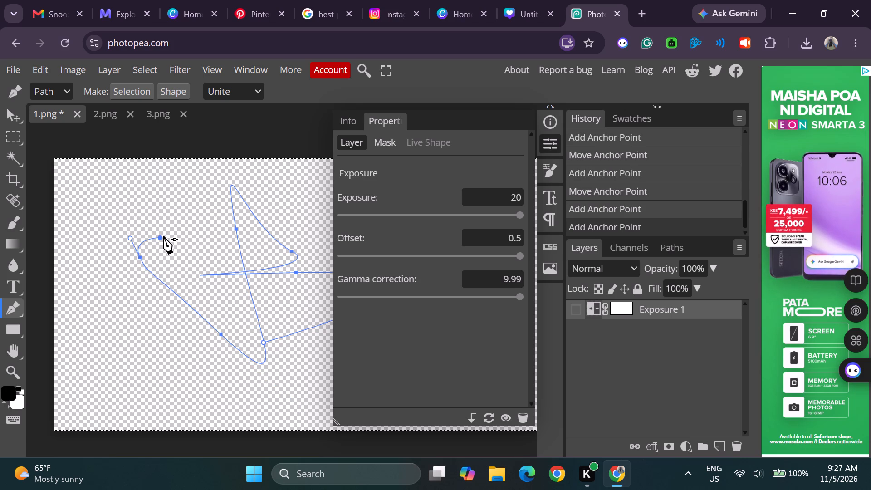
{"action": "left_click_drag", "start_coordinate": [164, 236], "coordinate": [228, 275]}
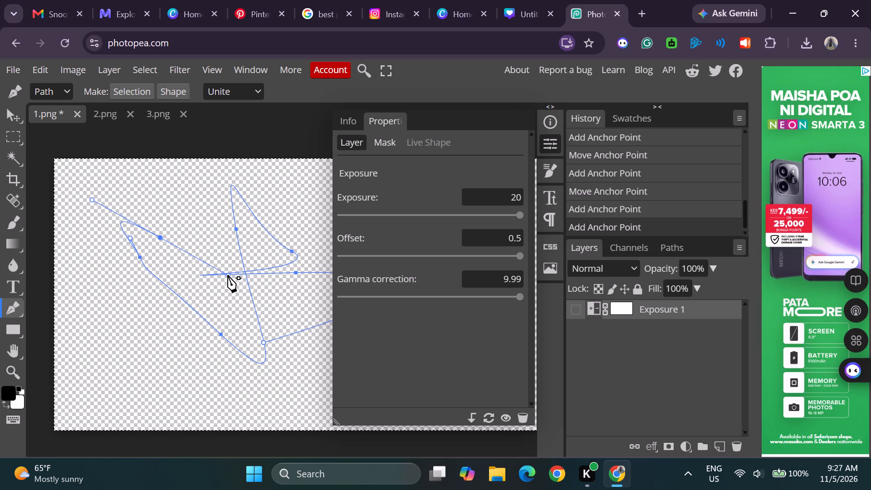
{"action": "left_click_drag", "start_coordinate": [228, 275], "coordinate": [250, 276]}
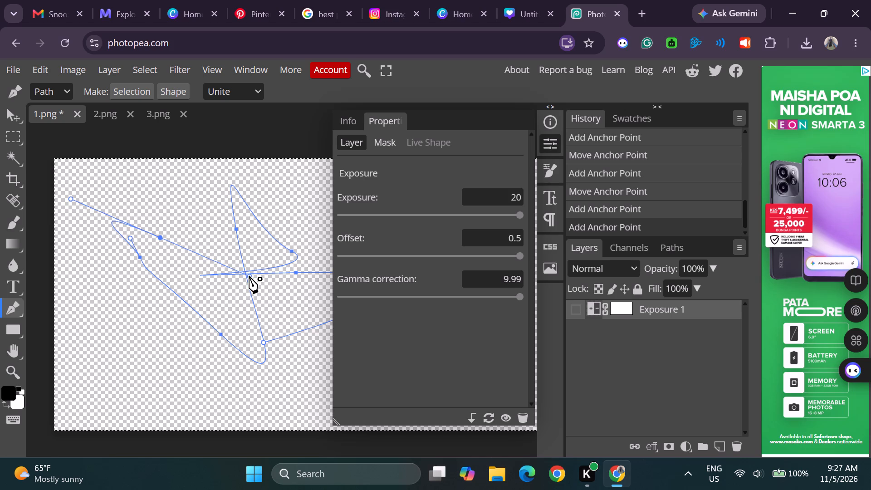
{"action": "left_click_drag", "start_coordinate": [250, 276], "coordinate": [250, 274]}
{"action": "left_click", "coordinate": [250, 274]}
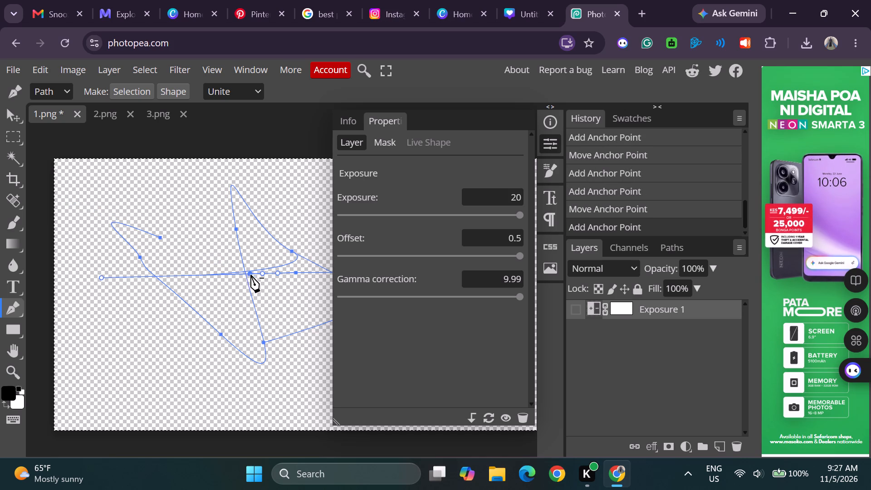
{"action": "left_click_drag", "start_coordinate": [251, 273], "coordinate": [265, 275]}
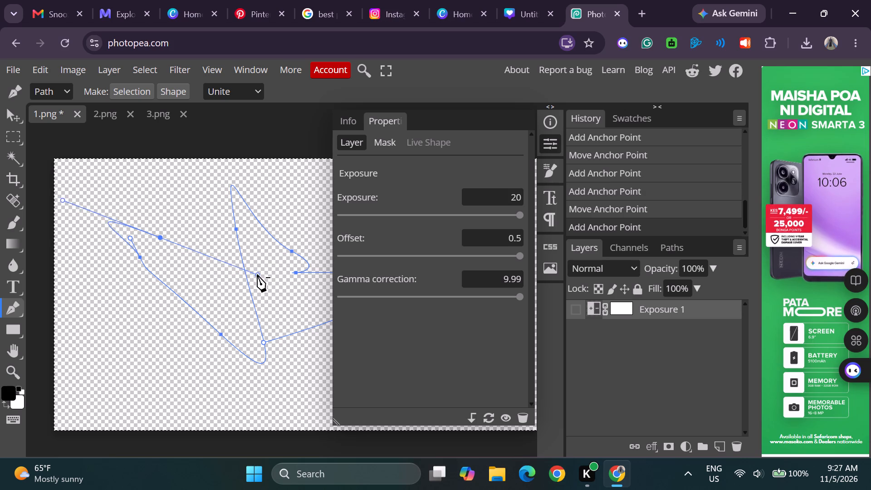
{"action": "left_click_drag", "start_coordinate": [265, 275], "coordinate": [303, 276]}
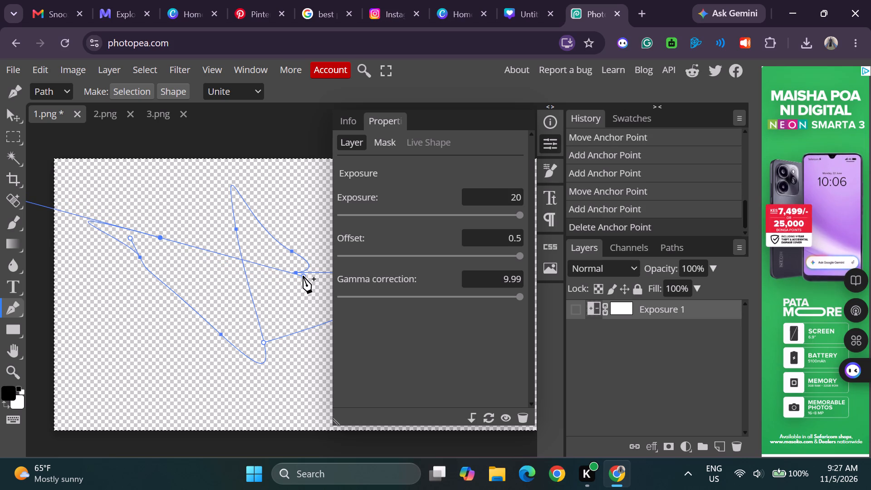
Extend the Pen path with two curved anchors near the canvas's upper-left corner, with long near-horizontal handles, and an end anchor lower in the left half.
{"action": "left_click", "coordinate": [89, 204]}
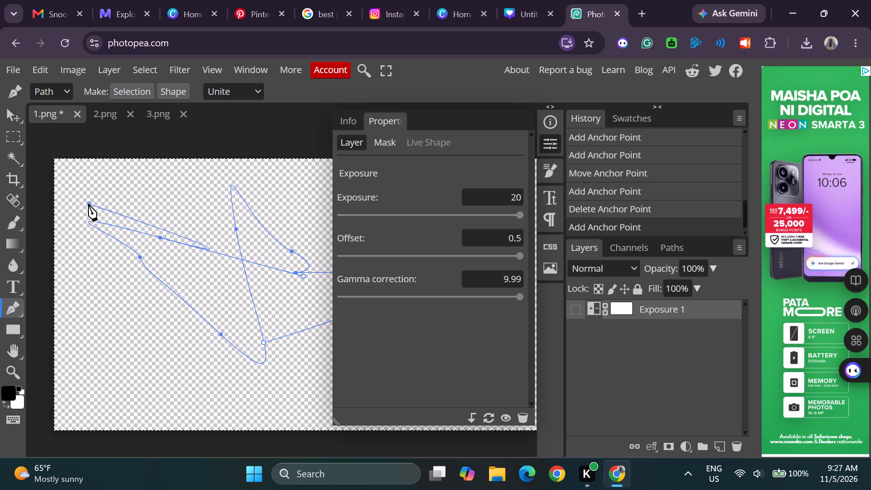
{"action": "left_click_drag", "start_coordinate": [88, 204], "coordinate": [88, 205]}
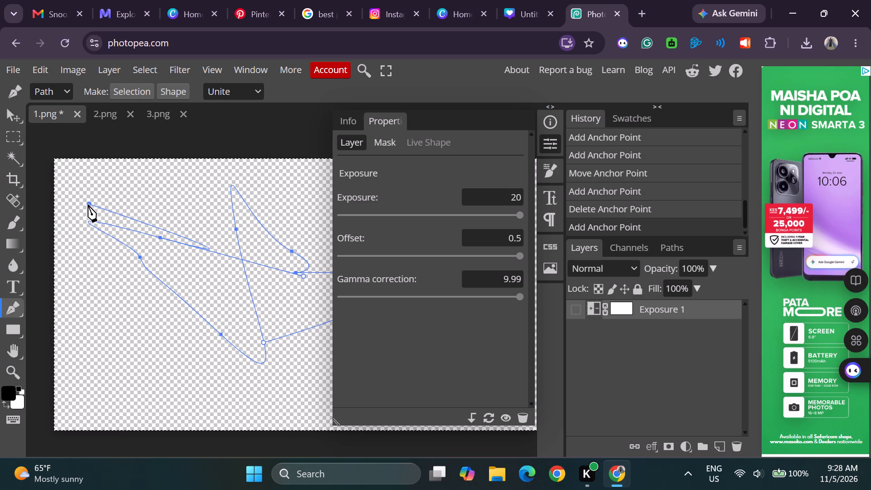
{"action": "left_click_drag", "start_coordinate": [88, 205], "coordinate": [91, 225]}
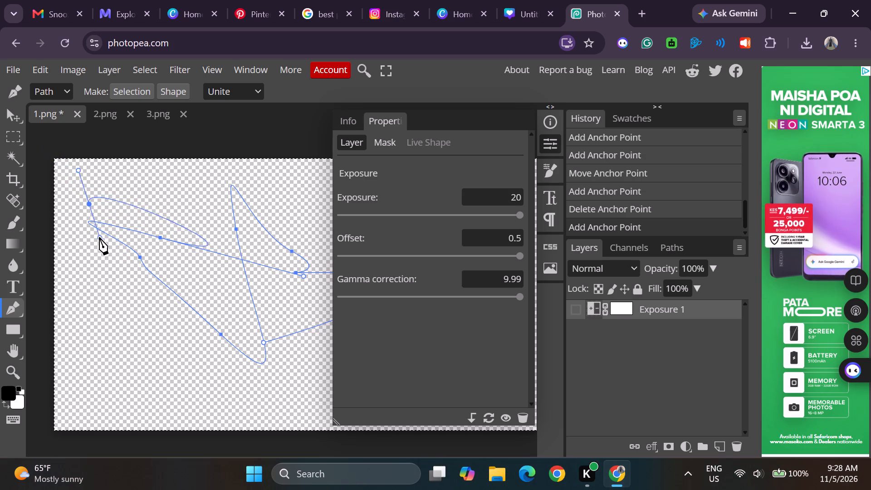
{"action": "left_click_drag", "start_coordinate": [91, 225], "coordinate": [224, 181]}
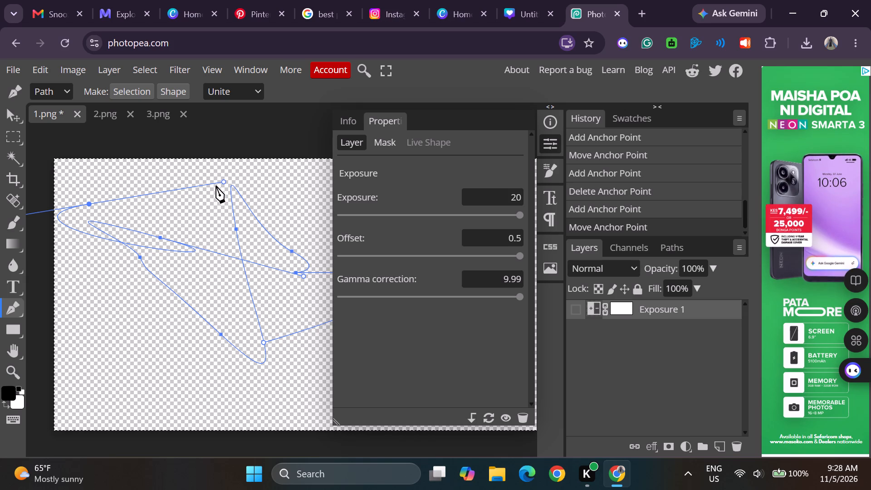
{"action": "left_click", "coordinate": [148, 211]}
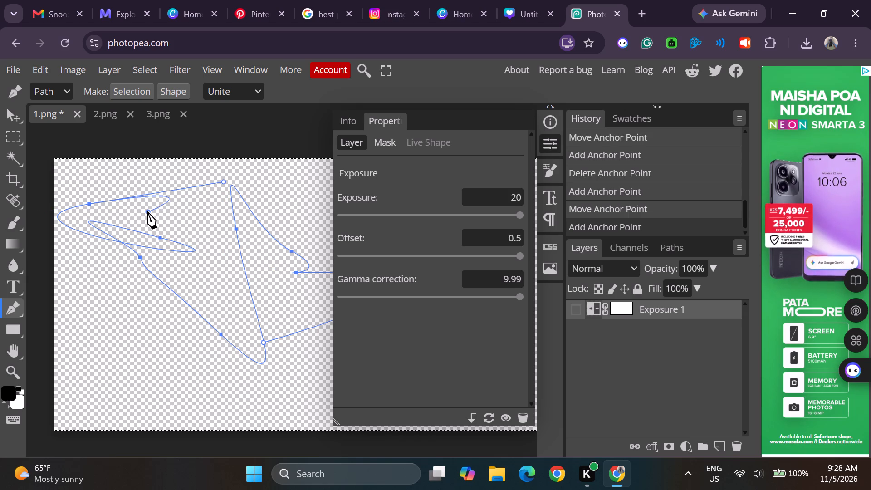
{"action": "left_click", "coordinate": [148, 211]}
{"action": "left_click_drag", "start_coordinate": [148, 211], "coordinate": [138, 211]}
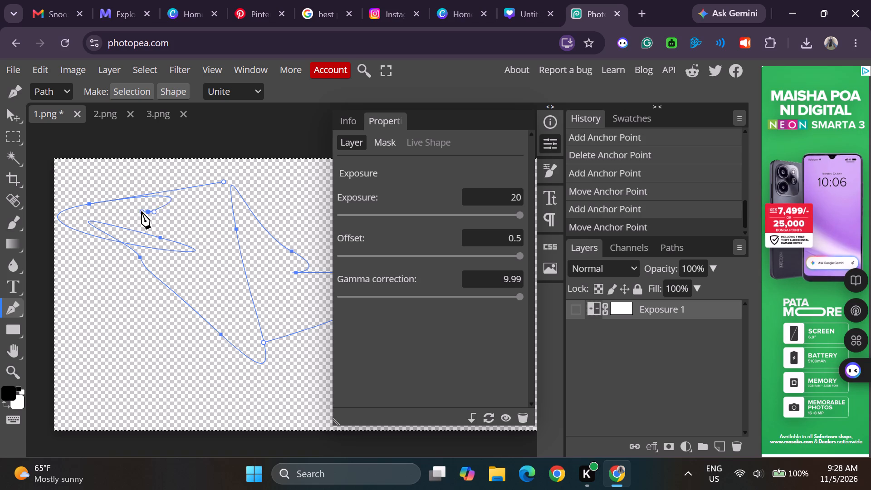
{"action": "left_click_drag", "start_coordinate": [138, 211], "coordinate": [46, 213]}
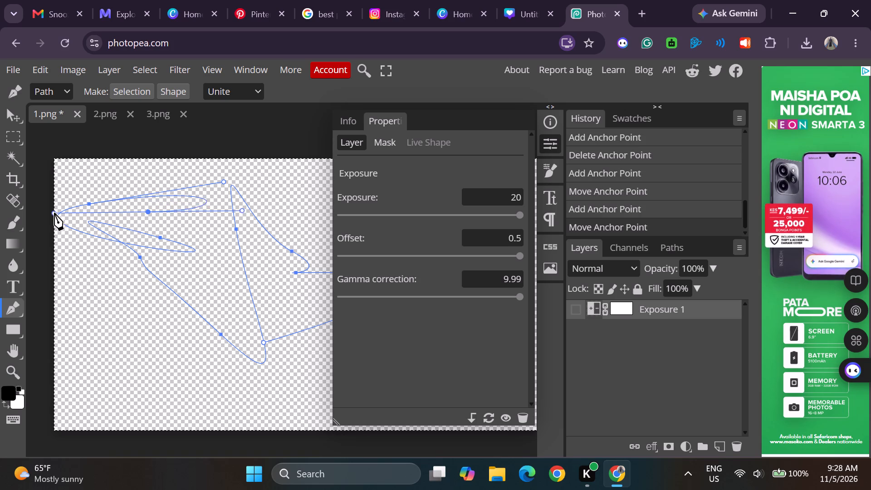
{"action": "left_click_drag", "start_coordinate": [46, 213], "coordinate": [0, 213]}
{"action": "left_click", "coordinate": [136, 294]}
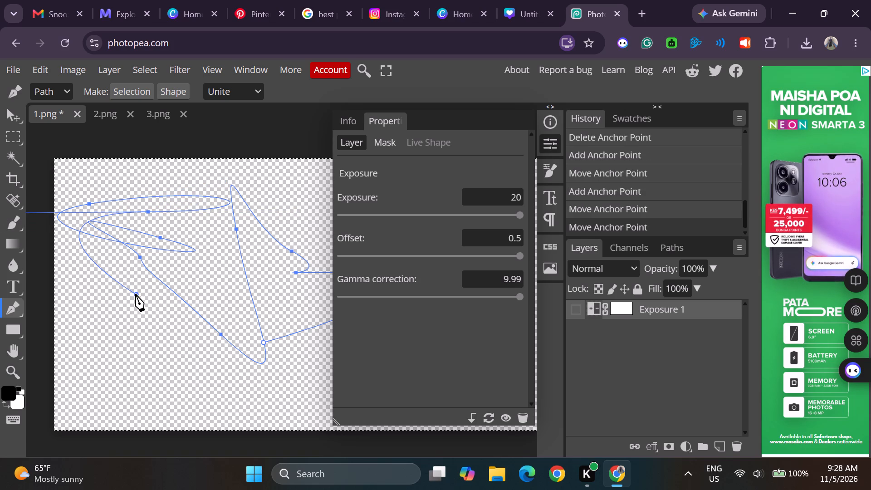
{"action": "left_click", "coordinate": [136, 294]}
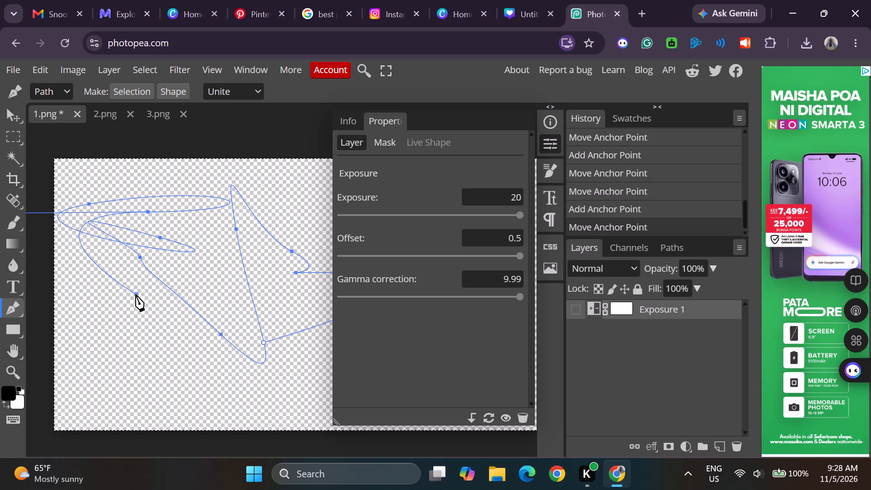
Pick the black swatch as the foreground colour.
{"action": "left_click", "coordinate": [634, 118]}
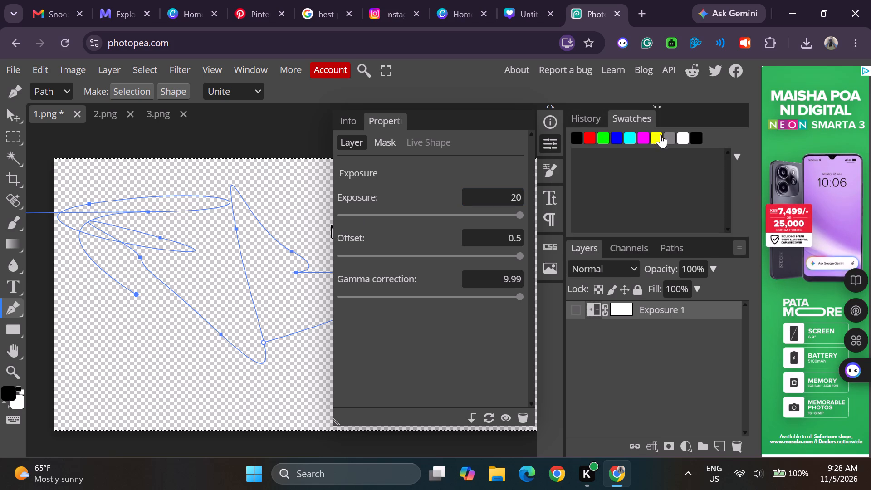
{"action": "left_click", "coordinate": [696, 137]}
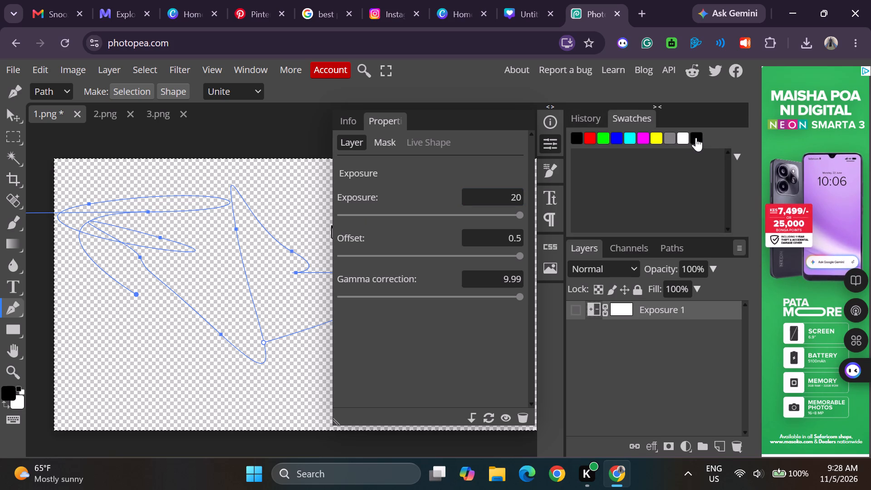
Isolate the Red channel of 1.png and dismiss its Channel Options without changing any settings.
{"action": "left_click", "coordinate": [629, 245]}
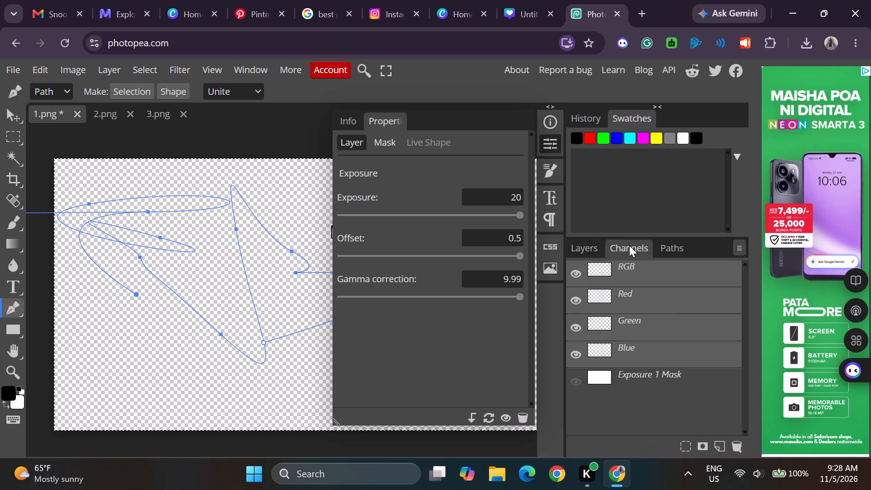
{"action": "left_click", "coordinate": [606, 266]}
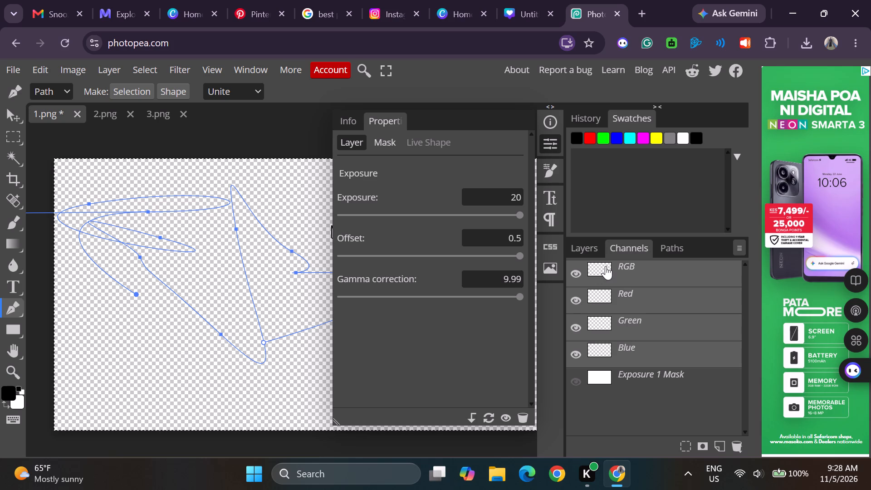
{"action": "double_click", "coordinate": [592, 291]}
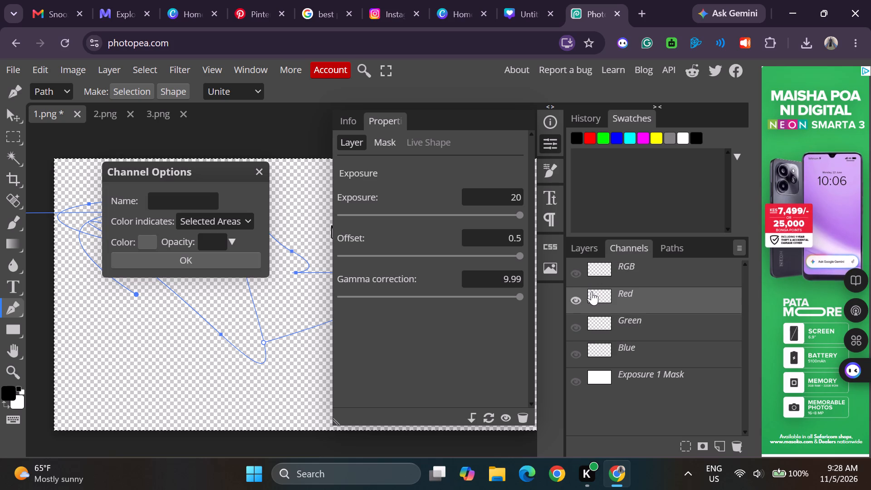
{"action": "left_click", "coordinate": [592, 291]}
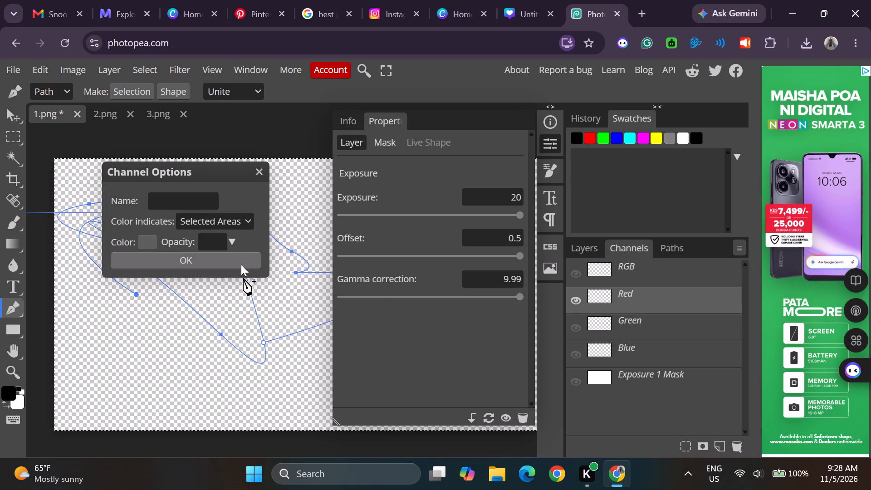
{"action": "left_click", "coordinate": [241, 265]}
{"action": "left_click", "coordinate": [238, 258]}
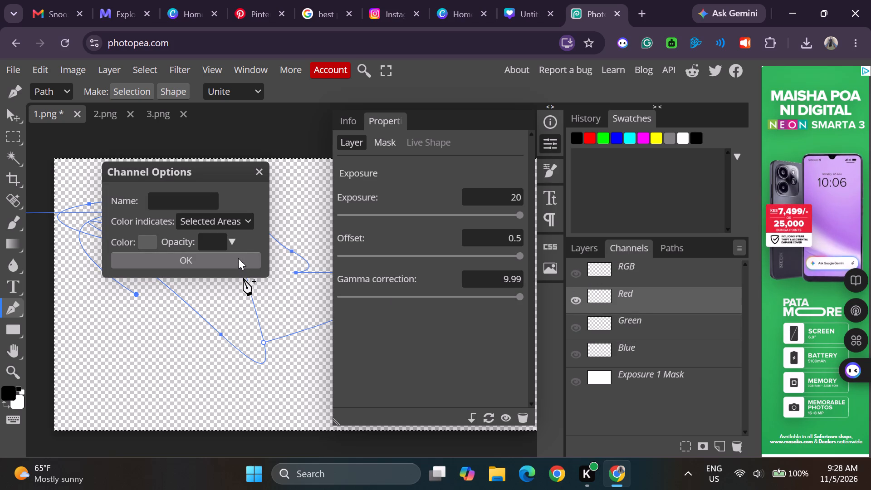
{"action": "left_click", "coordinate": [256, 174]}
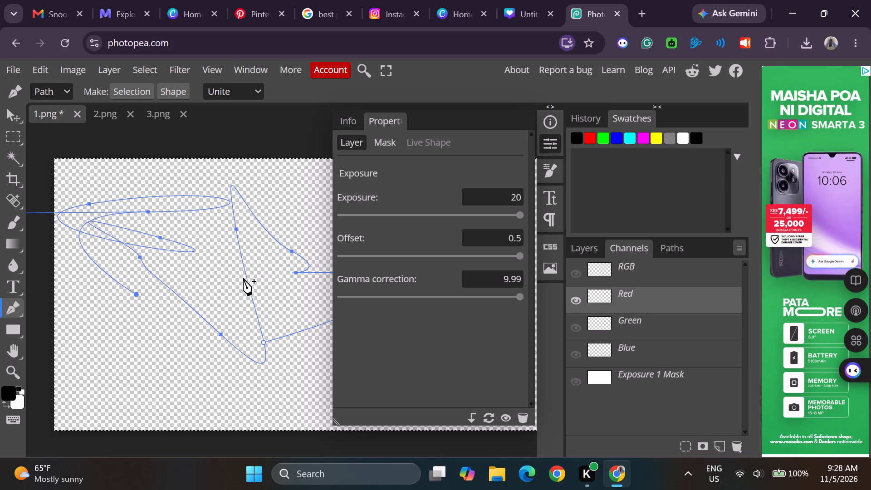
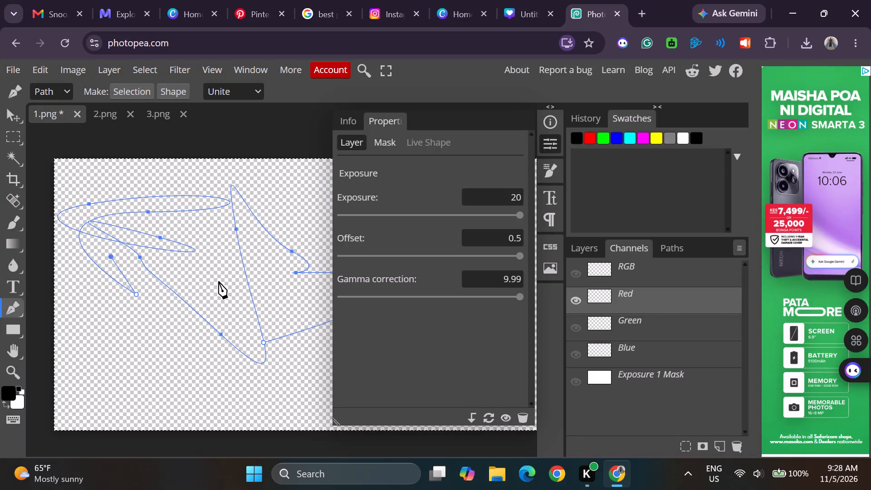
Extend the Pen path with a corner anchor near the middle of the canvas's uncovered area.
{"action": "left_click", "coordinate": [220, 281]}
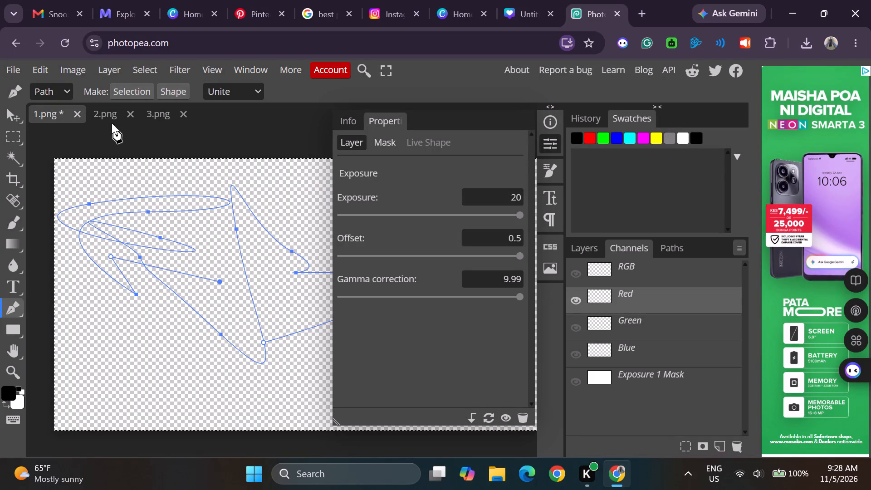
Reset the Exposure adjustment to exposure 0, offset 0 and gamma correction 1, and toggle its visibility off and back on.
{"action": "left_click", "coordinate": [491, 418]}
{"action": "left_click", "coordinate": [491, 418]}
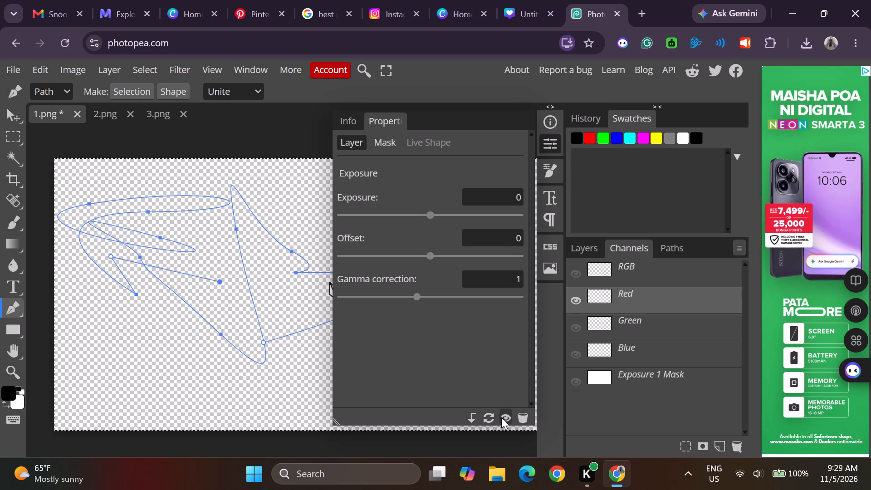
{"action": "left_click", "coordinate": [502, 415]}
{"action": "left_click", "coordinate": [502, 415]}
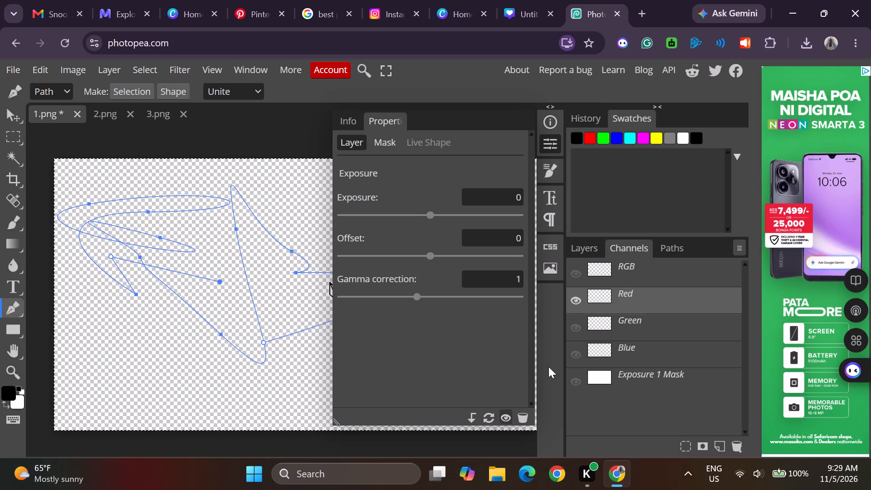
Turn off the isolated Red channel and show the full RGB composite with all colour channels.
{"action": "left_click", "coordinate": [574, 298]}
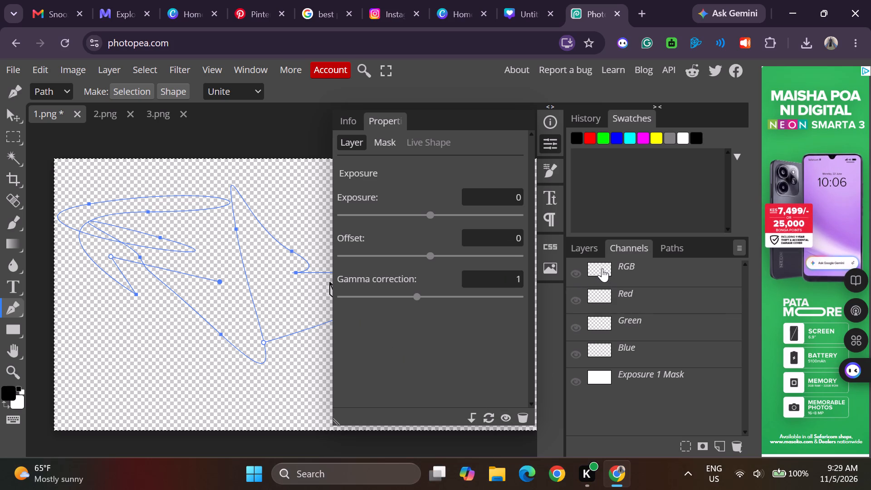
{"action": "left_click", "coordinate": [601, 267]}
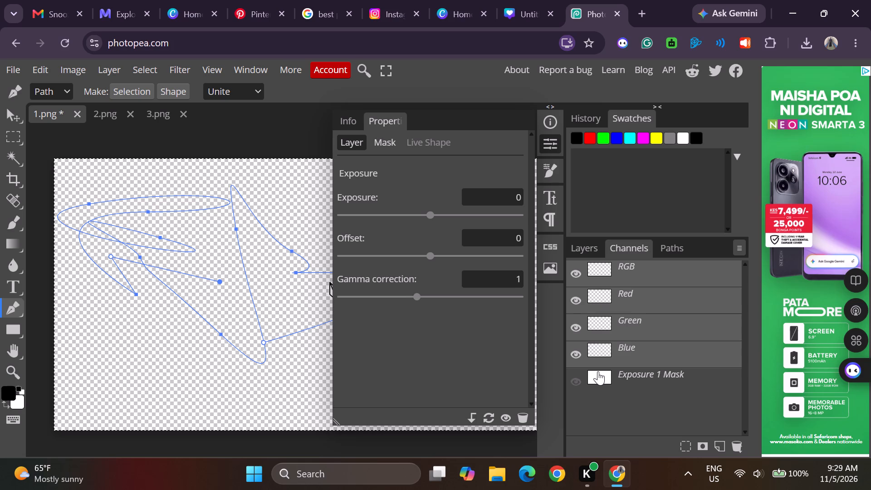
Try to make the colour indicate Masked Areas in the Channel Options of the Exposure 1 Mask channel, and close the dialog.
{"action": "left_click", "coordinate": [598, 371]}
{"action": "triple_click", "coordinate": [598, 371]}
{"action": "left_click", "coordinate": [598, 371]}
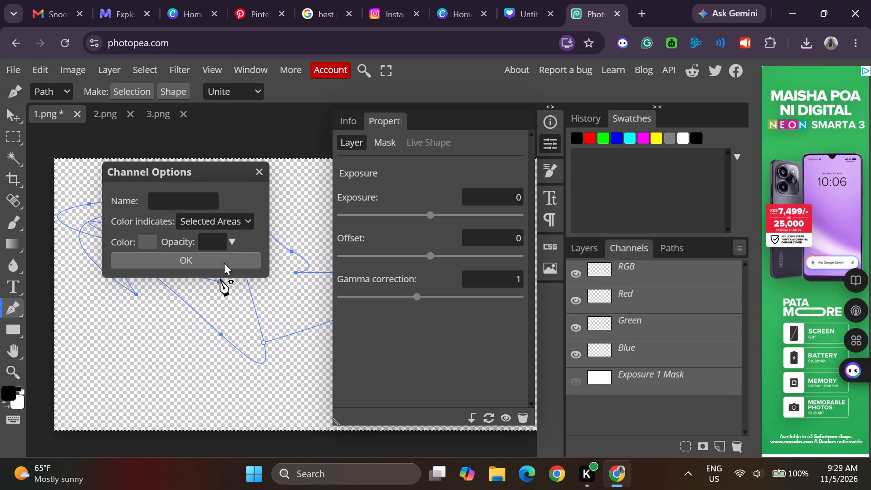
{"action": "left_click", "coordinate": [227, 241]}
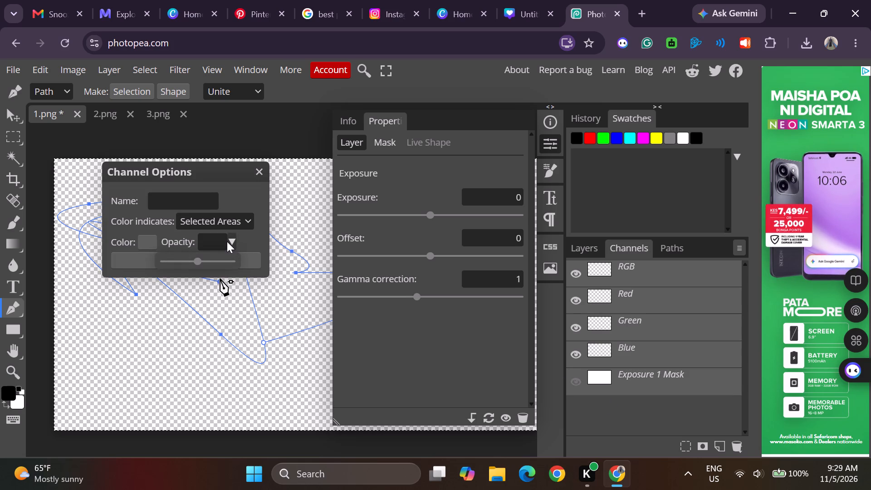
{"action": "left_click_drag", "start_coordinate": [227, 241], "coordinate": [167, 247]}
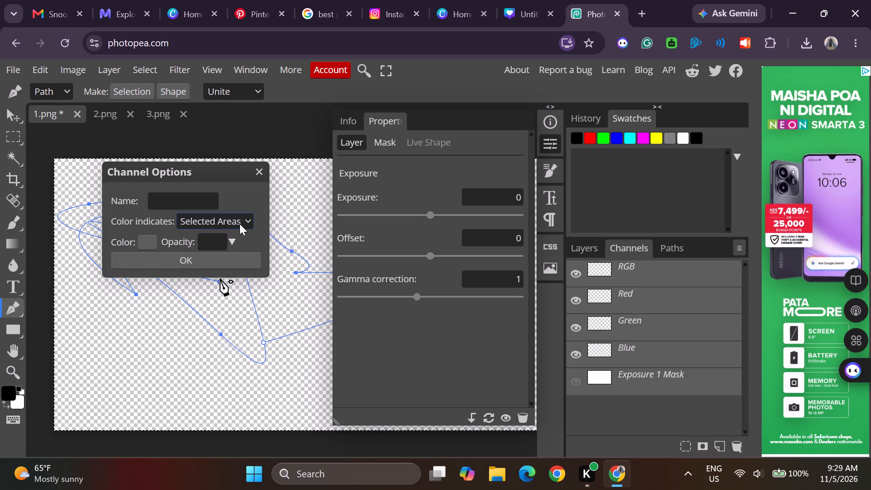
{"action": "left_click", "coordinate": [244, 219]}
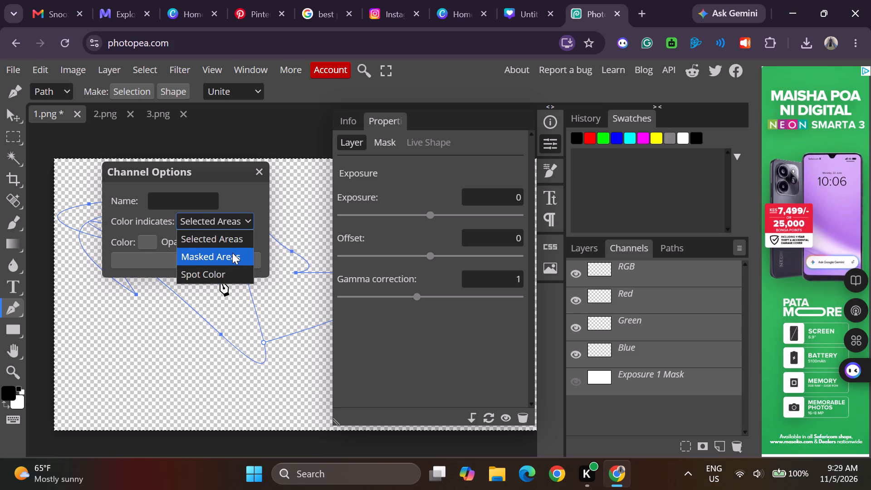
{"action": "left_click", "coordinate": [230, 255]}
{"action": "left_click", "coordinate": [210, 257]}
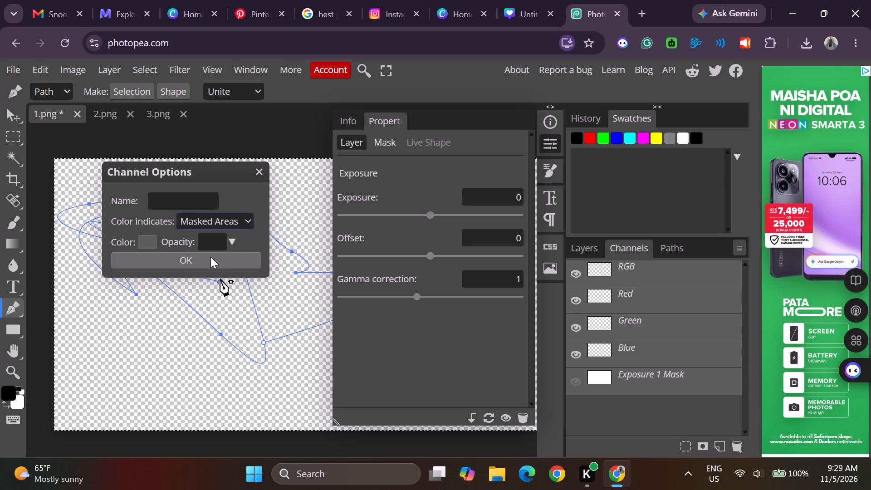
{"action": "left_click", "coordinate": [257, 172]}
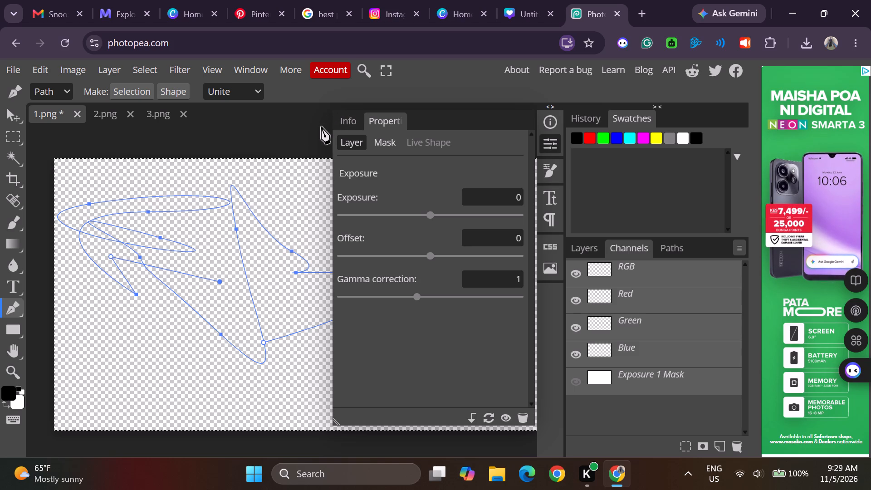
Extend the Pen path with a corner anchor just above the canvas's top edge.
{"action": "left_click", "coordinate": [289, 134]}
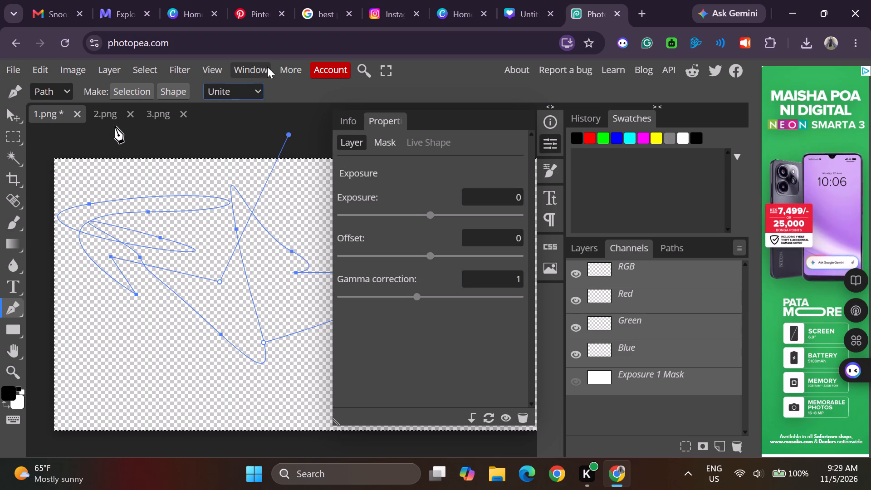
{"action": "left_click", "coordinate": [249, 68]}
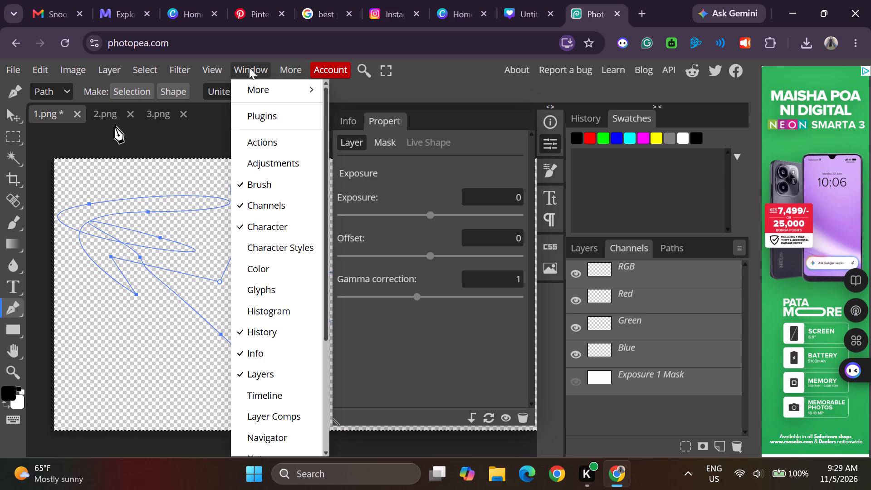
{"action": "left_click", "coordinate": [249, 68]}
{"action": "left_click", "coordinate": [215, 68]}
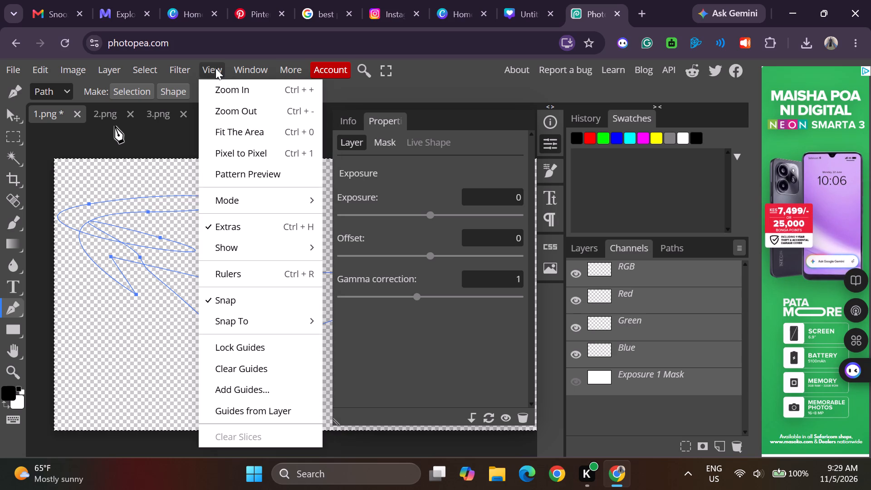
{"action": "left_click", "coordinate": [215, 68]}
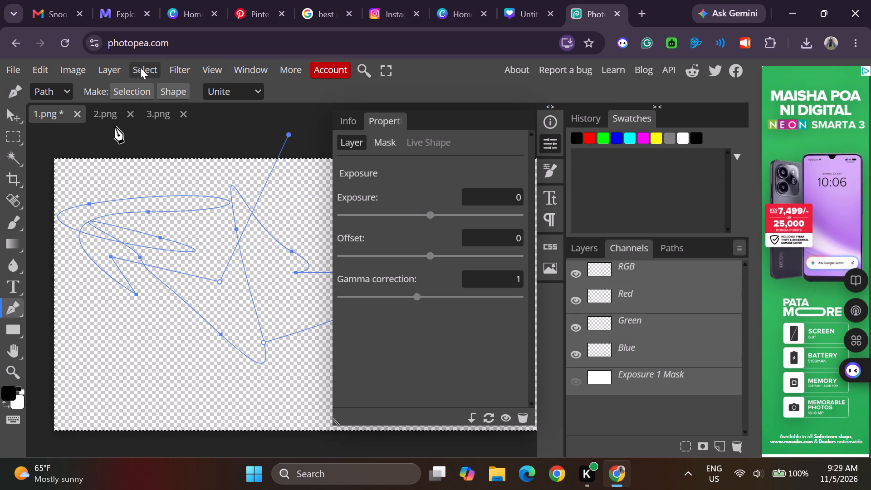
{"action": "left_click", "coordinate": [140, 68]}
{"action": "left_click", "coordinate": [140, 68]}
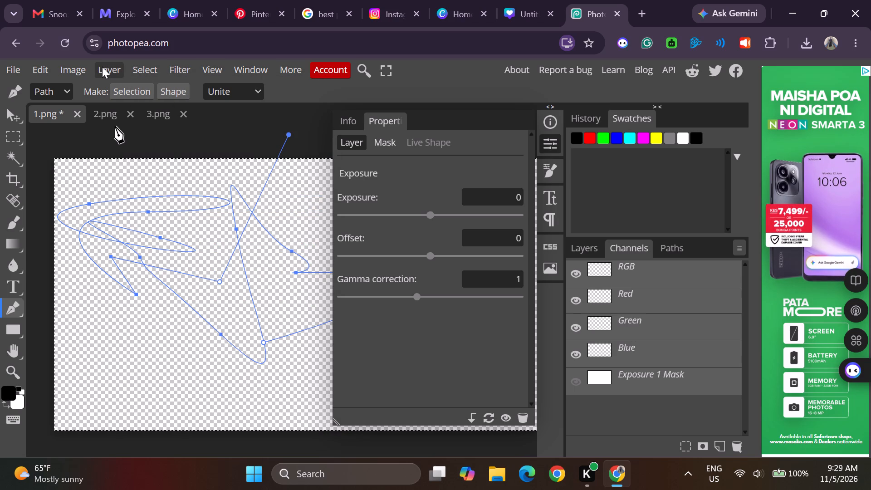
Delete the raster mask of the Exposure adjustment layer.
{"action": "left_click", "coordinate": [102, 67]}
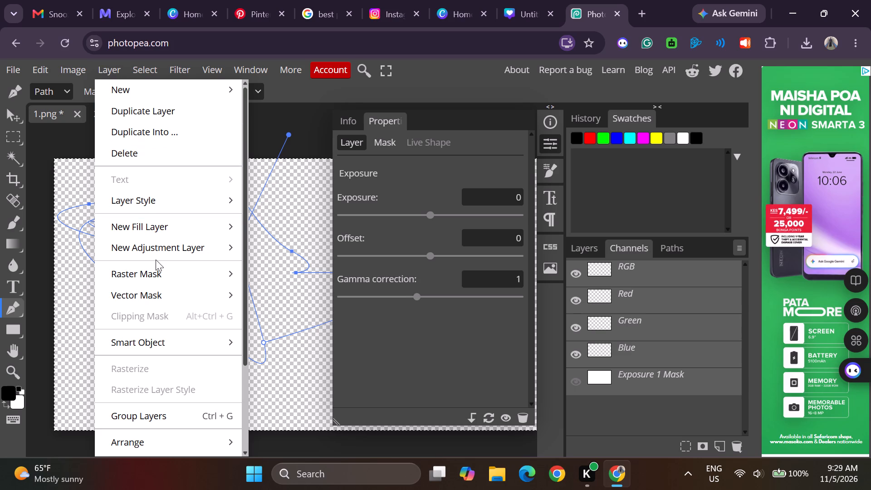
{"action": "left_click", "coordinate": [160, 270]}
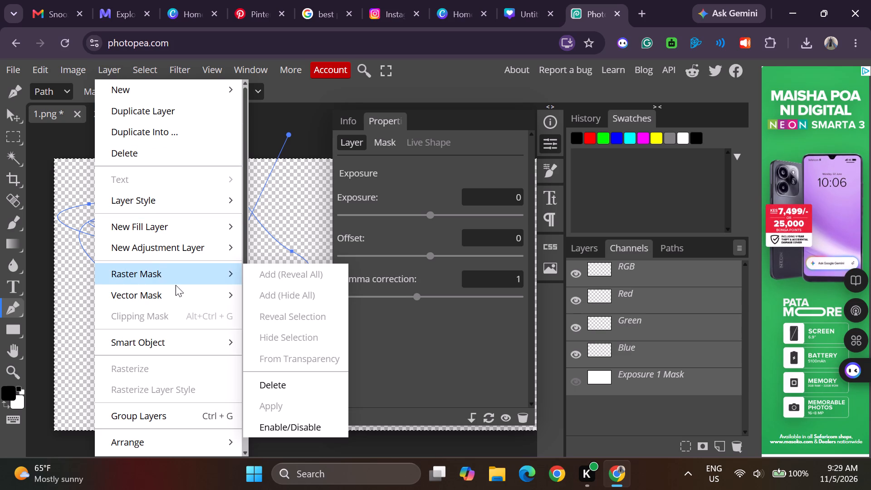
{"action": "left_click", "coordinate": [265, 382]}
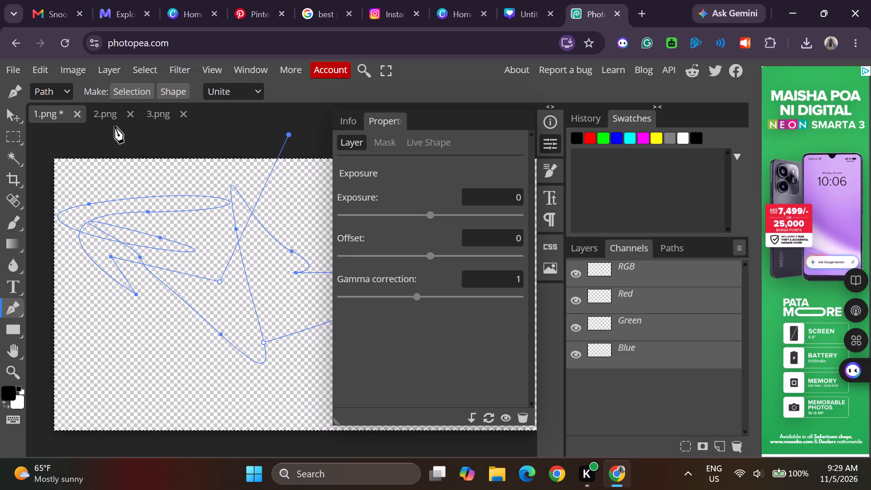
Add a 3D layer style to the Exposure layer with its angle set to 175°.
{"action": "left_click", "coordinate": [106, 67]}
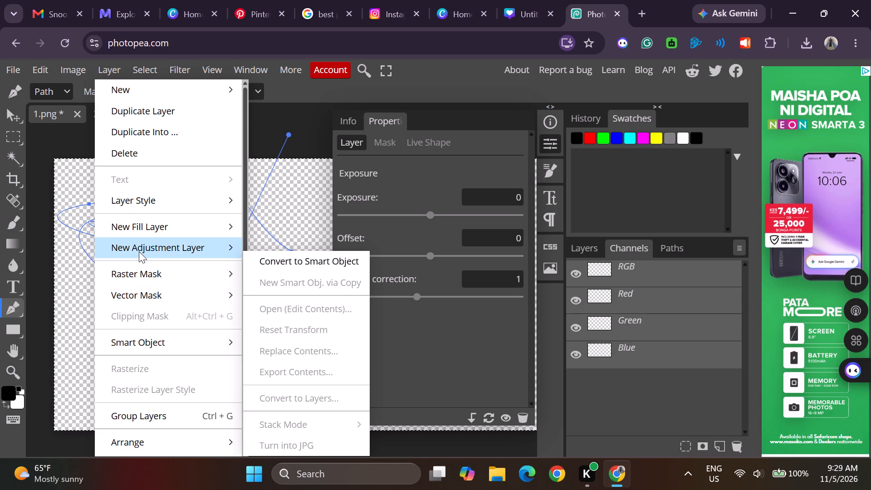
{"action": "left_click", "coordinate": [128, 196]}
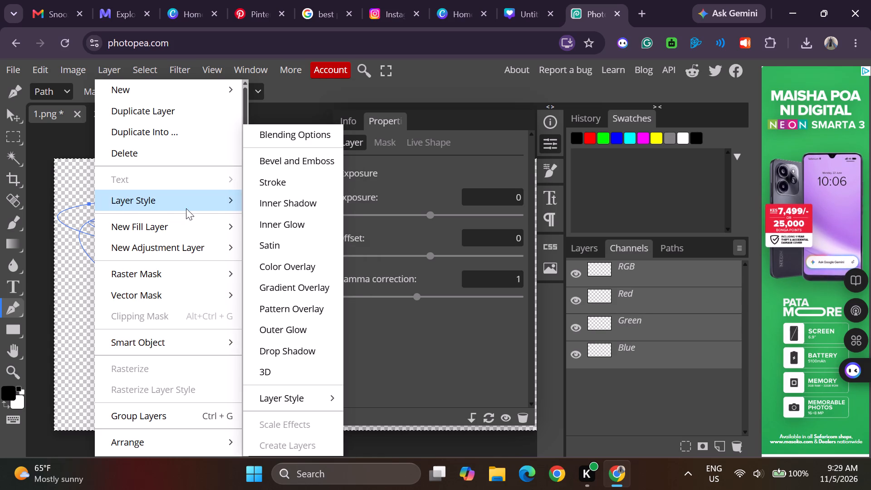
{"action": "left_click", "coordinate": [282, 374]}
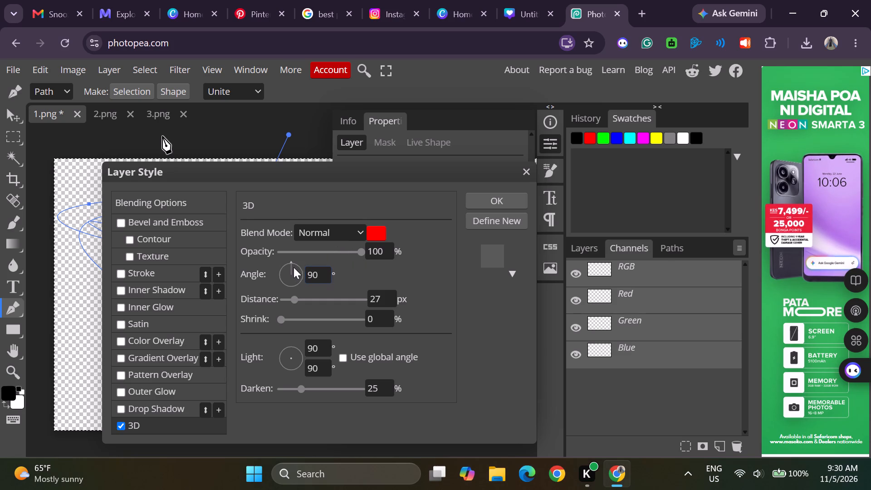
{"action": "left_click_drag", "start_coordinate": [291, 262], "coordinate": [278, 269]}
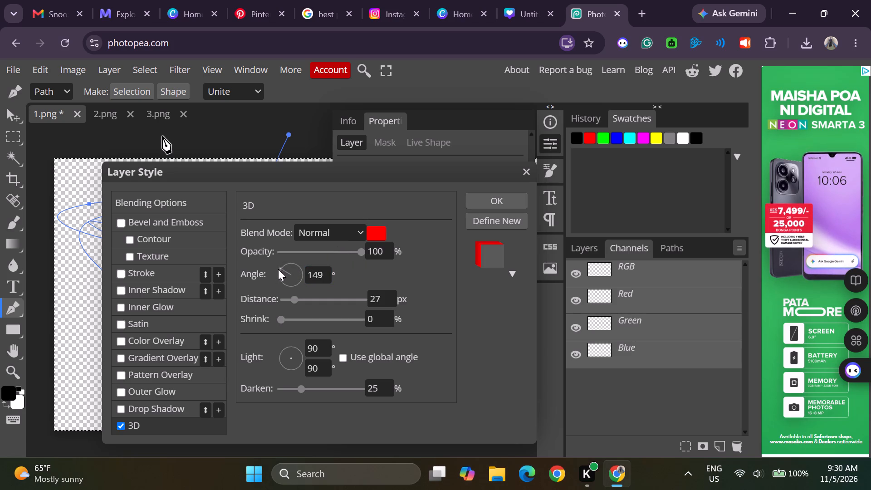
{"action": "left_click_drag", "start_coordinate": [278, 269], "coordinate": [277, 273]}
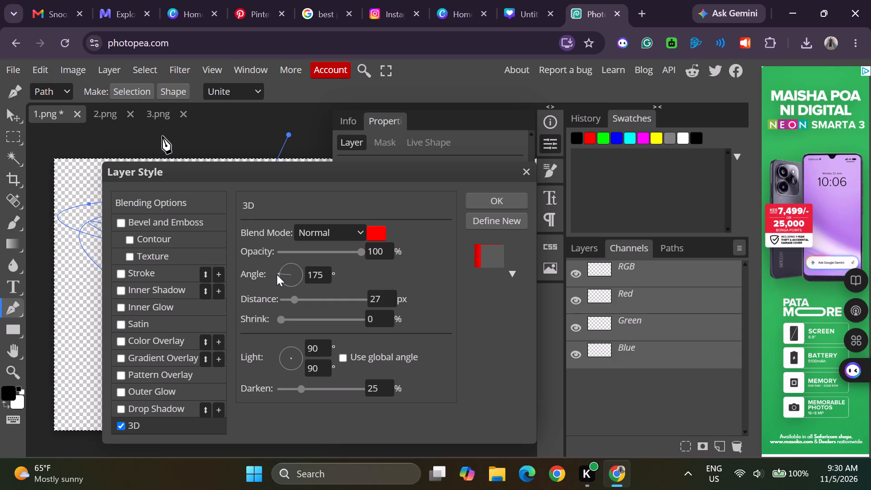
{"action": "scroll", "coordinate": [266, 319], "scroll_direction": "down", "scroll_amount": 1}
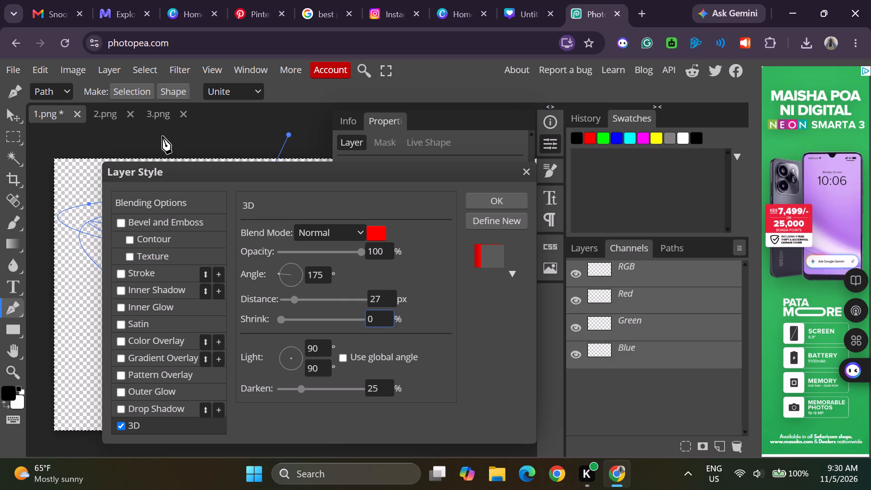
{"action": "scroll", "coordinate": [266, 319], "scroll_direction": "down", "scroll_amount": 1}
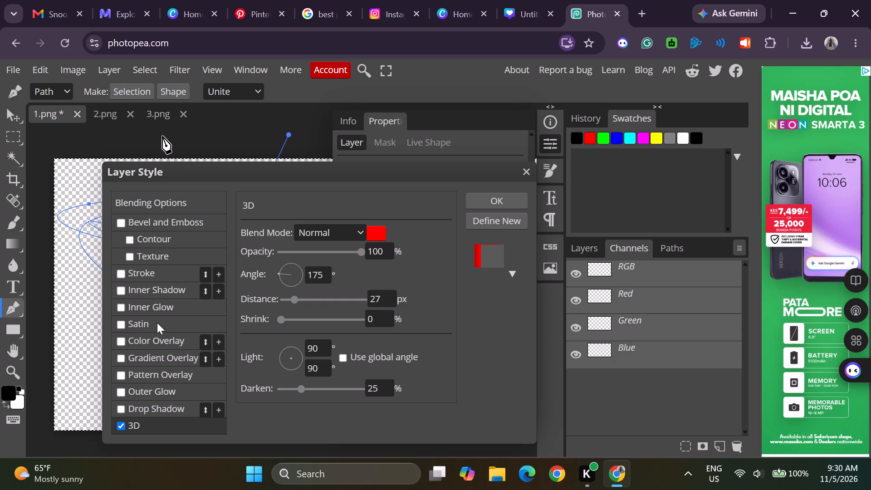
Enable Satin, Inner Glow, and Bevel and Emboss with their default settings, and apply the layer style.
{"action": "left_click", "coordinate": [157, 322]}
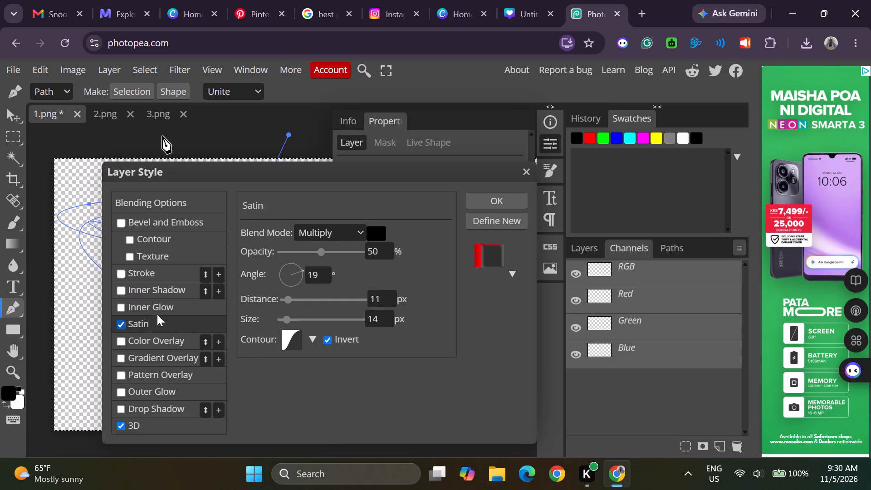
{"action": "left_click", "coordinate": [155, 302]}
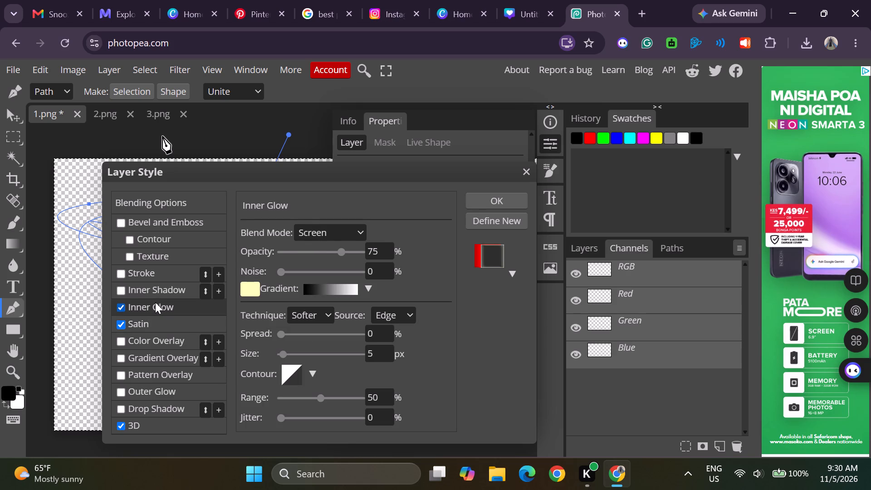
{"action": "left_click", "coordinate": [162, 254]}
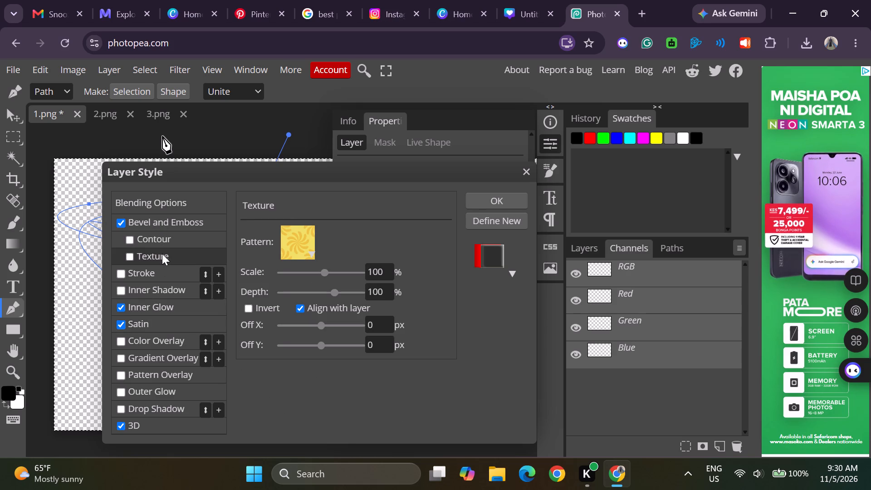
{"action": "left_click", "coordinate": [162, 235]}
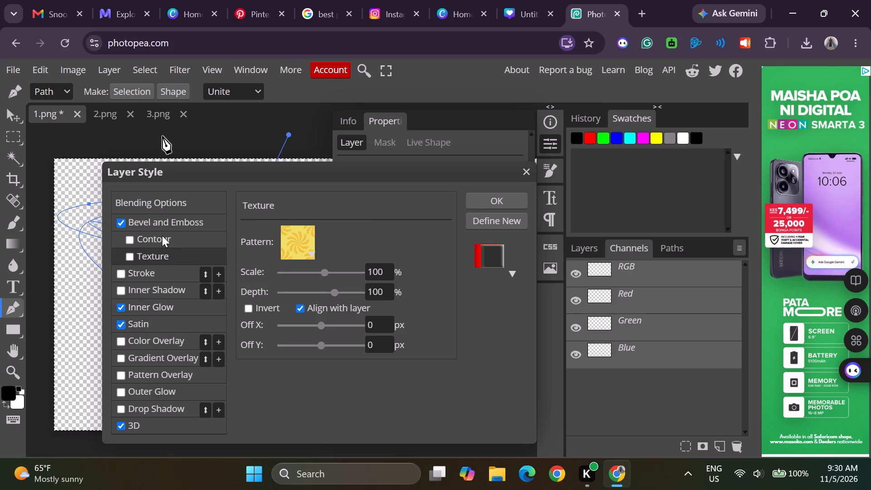
{"action": "left_click", "coordinate": [168, 254]}
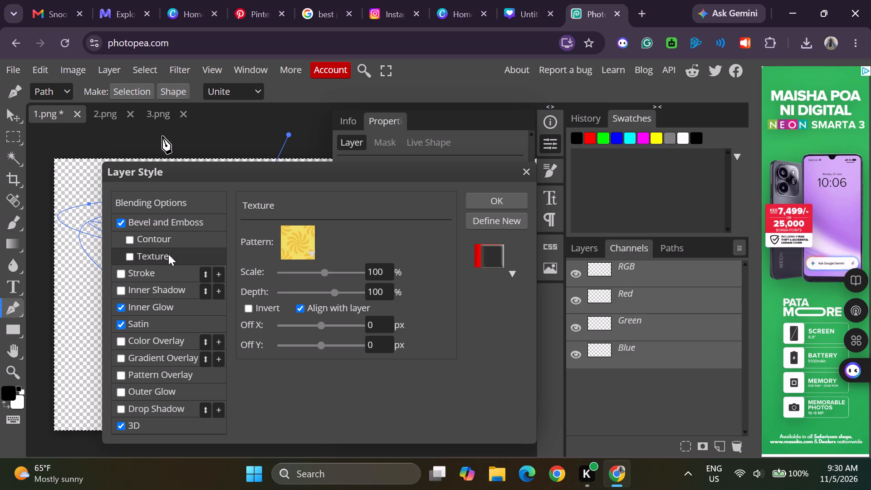
{"action": "left_click", "coordinate": [496, 204]}
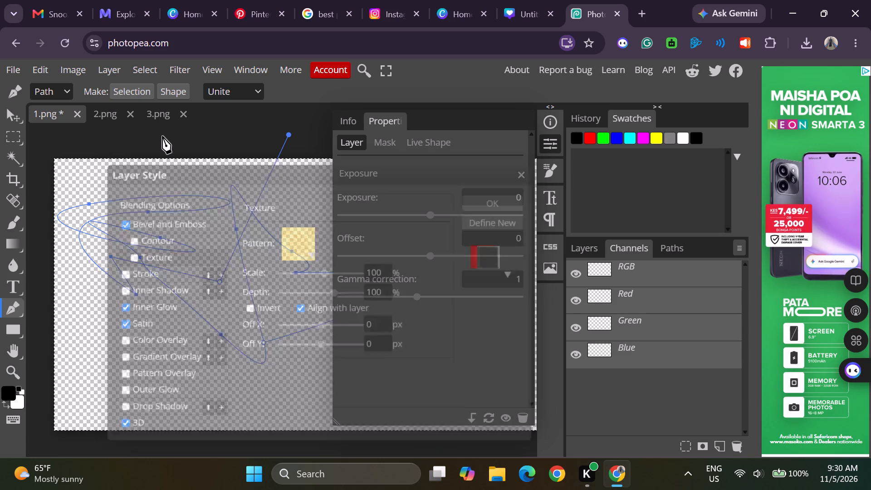
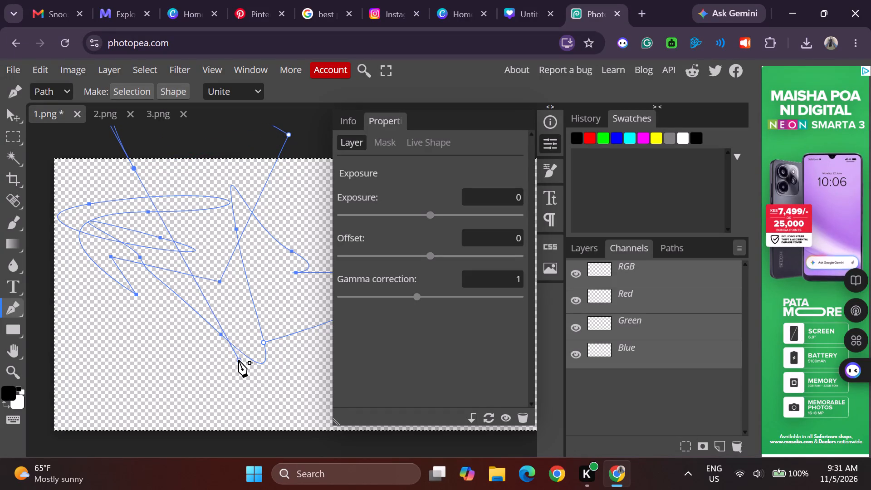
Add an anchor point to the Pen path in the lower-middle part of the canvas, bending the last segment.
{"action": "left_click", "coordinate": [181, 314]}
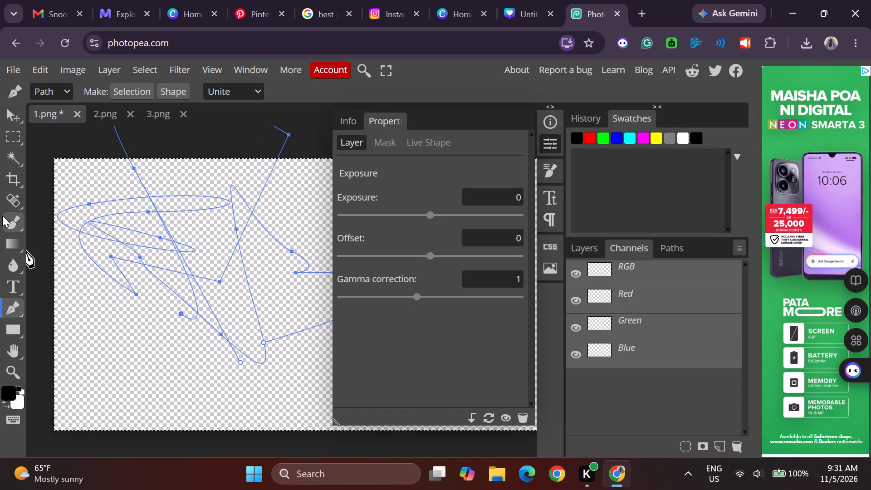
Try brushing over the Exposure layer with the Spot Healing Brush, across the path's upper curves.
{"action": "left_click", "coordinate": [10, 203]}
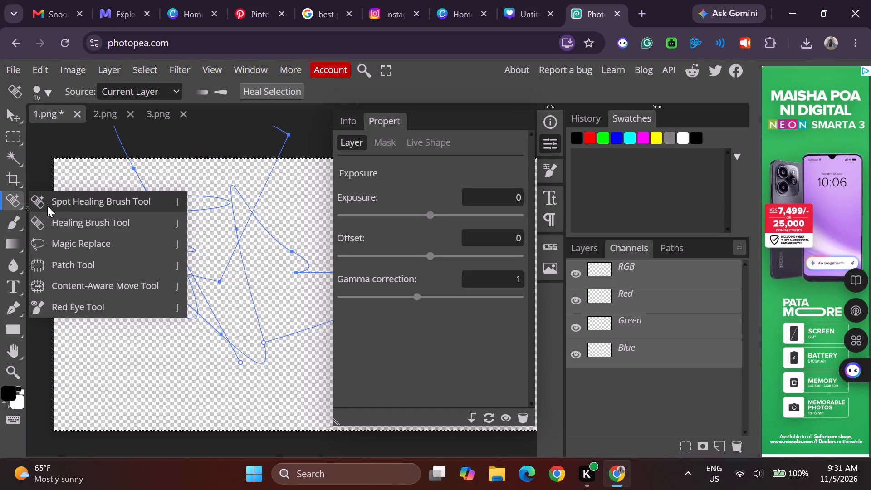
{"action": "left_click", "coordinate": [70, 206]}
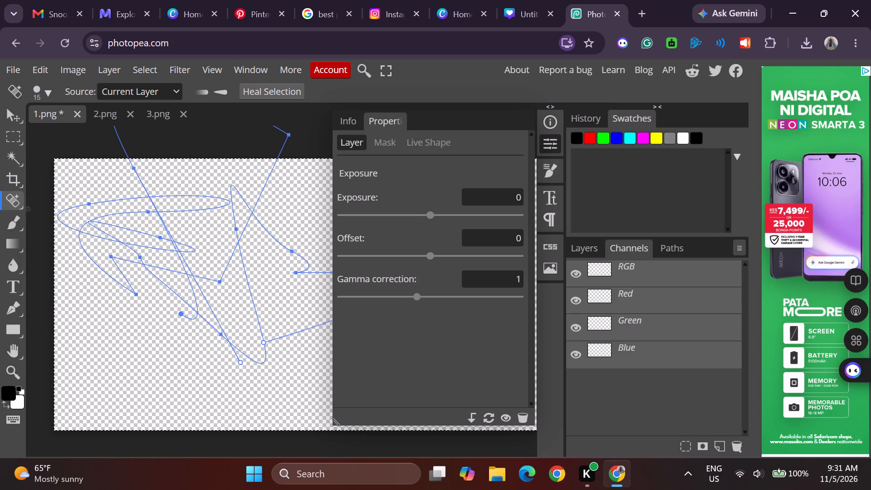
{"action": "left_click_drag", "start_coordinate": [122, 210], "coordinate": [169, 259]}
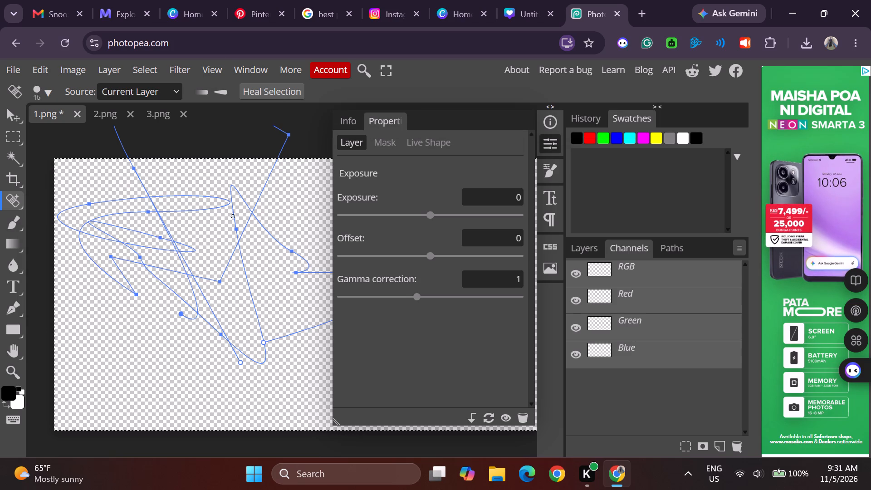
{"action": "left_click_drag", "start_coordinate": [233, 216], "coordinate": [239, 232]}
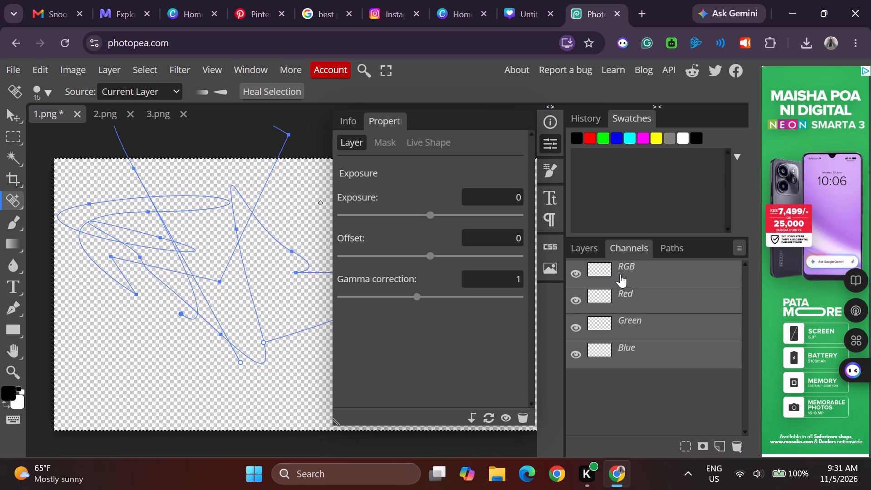
Turn off the visibility of the RGB composite channel in 1.png.
{"action": "left_click", "coordinate": [607, 269]}
{"action": "left_click", "coordinate": [573, 269]}
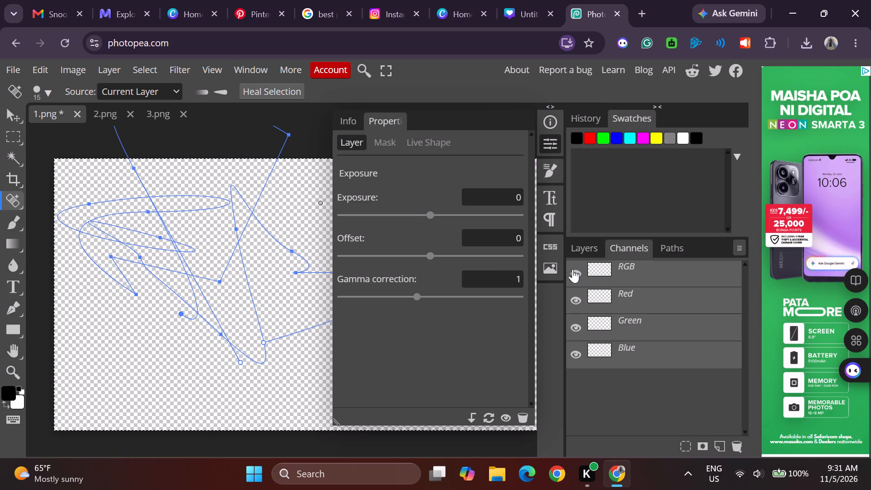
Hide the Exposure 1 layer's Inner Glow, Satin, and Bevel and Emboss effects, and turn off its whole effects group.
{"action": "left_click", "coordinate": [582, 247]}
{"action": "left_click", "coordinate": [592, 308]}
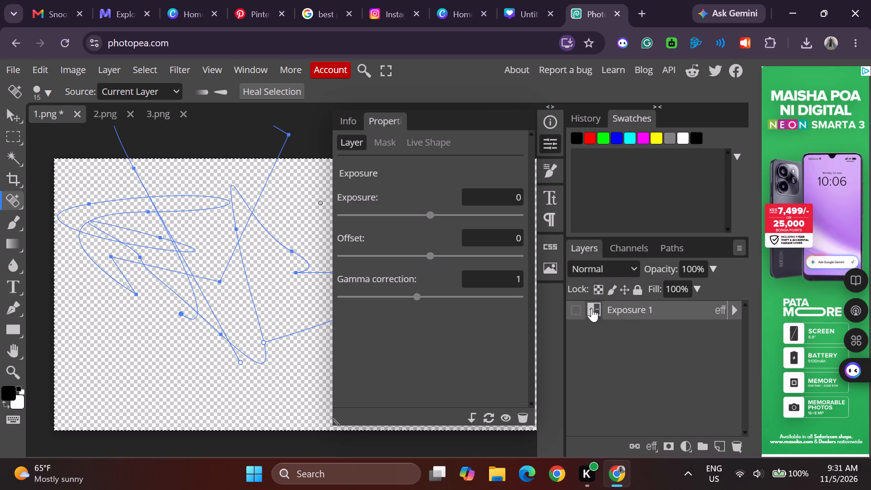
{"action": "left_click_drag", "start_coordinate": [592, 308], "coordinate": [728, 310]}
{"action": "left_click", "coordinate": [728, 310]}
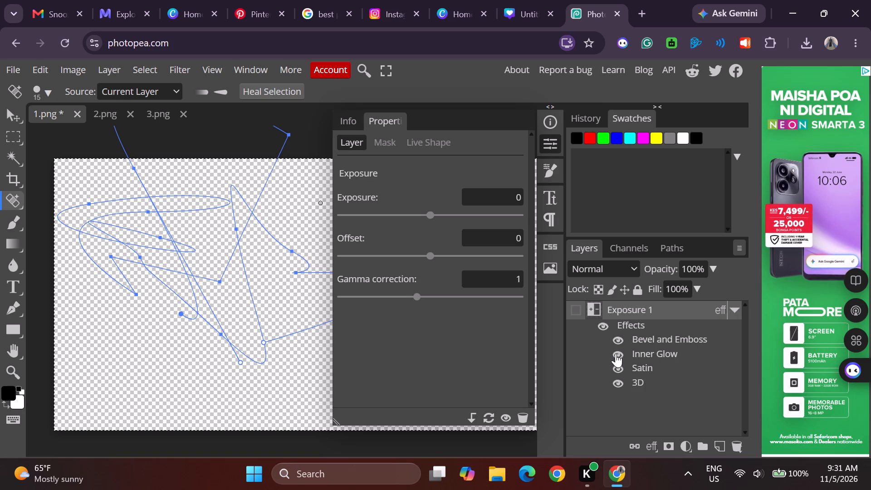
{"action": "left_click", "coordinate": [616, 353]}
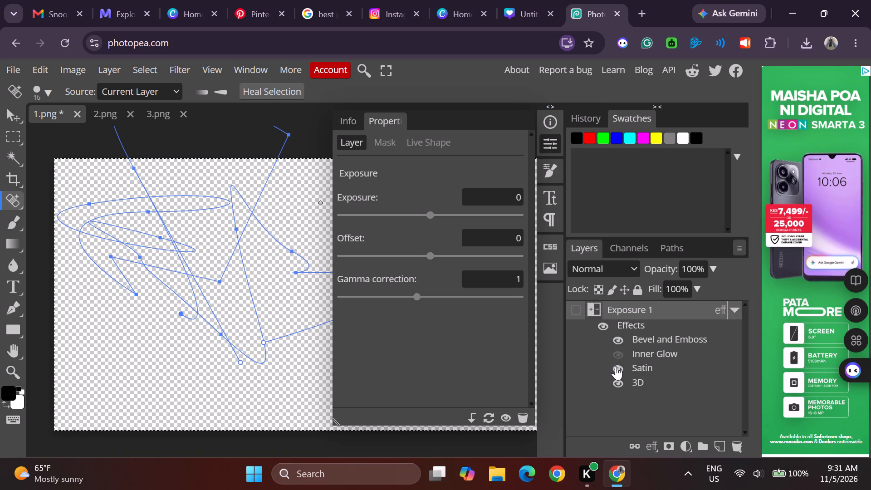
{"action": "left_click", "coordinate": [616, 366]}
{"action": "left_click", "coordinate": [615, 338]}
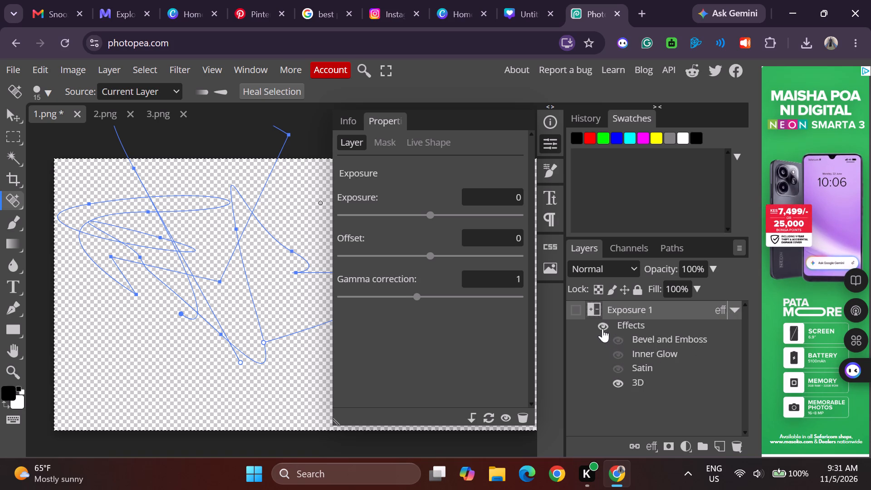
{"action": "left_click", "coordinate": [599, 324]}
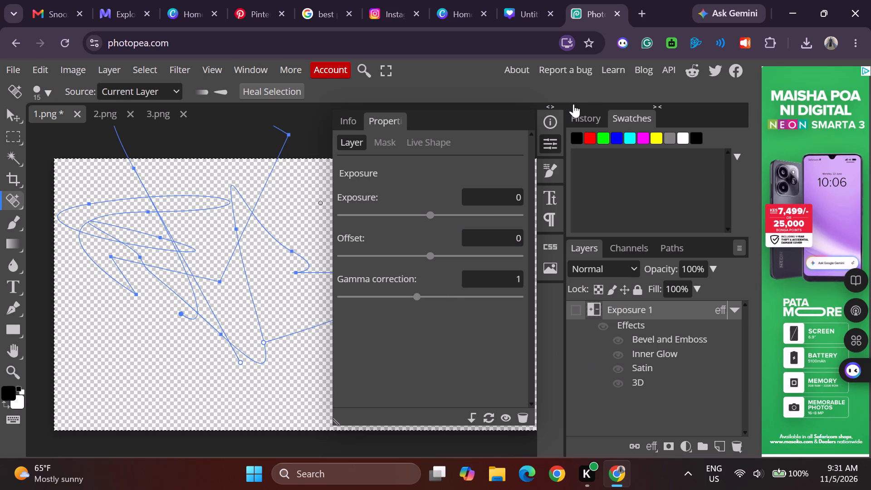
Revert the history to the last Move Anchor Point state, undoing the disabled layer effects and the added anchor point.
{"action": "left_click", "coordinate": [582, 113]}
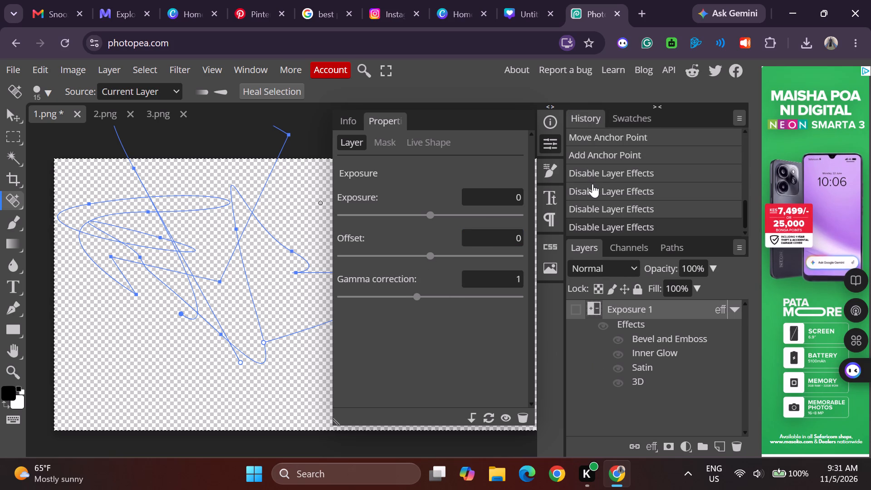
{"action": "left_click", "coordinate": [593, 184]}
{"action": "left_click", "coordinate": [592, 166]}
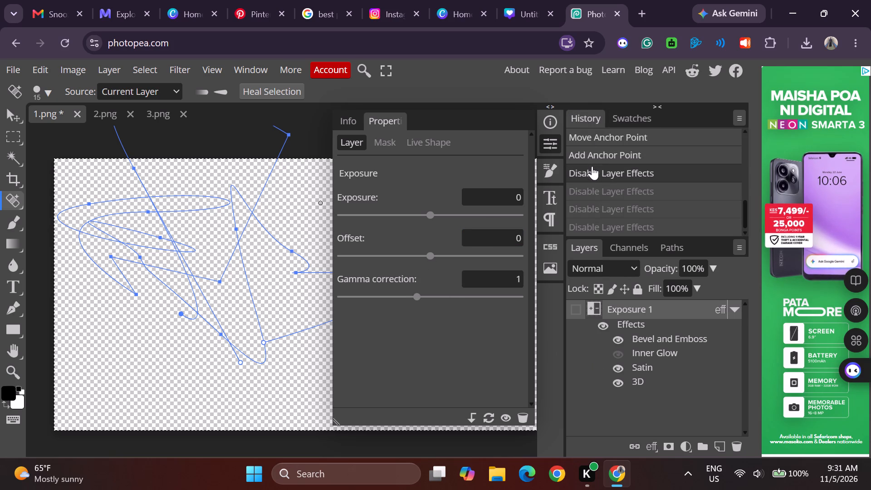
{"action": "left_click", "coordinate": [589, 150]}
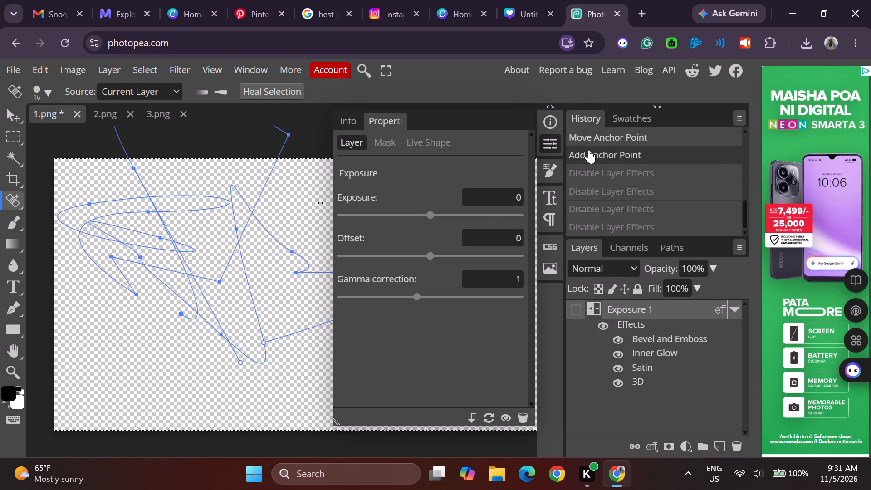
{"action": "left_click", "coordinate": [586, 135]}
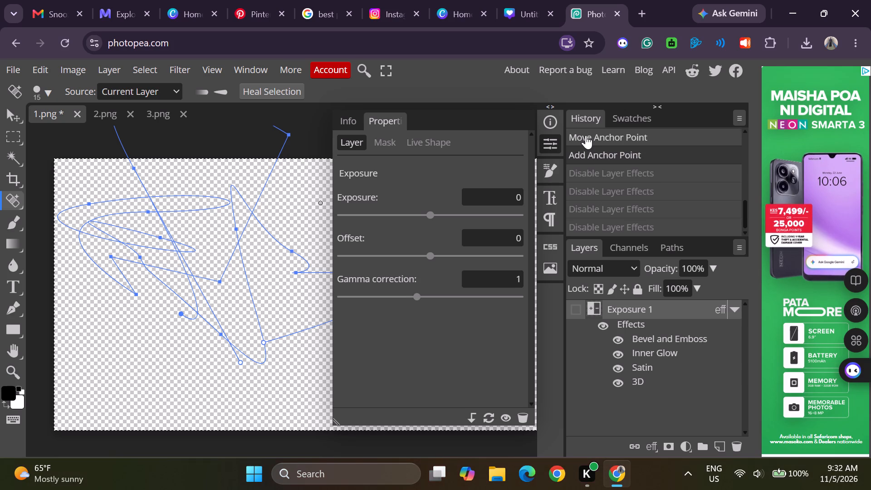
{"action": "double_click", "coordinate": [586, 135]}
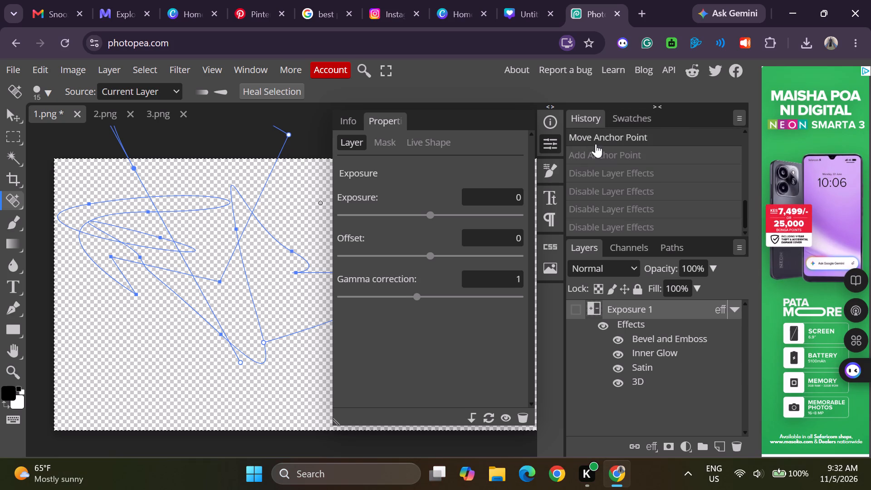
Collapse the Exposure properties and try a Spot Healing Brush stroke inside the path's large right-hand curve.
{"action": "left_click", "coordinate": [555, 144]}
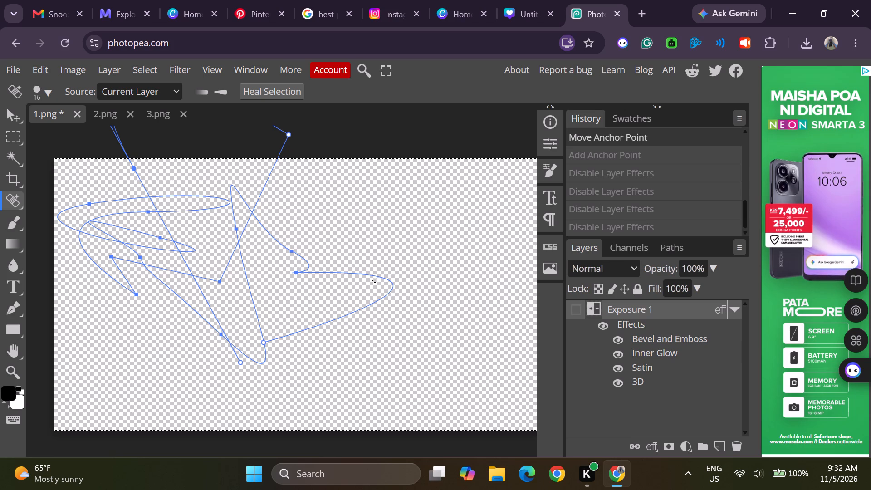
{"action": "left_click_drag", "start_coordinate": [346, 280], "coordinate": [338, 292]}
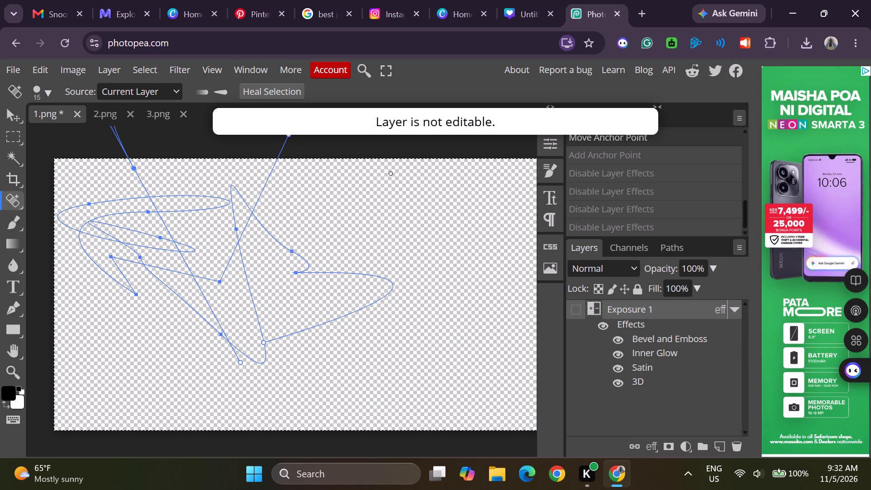
Switch to the 2.png document, keeping its name as 2, and spot-heal the sunset hexagon's vertical right edge.
{"action": "double_click", "coordinate": [104, 108]}
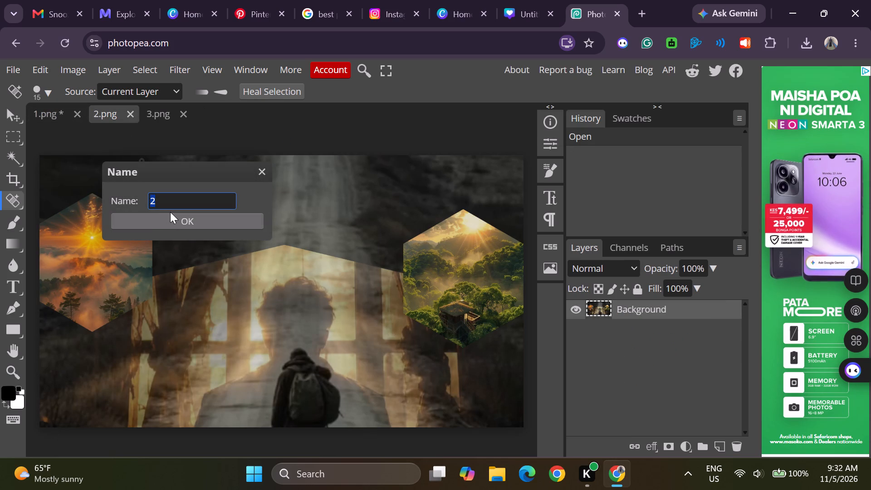
{"action": "left_click", "coordinate": [187, 221]}
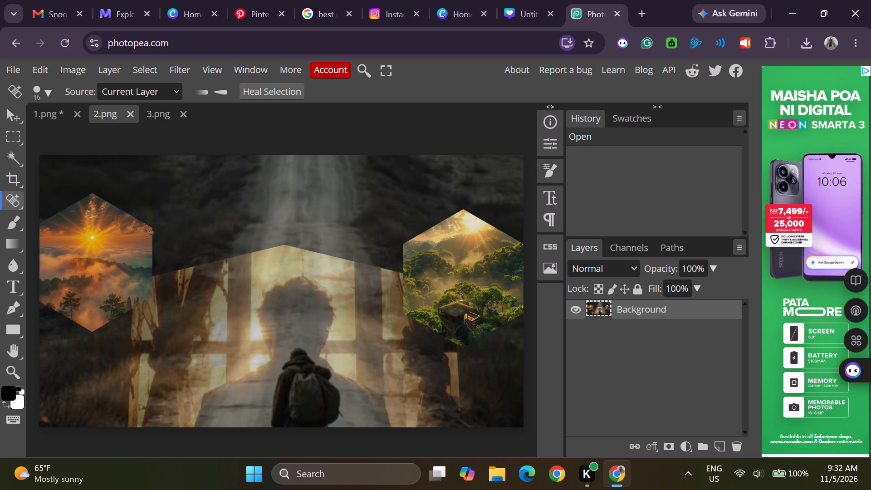
{"action": "left_click_drag", "start_coordinate": [152, 232], "coordinate": [152, 260]}
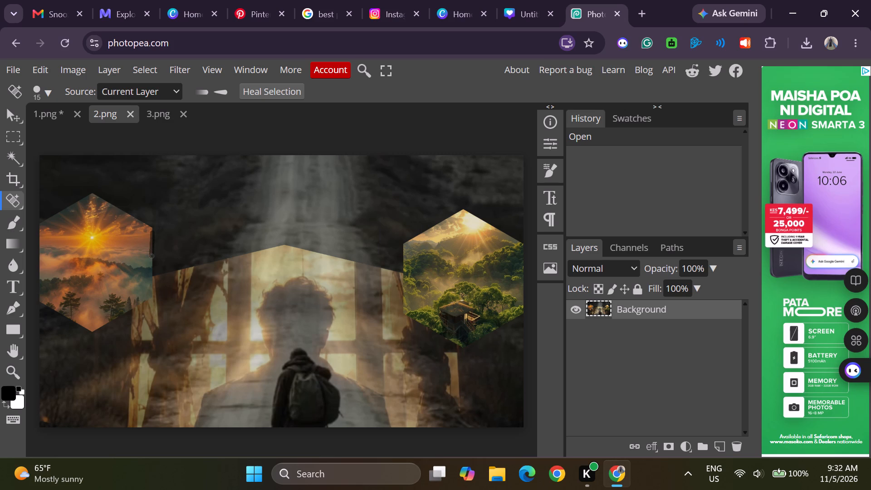
{"action": "left_click_drag", "start_coordinate": [152, 260], "coordinate": [153, 277]}
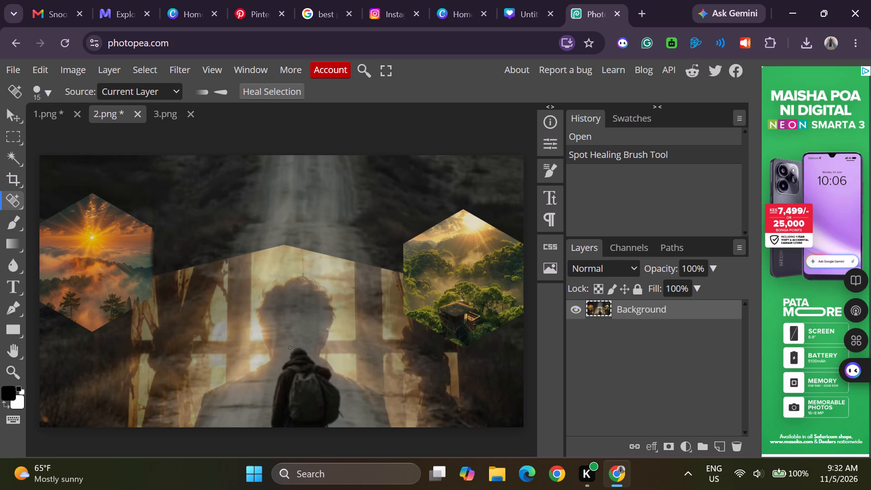
Spot-heal along the backpacker's left side from the hood down to the canvas's bottom edge, and across the hood's top.
{"action": "left_click_drag", "start_coordinate": [293, 346], "coordinate": [284, 354]}
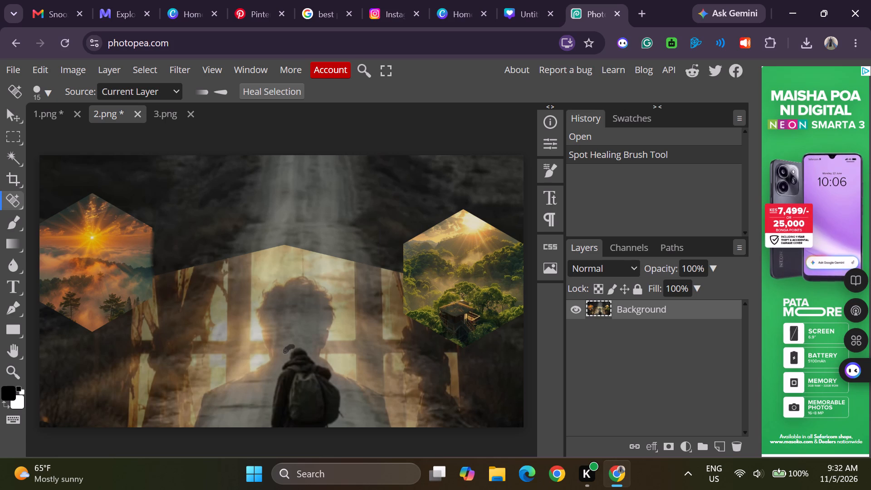
{"action": "left_click_drag", "start_coordinate": [284, 354], "coordinate": [264, 403]}
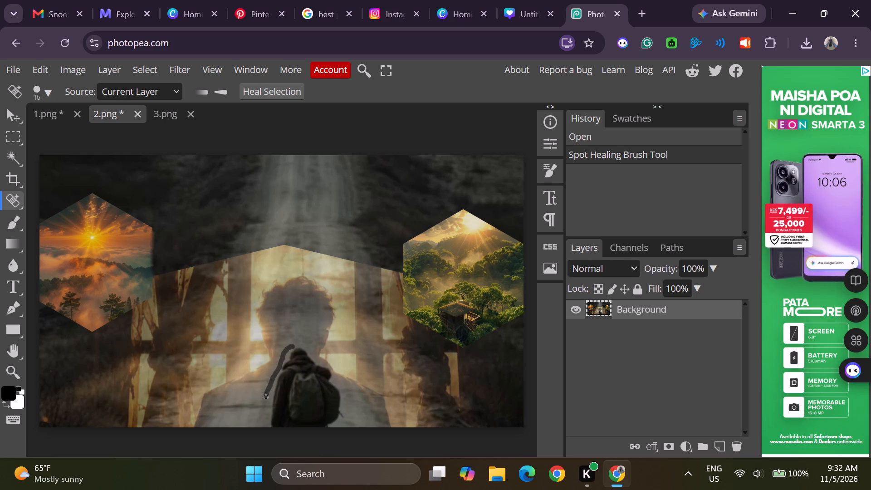
{"action": "left_click_drag", "start_coordinate": [264, 403], "coordinate": [262, 427]}
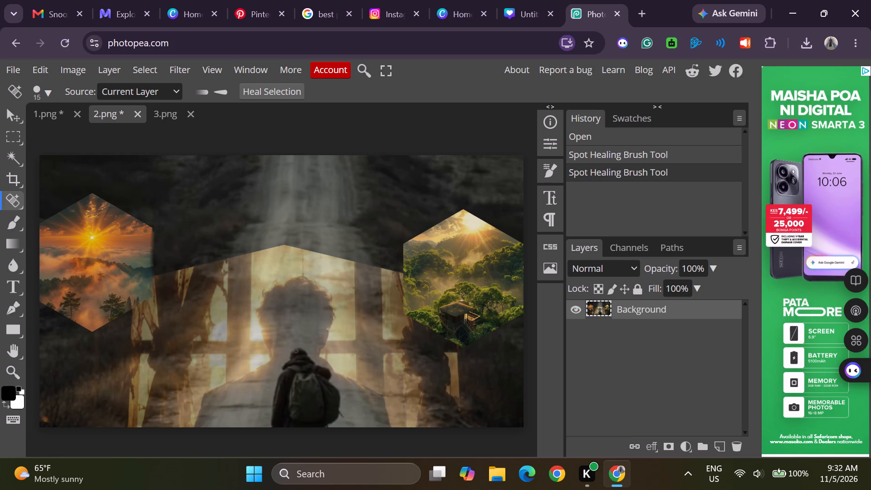
{"action": "left_click_drag", "start_coordinate": [293, 348], "coordinate": [302, 349]}
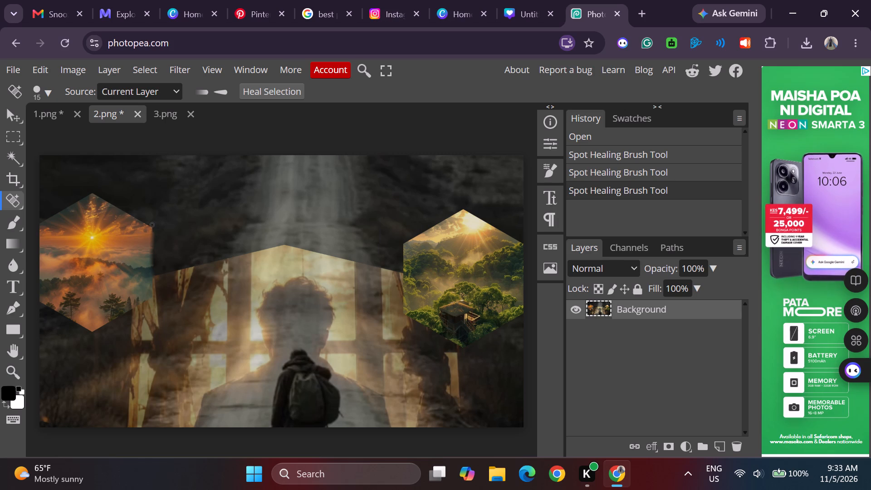
Spot-heal the sunset hexagon's two upper edges, from its upper-right corner over the peak to the canvas's left edge.
{"action": "left_click_drag", "start_coordinate": [152, 227], "coordinate": [131, 216]}
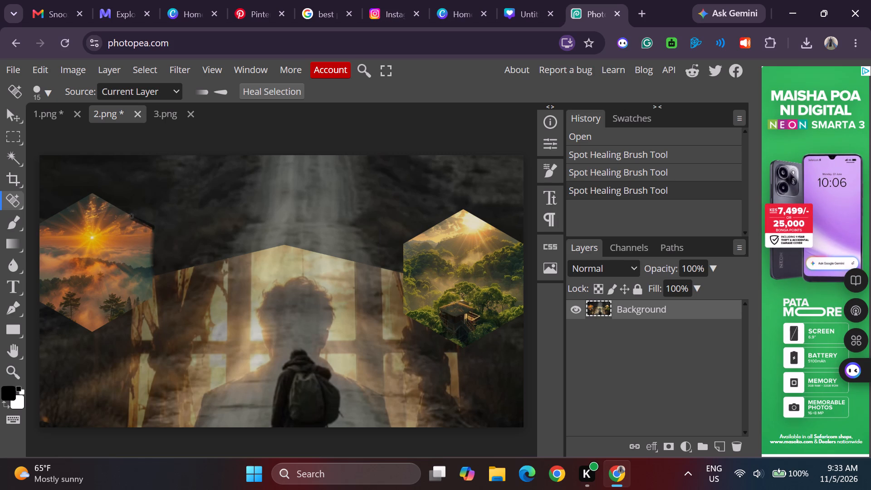
{"action": "left_click_drag", "start_coordinate": [131, 216], "coordinate": [103, 200]}
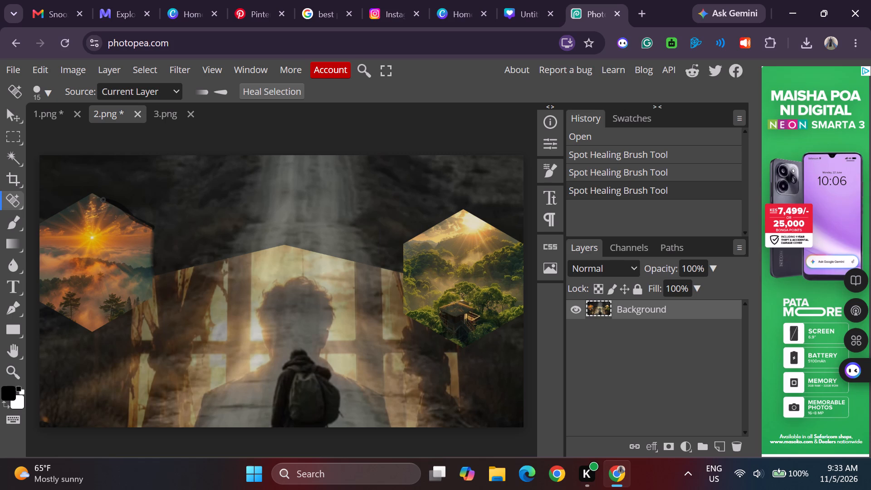
{"action": "left_click_drag", "start_coordinate": [103, 200], "coordinate": [92, 193]}
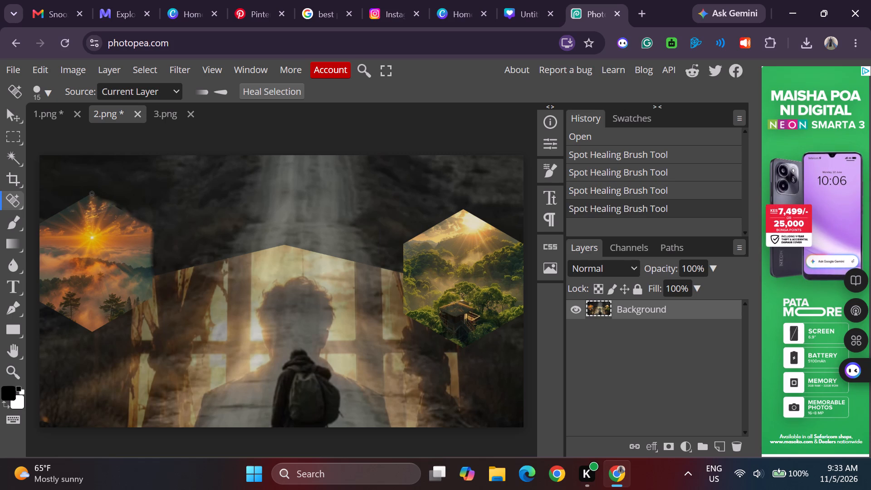
{"action": "left_click_drag", "start_coordinate": [92, 193], "coordinate": [86, 195]}
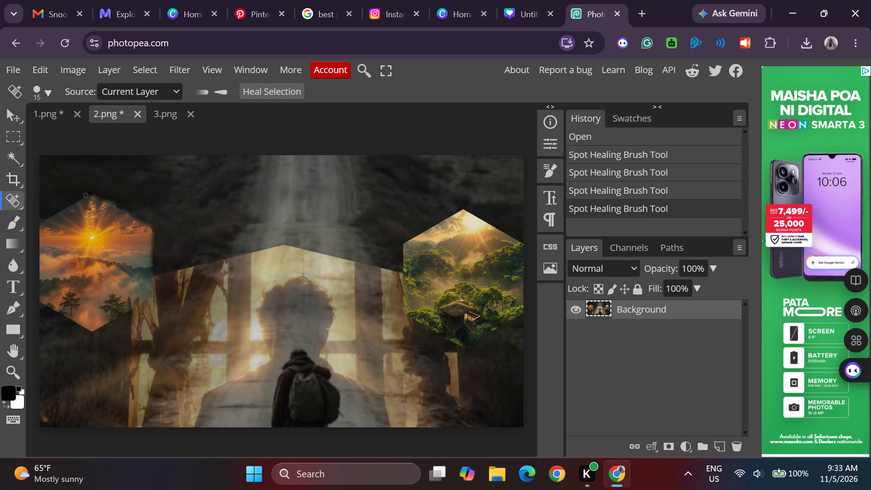
{"action": "left_click_drag", "start_coordinate": [86, 195], "coordinate": [68, 210]}
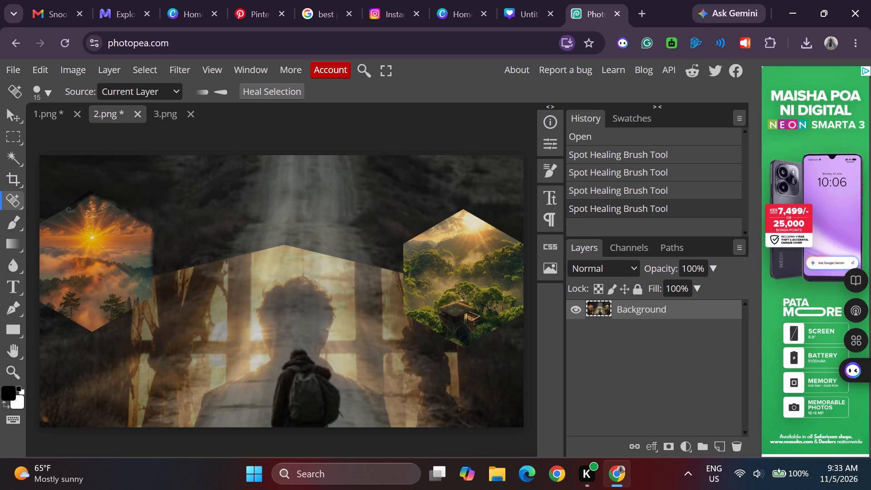
{"action": "left_click_drag", "start_coordinate": [68, 210], "coordinate": [47, 222]}
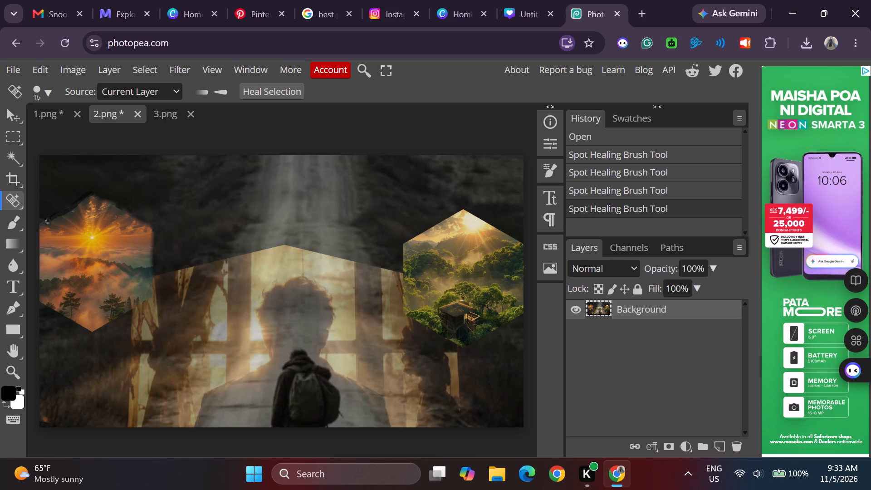
{"action": "left_click_drag", "start_coordinate": [47, 222], "coordinate": [39, 226]}
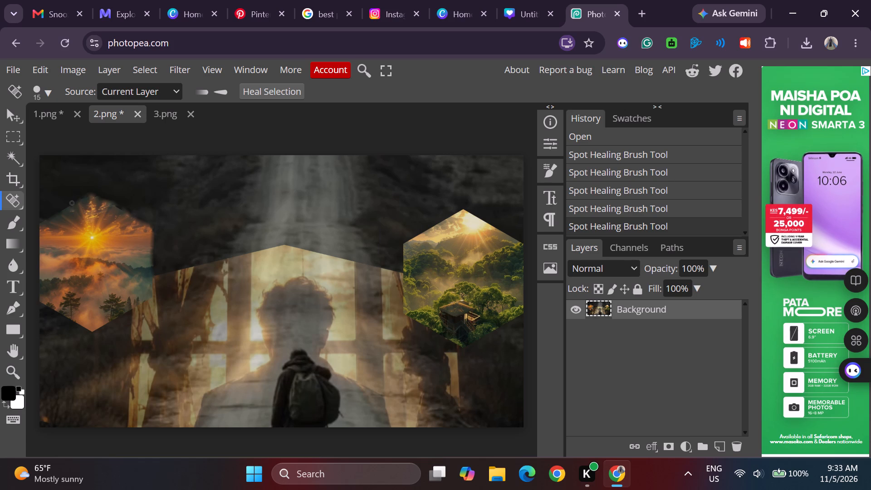
{"action": "left_click_drag", "start_coordinate": [73, 204], "coordinate": [71, 205]}
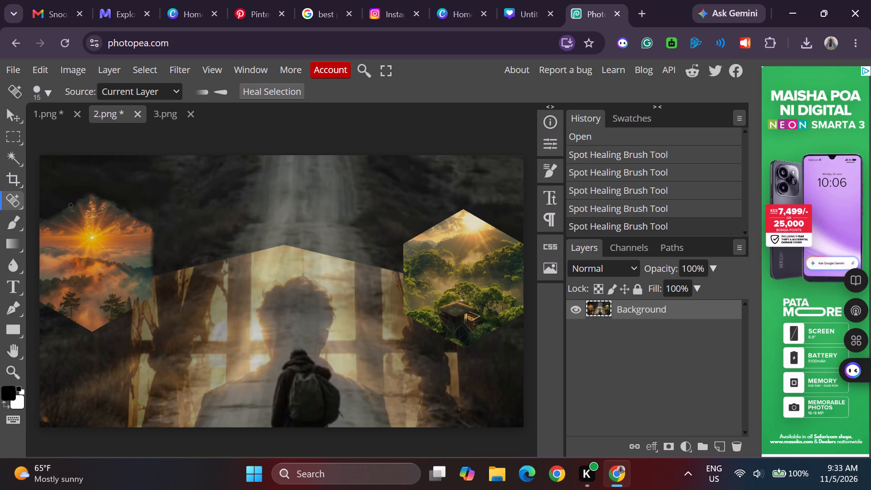
{"action": "left_click_drag", "start_coordinate": [71, 205], "coordinate": [36, 226]}
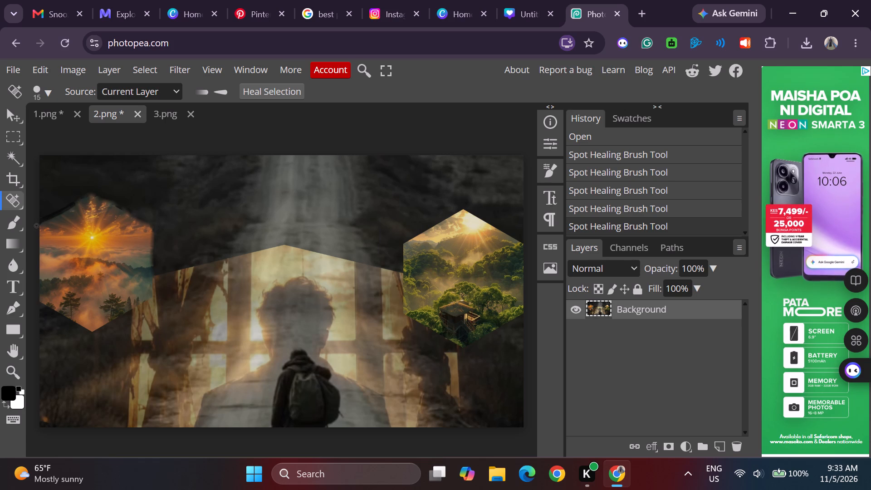
{"action": "left_click_drag", "start_coordinate": [36, 226], "coordinate": [36, 226]}
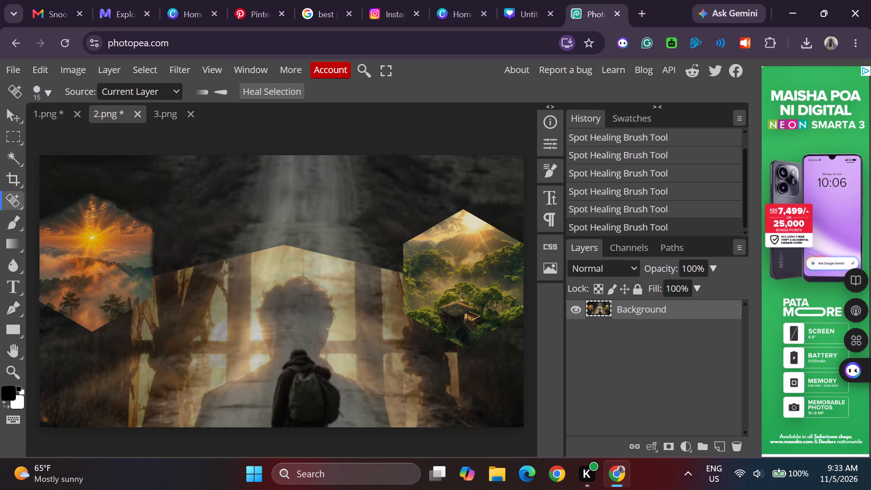
Spot-heal the sunset hexagon's lower-left edge from the canvas's left side down to its bottom point.
{"action": "left_click_drag", "start_coordinate": [38, 299], "coordinate": [52, 306]}
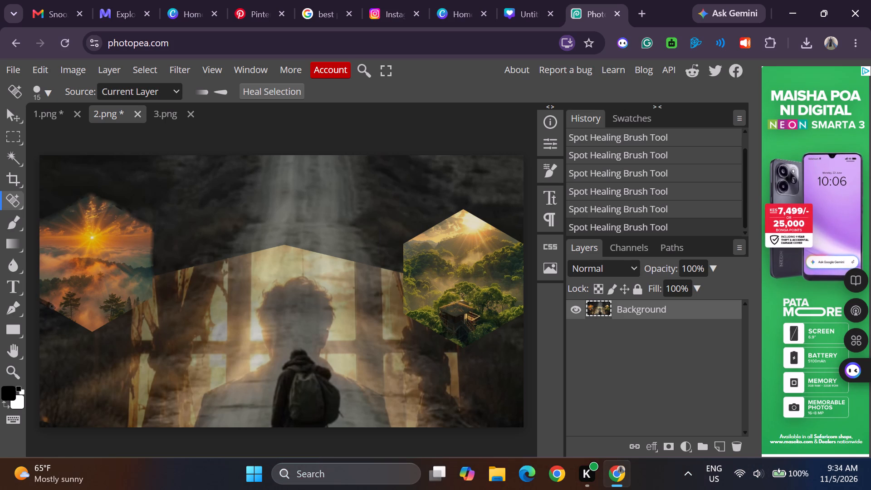
{"action": "left_click_drag", "start_coordinate": [52, 306], "coordinate": [72, 321]}
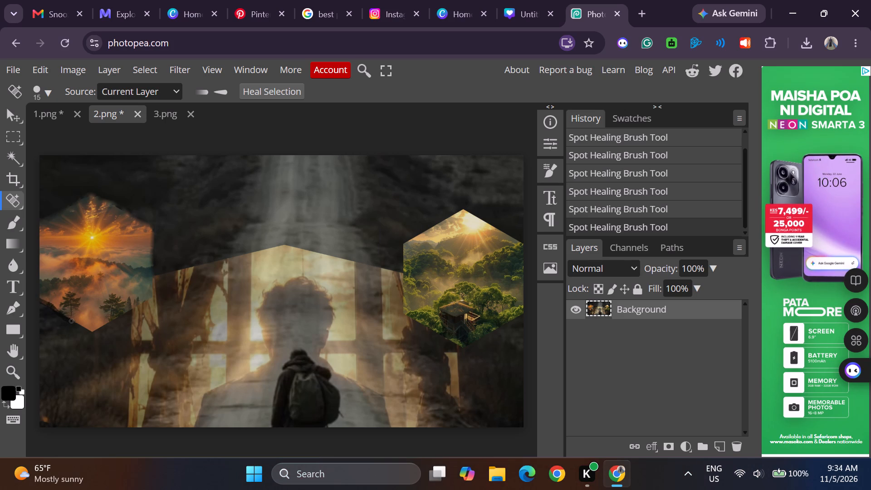
{"action": "left_click_drag", "start_coordinate": [72, 321], "coordinate": [90, 330]}
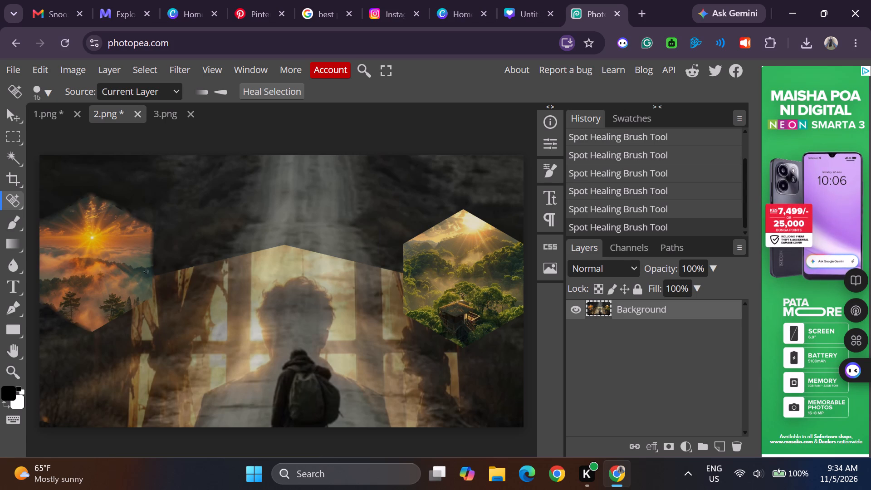
Spot-heal the lower part of the sunset hexagon's vertical right edge.
{"action": "left_click_drag", "start_coordinate": [151, 265], "coordinate": [151, 269]}
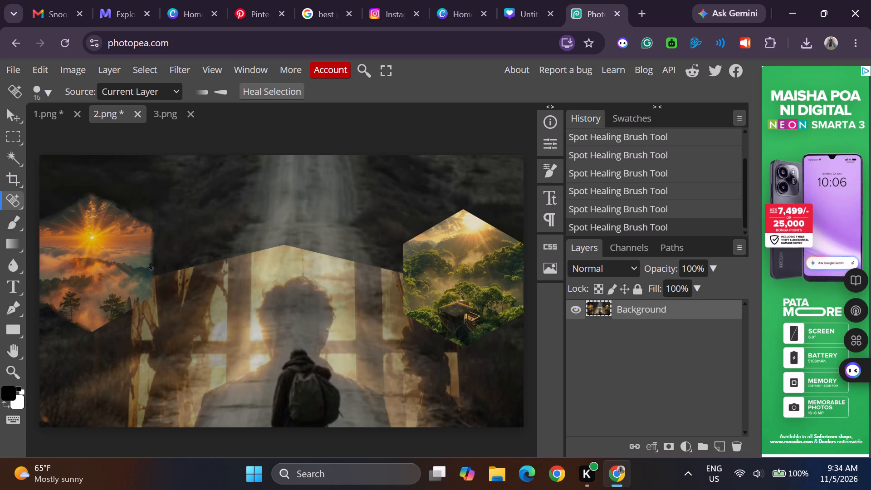
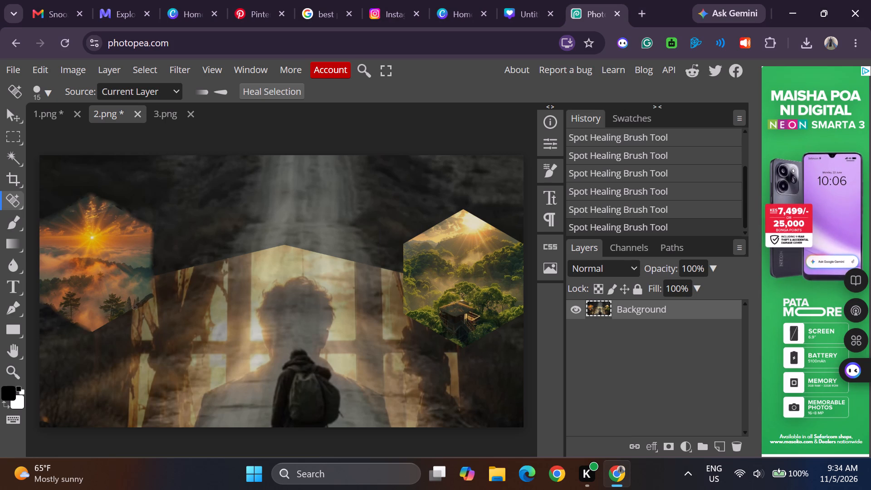
Spot-heal the sunset hexagon's lower-right edge from beside the pine trees down to its bottom point.
{"action": "left_click_drag", "start_coordinate": [135, 307], "coordinate": [116, 317]}
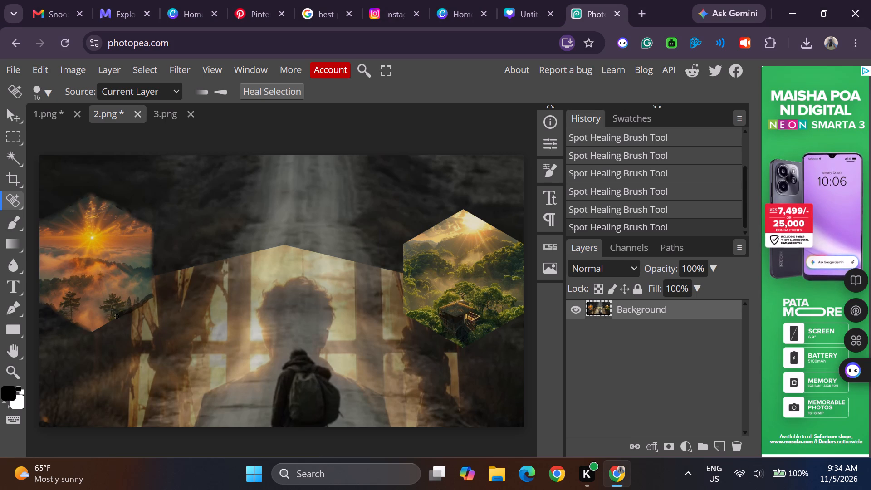
{"action": "left_click_drag", "start_coordinate": [116, 317], "coordinate": [93, 328]}
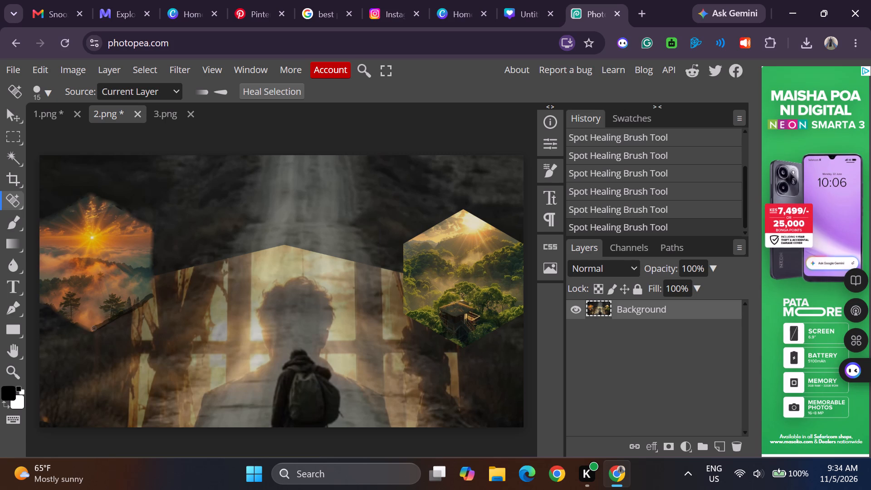
{"action": "left_click_drag", "start_coordinate": [93, 328], "coordinate": [85, 333]}
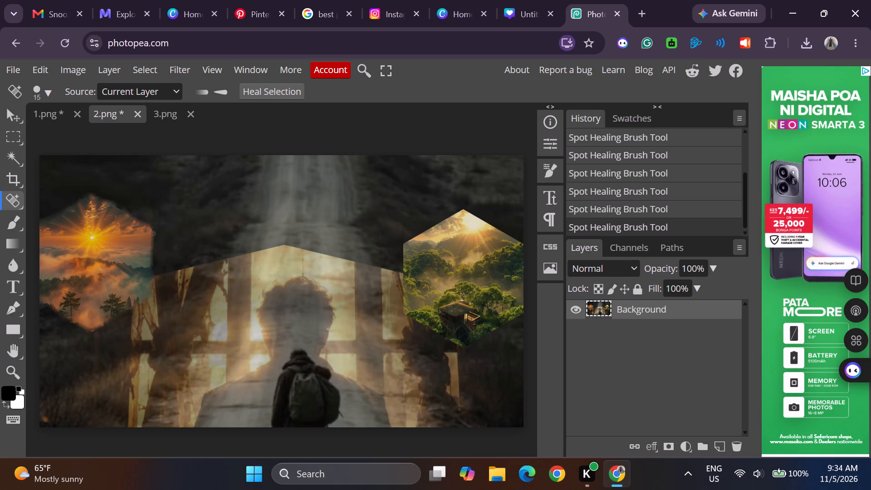
Spot-heal the upper part of the sunset hexagon's vertical right edge and a spot just above its upper-right edge.
{"action": "left_click_drag", "start_coordinate": [152, 226], "coordinate": [152, 245]}
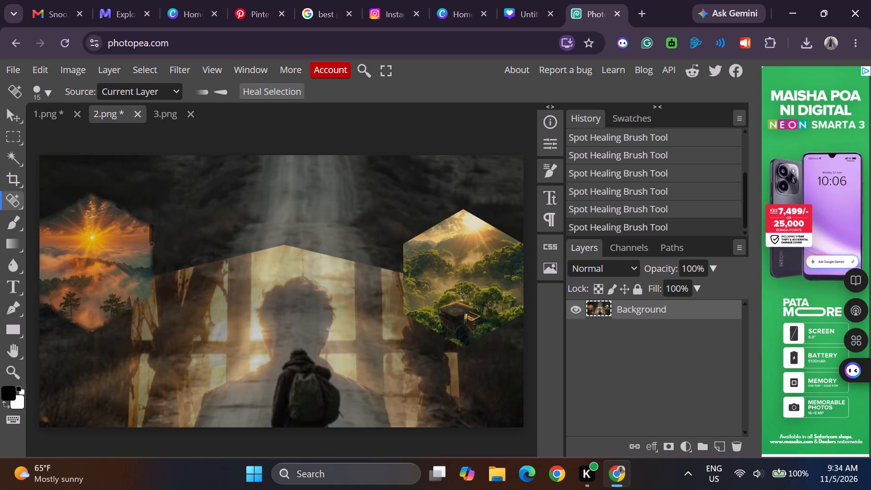
{"action": "left_click_drag", "start_coordinate": [152, 245], "coordinate": [152, 265]}
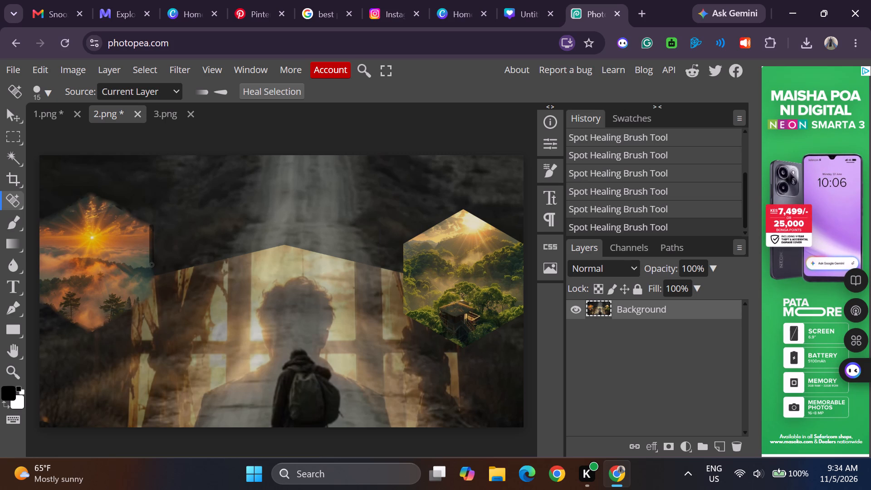
{"action": "left_click", "coordinate": [143, 203]}
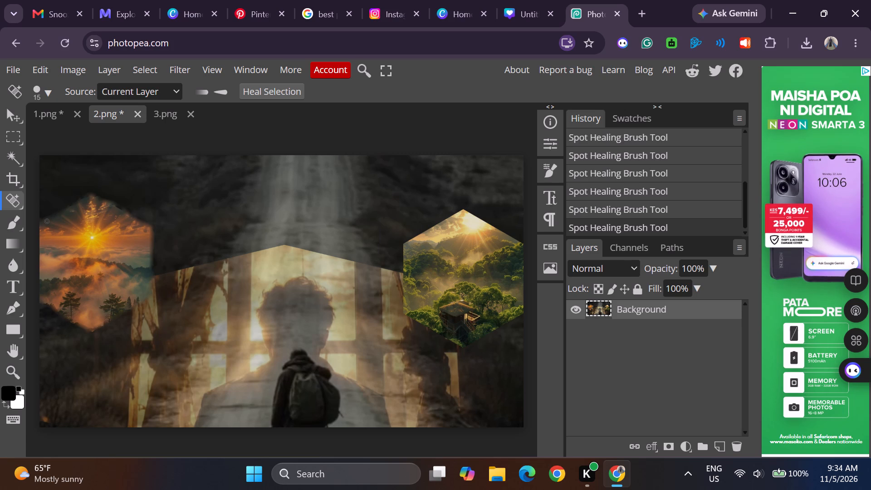
Spot-heal the canvas's left border along the sunset hexagon, continuing down below the hexagon.
{"action": "left_click_drag", "start_coordinate": [41, 218], "coordinate": [40, 239]}
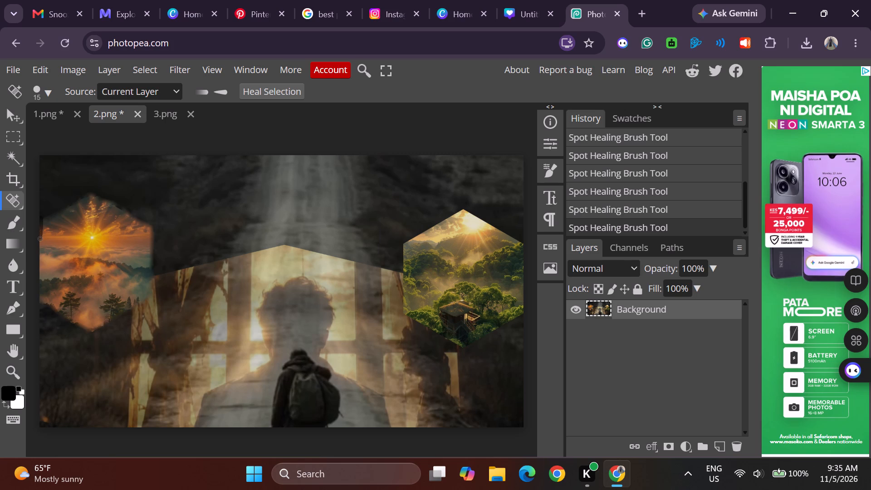
{"action": "left_click_drag", "start_coordinate": [40, 239], "coordinate": [39, 272]}
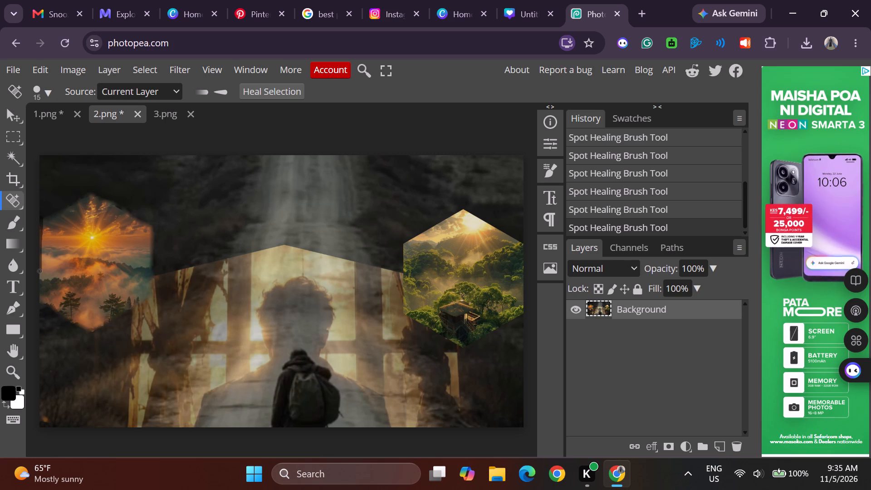
{"action": "left_click_drag", "start_coordinate": [39, 272], "coordinate": [37, 356]}
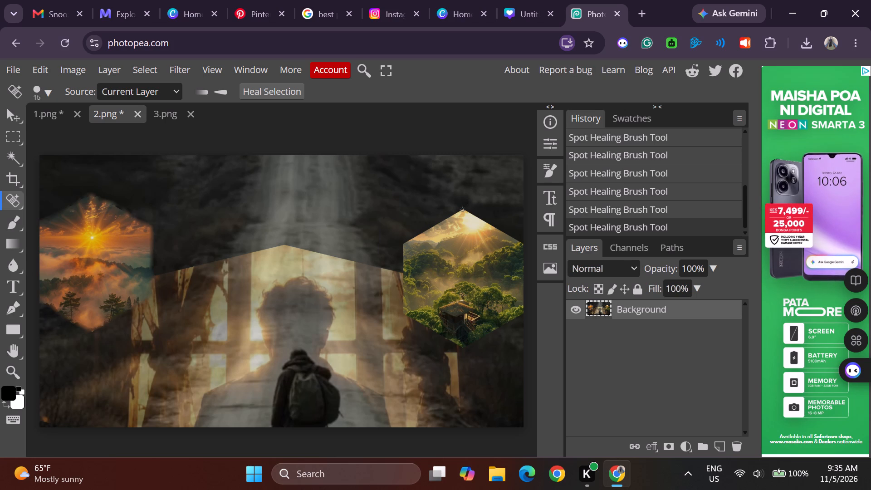
Spot-heal the forest hexagon's upper-left edge from its top peak down to its upper-left corner.
{"action": "left_click_drag", "start_coordinate": [462, 210], "coordinate": [453, 217]}
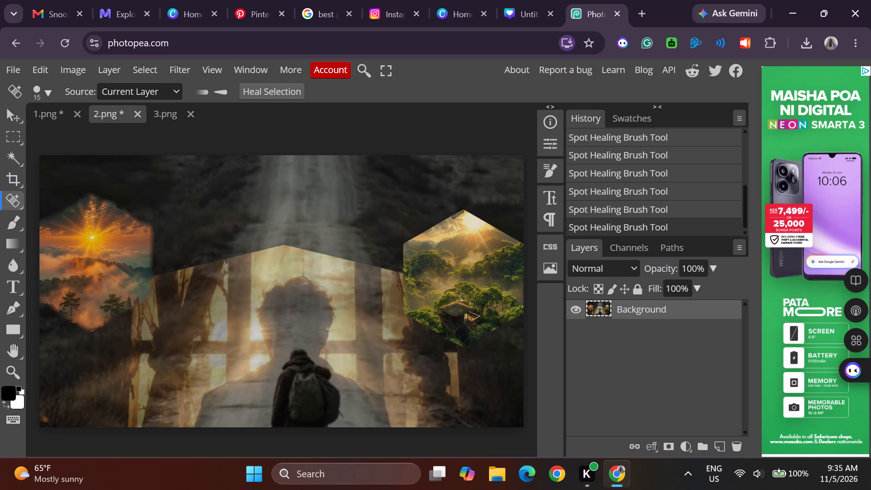
{"action": "left_click_drag", "start_coordinate": [453, 217], "coordinate": [435, 226]}
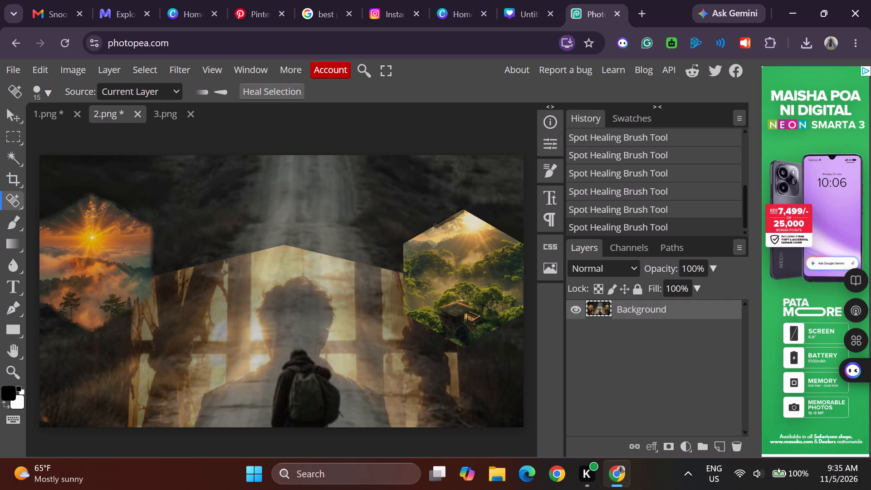
{"action": "left_click_drag", "start_coordinate": [435, 226], "coordinate": [414, 239]}
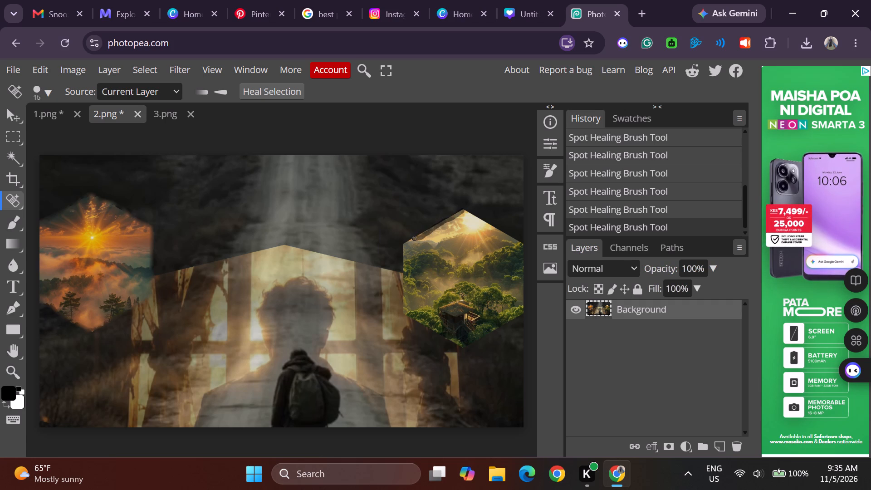
{"action": "left_click_drag", "start_coordinate": [414, 239], "coordinate": [403, 245]}
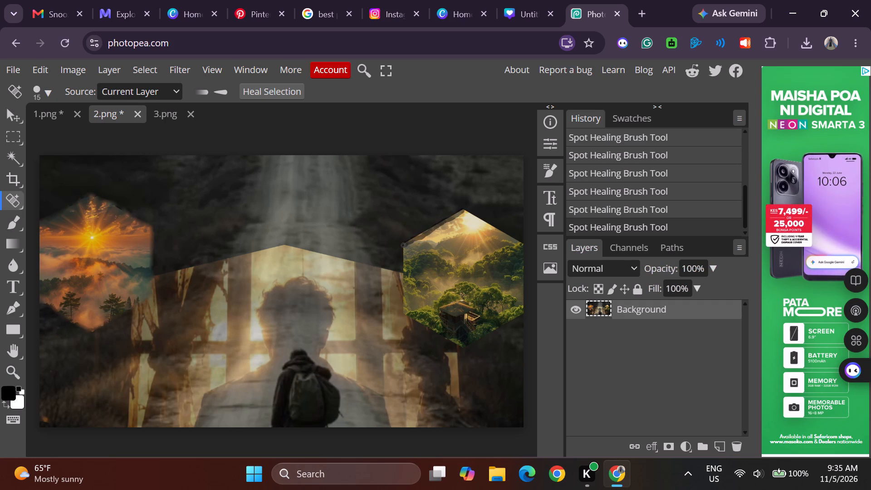
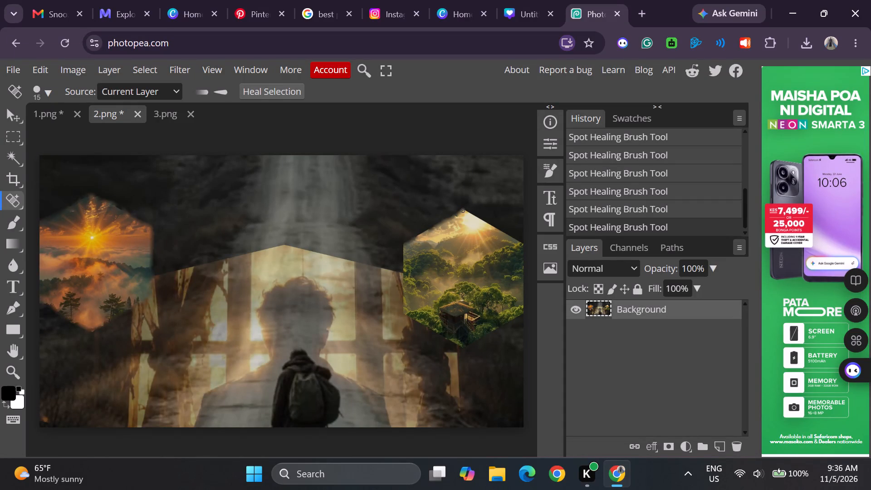
Spot-heal the forest hexagon's upper-right edge from its top peak to the canvas border, and retouch around the peak.
{"action": "left_click_drag", "start_coordinate": [463, 211], "coordinate": [486, 222]}
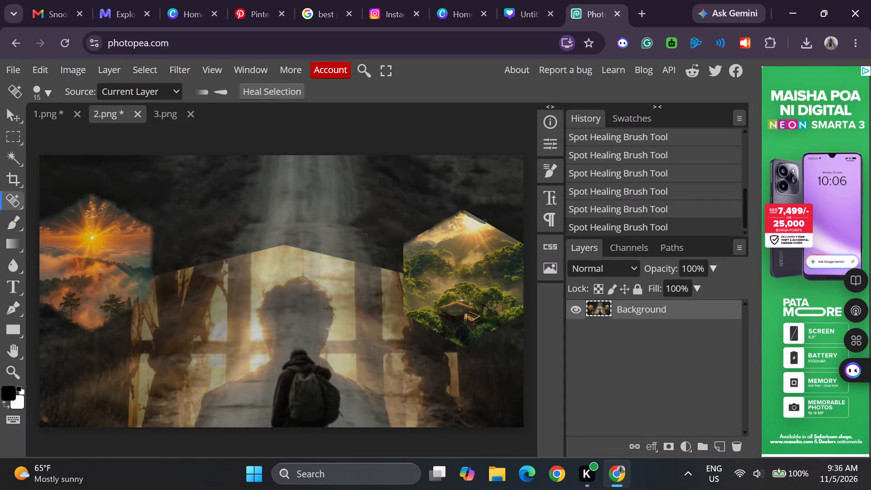
{"action": "left_click_drag", "start_coordinate": [486, 222], "coordinate": [522, 243]}
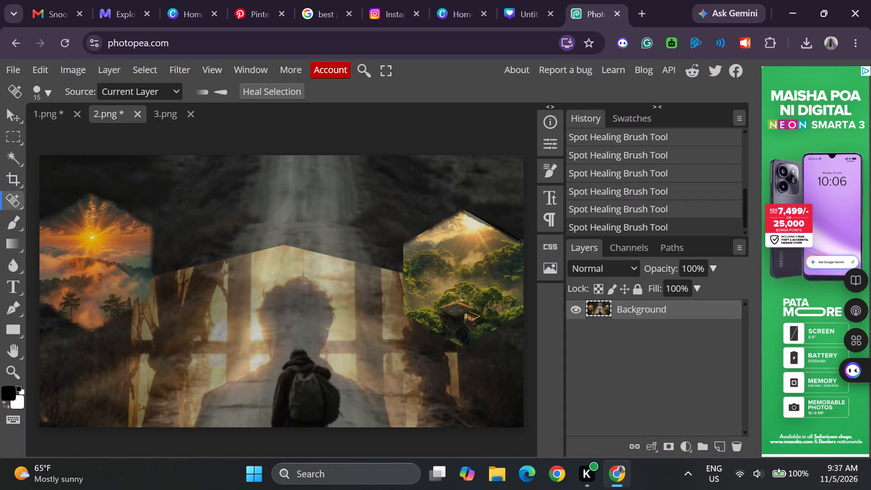
{"action": "left_click_drag", "start_coordinate": [522, 243], "coordinate": [526, 245]}
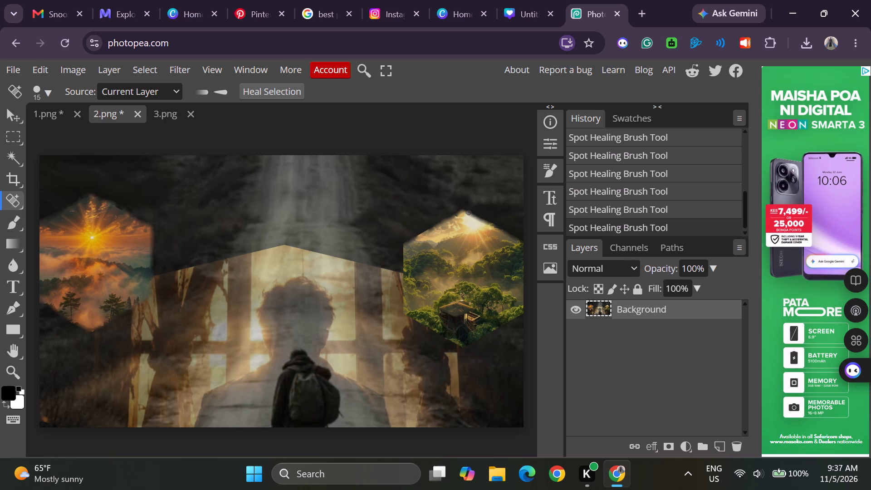
{"action": "left_click_drag", "start_coordinate": [469, 213], "coordinate": [462, 210]}
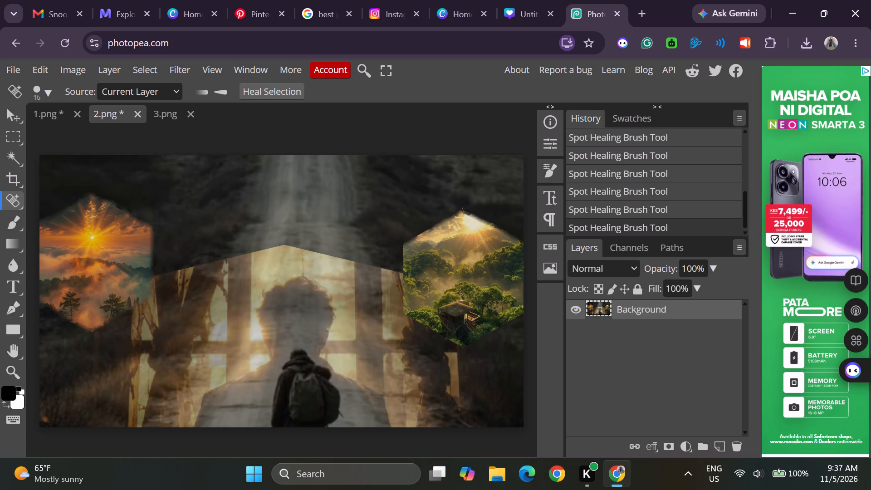
{"action": "left_click_drag", "start_coordinate": [462, 210], "coordinate": [451, 217]}
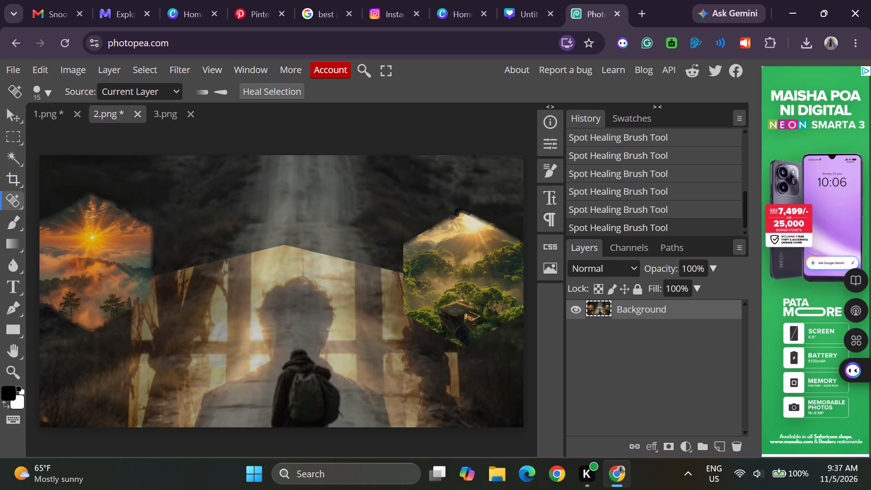
{"action": "left_click_drag", "start_coordinate": [451, 217], "coordinate": [450, 218]}
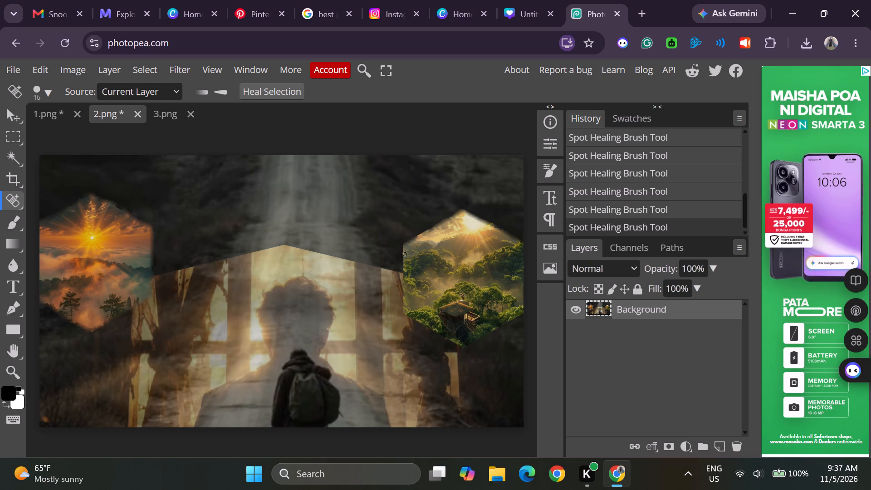
Spot-heal the forest hexagon's vertical left edge from its upper-left corner down to its lower-left corner.
{"action": "left_click_drag", "start_coordinate": [405, 244], "coordinate": [404, 257]}
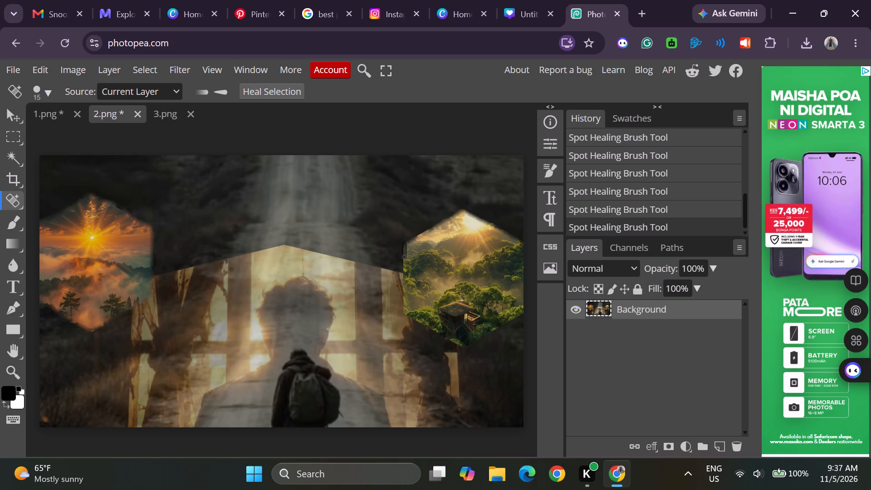
{"action": "left_click_drag", "start_coordinate": [404, 257], "coordinate": [403, 272]}
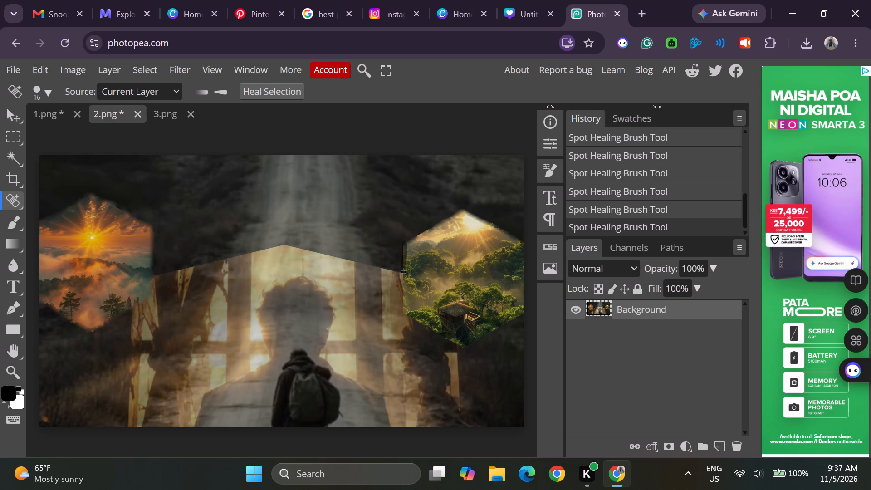
{"action": "left_click_drag", "start_coordinate": [403, 272], "coordinate": [403, 272]}
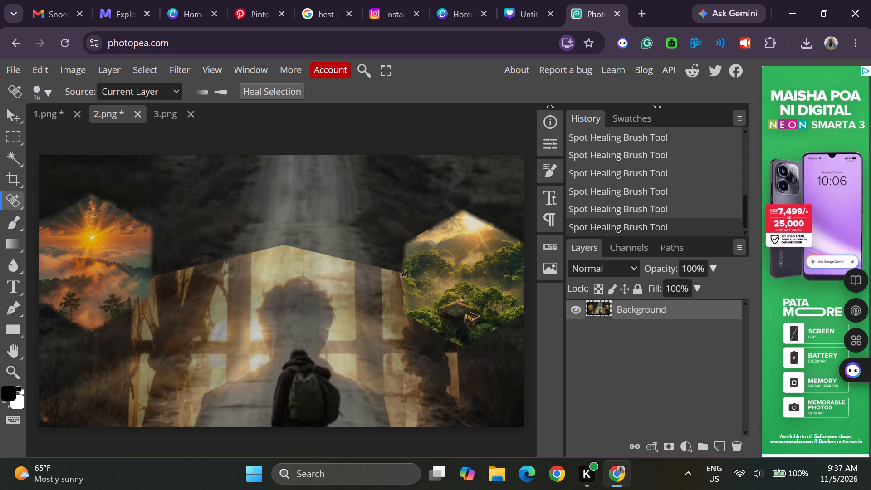
{"action": "left_click_drag", "start_coordinate": [404, 274], "coordinate": [405, 285]}
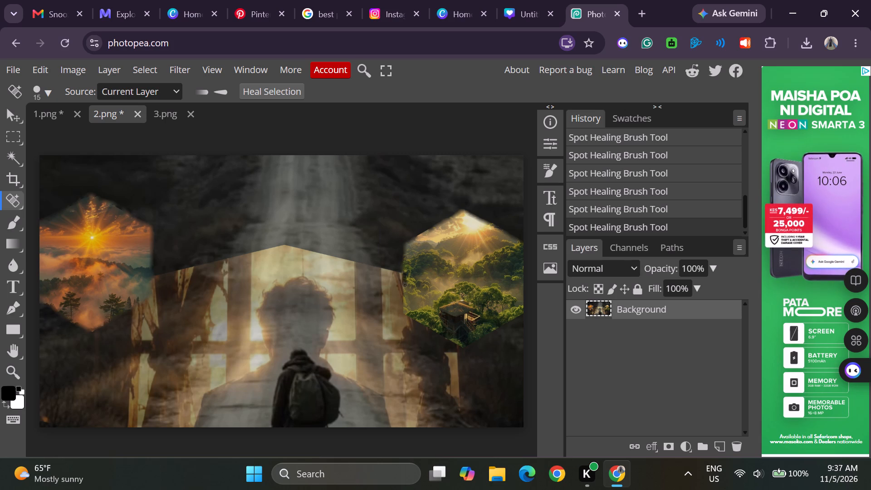
{"action": "left_click_drag", "start_coordinate": [405, 285], "coordinate": [403, 303]}
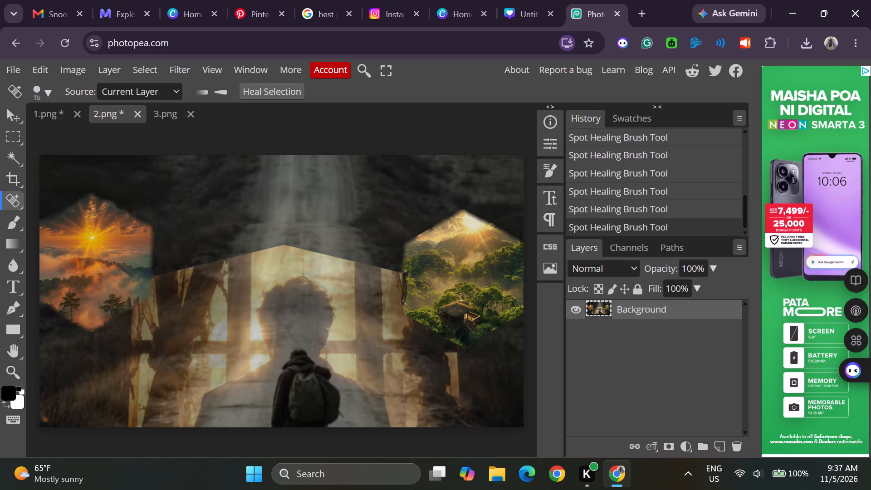
{"action": "left_click_drag", "start_coordinate": [403, 303], "coordinate": [403, 310]}
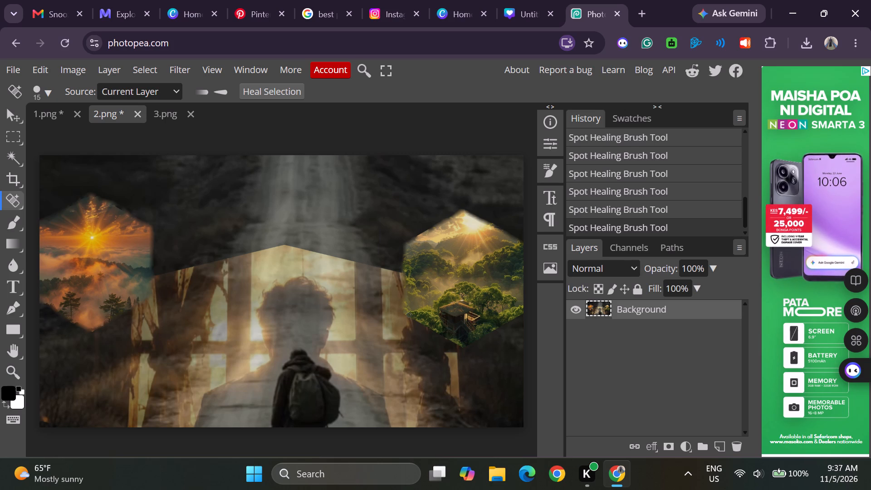
Spot-heal the forest hexagon's lower-left edge down to its bottom point, plus a spot where its lower-right edge meets the canvas border.
{"action": "left_click_drag", "start_coordinate": [403, 313], "coordinate": [416, 323]}
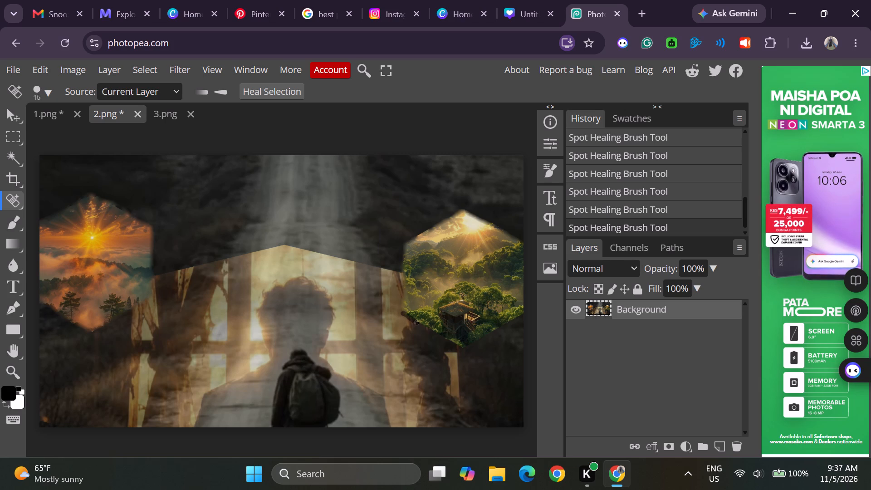
{"action": "left_click_drag", "start_coordinate": [416, 323], "coordinate": [435, 334]}
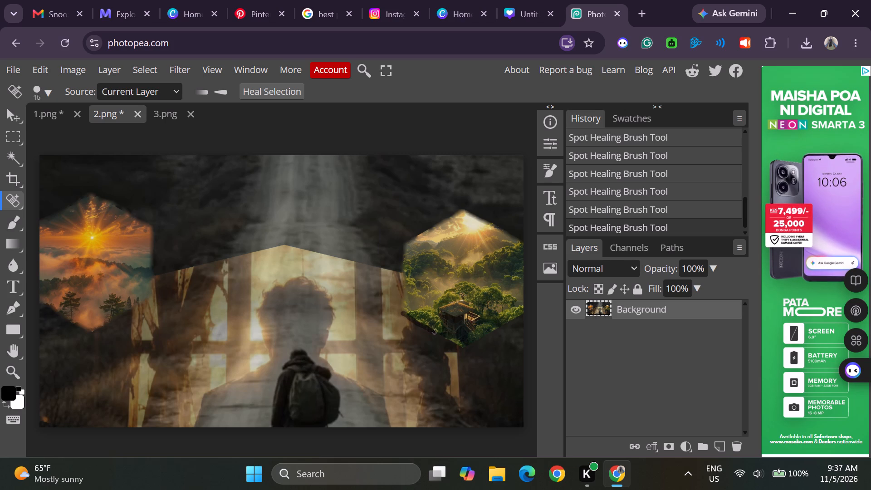
{"action": "left_click_drag", "start_coordinate": [435, 334], "coordinate": [462, 347]}
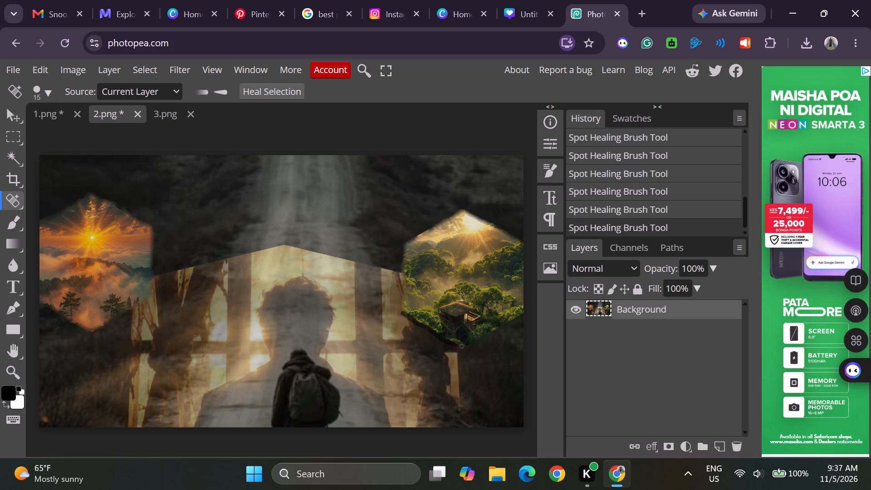
{"action": "left_click_drag", "start_coordinate": [462, 347], "coordinate": [465, 347]}
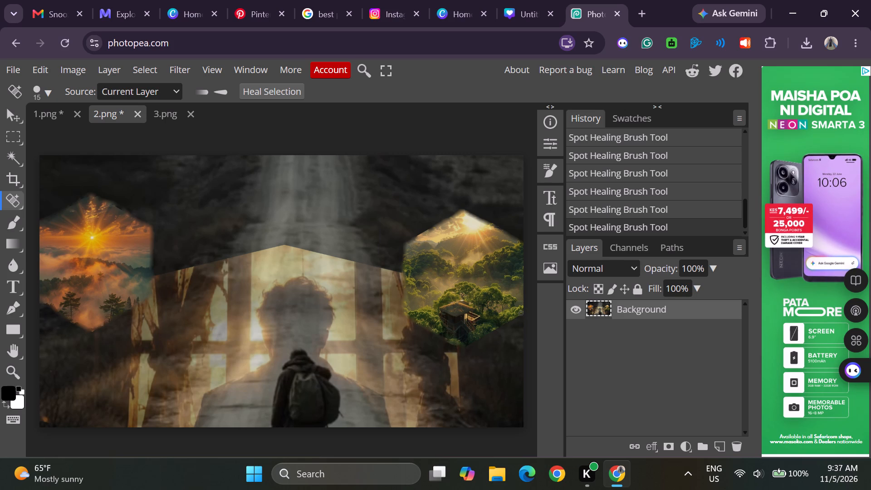
{"action": "left_click", "coordinate": [523, 314]}
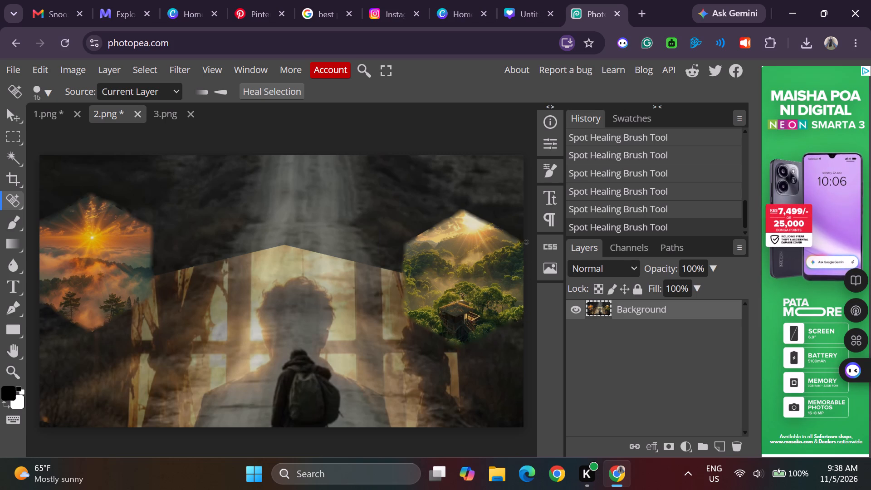
Spot-heal the forest hexagon's upper-right edge again, from the canvas border back up over its top peak.
{"action": "left_click_drag", "start_coordinate": [524, 242], "coordinate": [518, 239]}
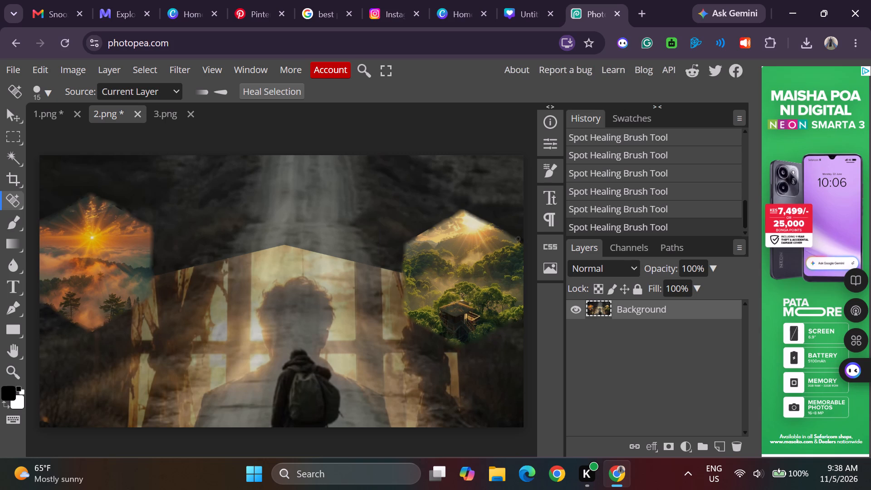
{"action": "left_click_drag", "start_coordinate": [518, 239], "coordinate": [502, 230]}
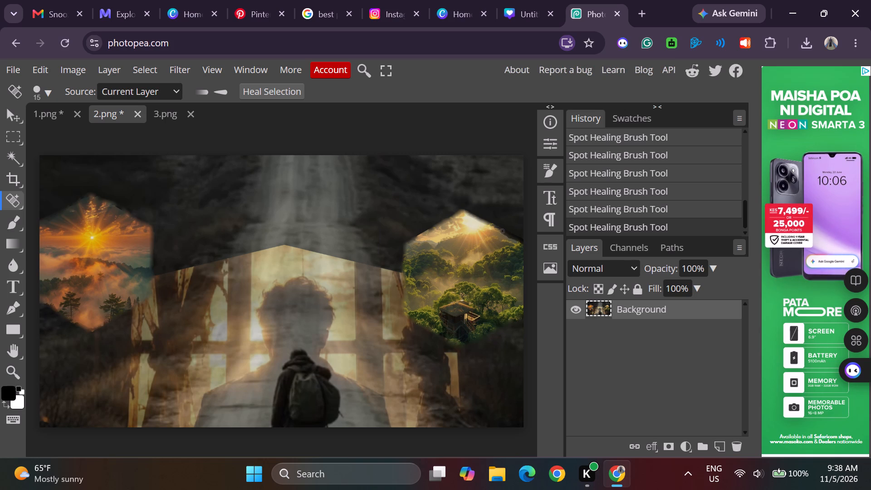
{"action": "left_click_drag", "start_coordinate": [502, 230], "coordinate": [486, 222]}
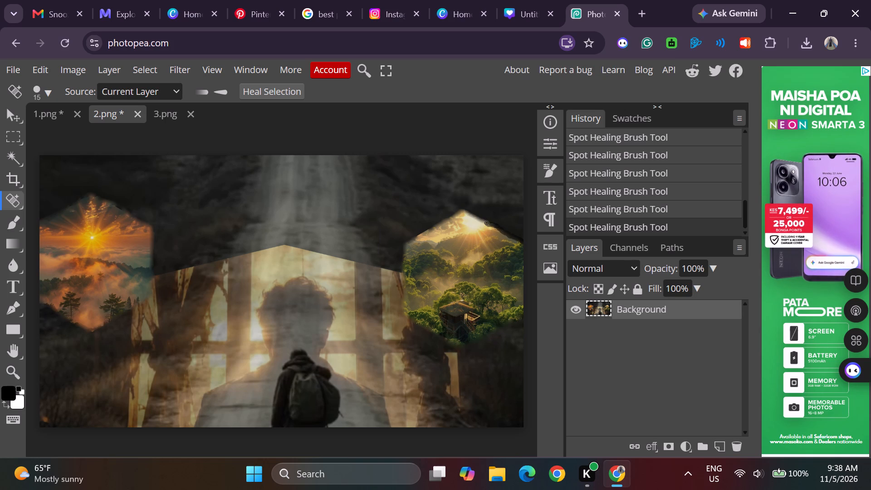
{"action": "left_click_drag", "start_coordinate": [486, 222], "coordinate": [470, 211]}
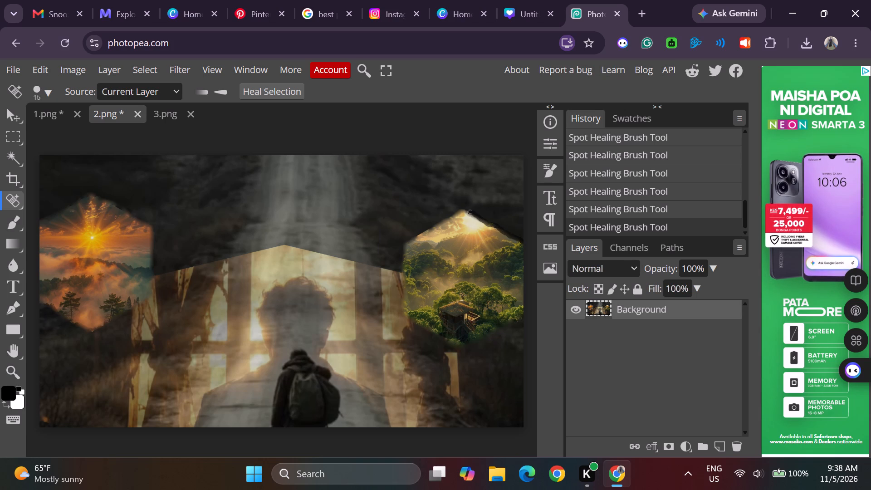
{"action": "left_click_drag", "start_coordinate": [470, 211], "coordinate": [459, 209]}
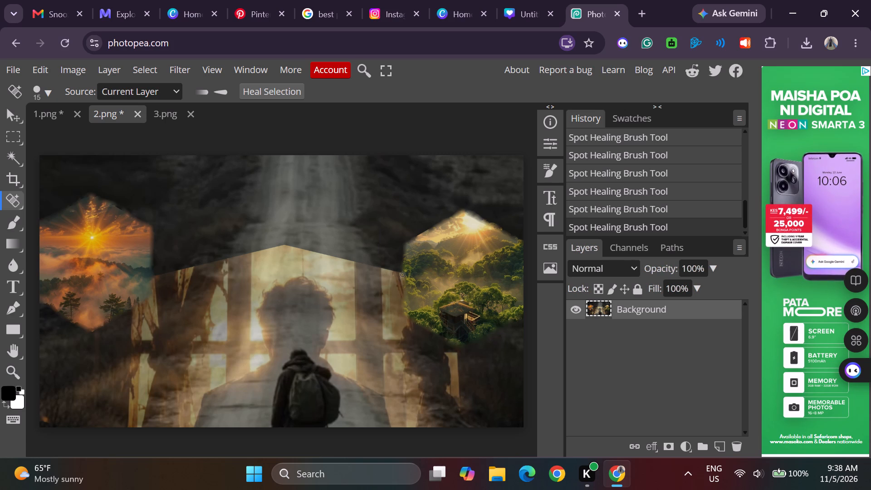
Spot-heal the central silhouette shape's sloping upper-right edge from beside the forest hexagon up to its top peak.
{"action": "left_click_drag", "start_coordinate": [402, 274], "coordinate": [395, 274]}
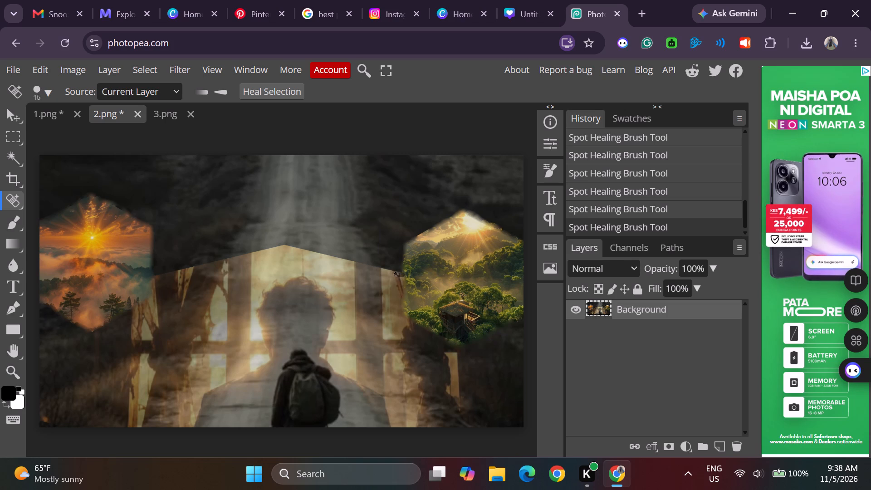
{"action": "left_click_drag", "start_coordinate": [395, 274], "coordinate": [394, 274]}
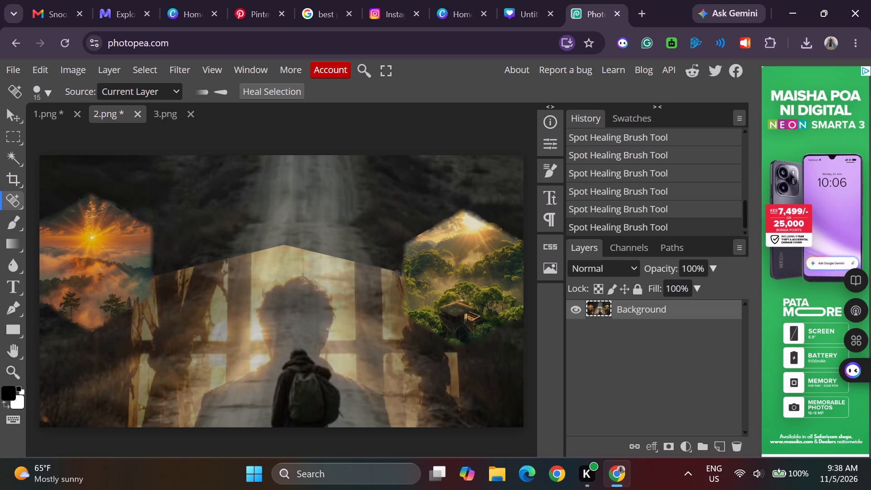
{"action": "left_click_drag", "start_coordinate": [401, 272], "coordinate": [398, 272]}
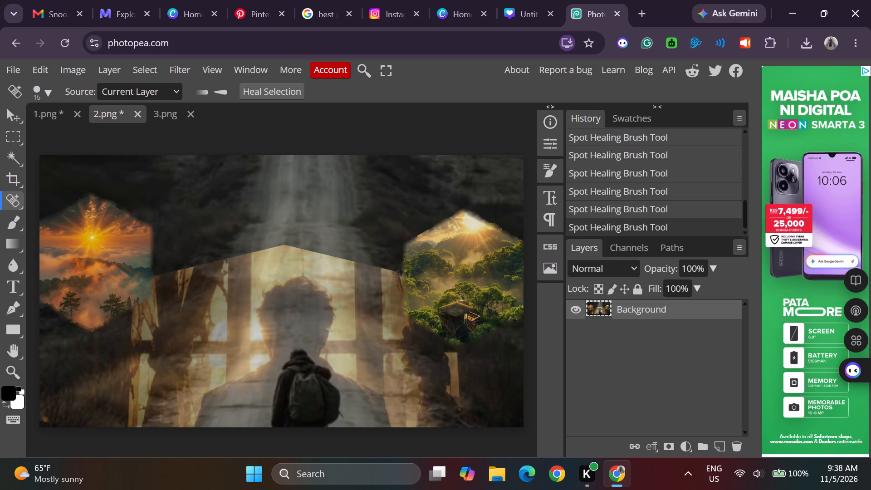
{"action": "left_click_drag", "start_coordinate": [398, 272], "coordinate": [384, 268]}
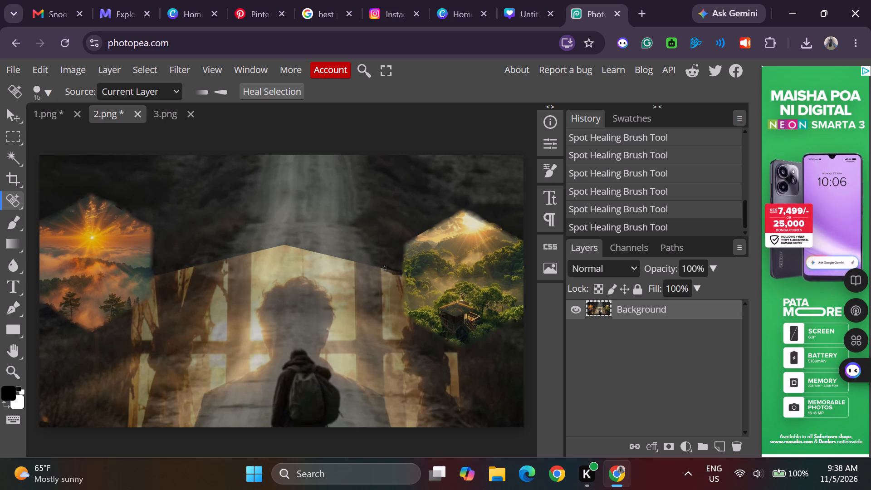
{"action": "left_click_drag", "start_coordinate": [384, 268], "coordinate": [374, 266]}
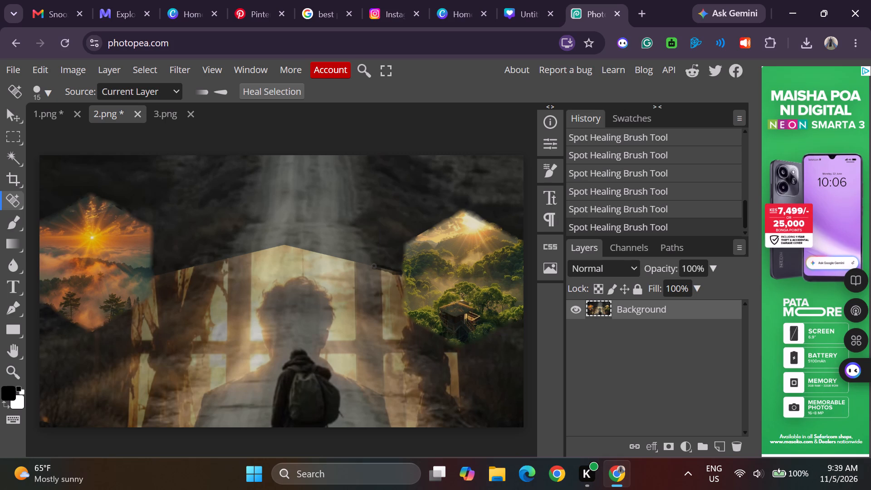
{"action": "left_click_drag", "start_coordinate": [374, 266], "coordinate": [358, 262]}
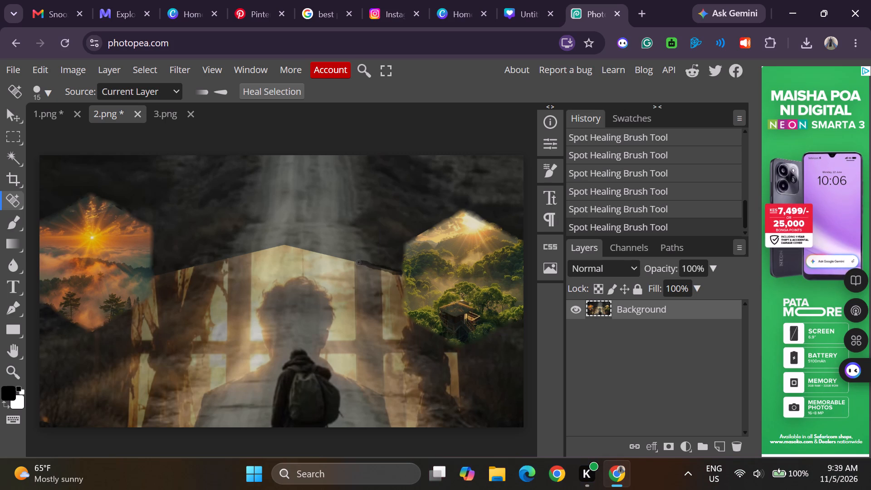
{"action": "left_click_drag", "start_coordinate": [358, 262], "coordinate": [335, 255]}
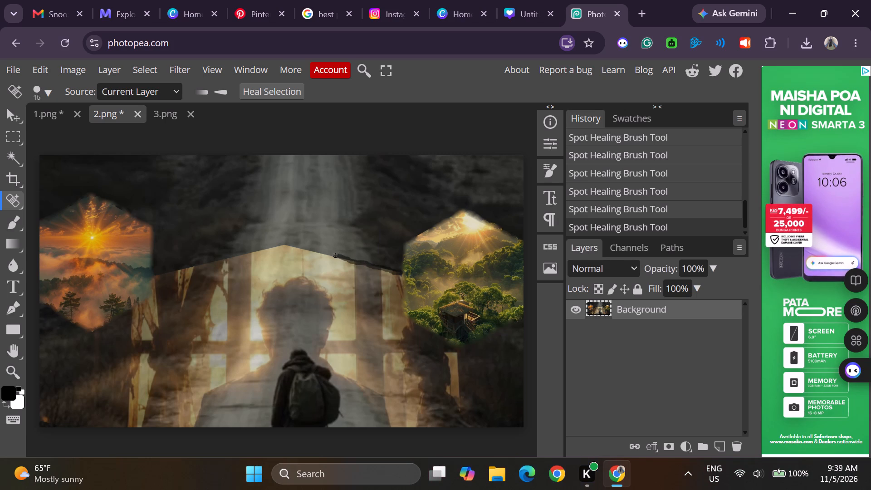
{"action": "left_click_drag", "start_coordinate": [335, 255], "coordinate": [328, 255]}
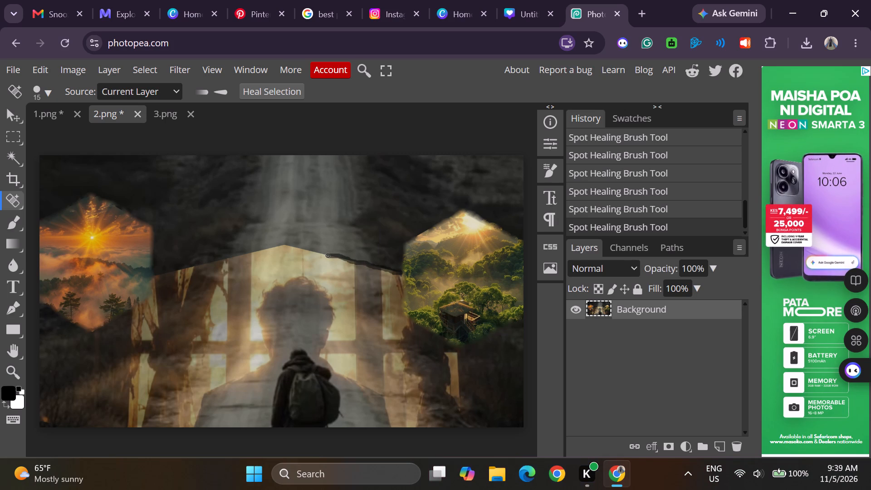
{"action": "left_click_drag", "start_coordinate": [328, 255], "coordinate": [291, 247]}
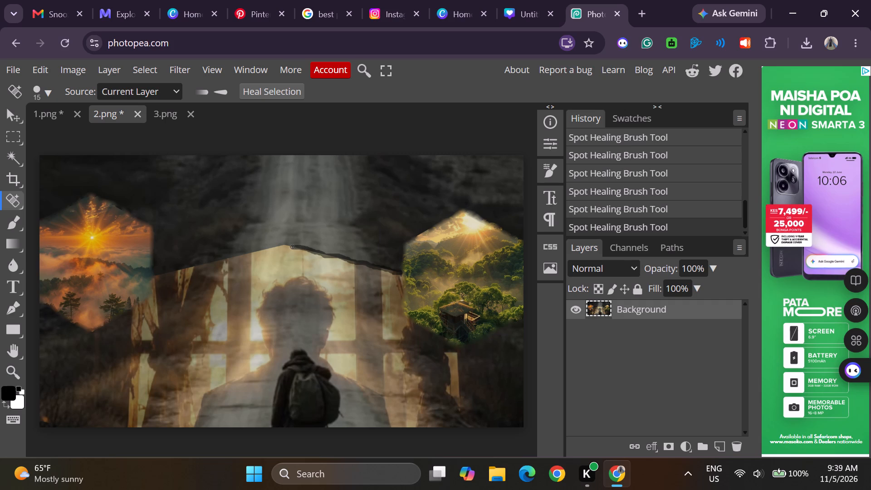
{"action": "left_click_drag", "start_coordinate": [291, 247], "coordinate": [283, 244]}
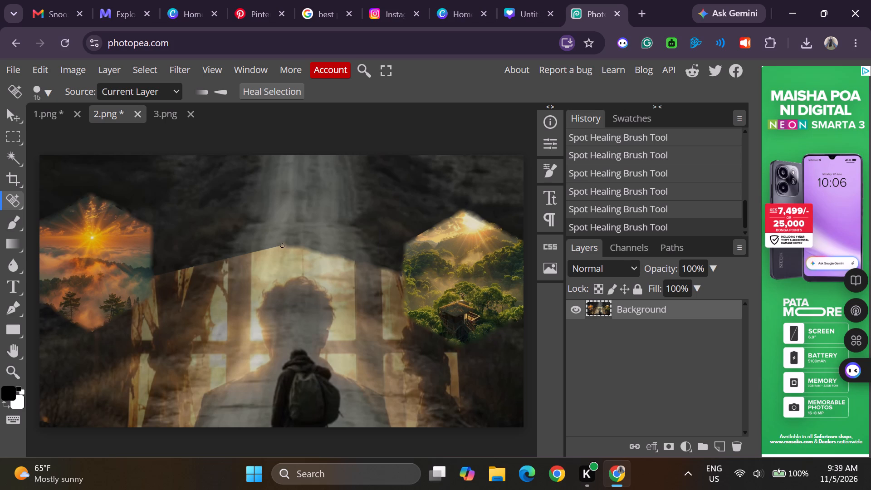
Spot-heal the central silhouette shape's sloping upper-left edge from its top peak down to the sunset hexagon.
{"action": "left_click_drag", "start_coordinate": [281, 245], "coordinate": [276, 245]}
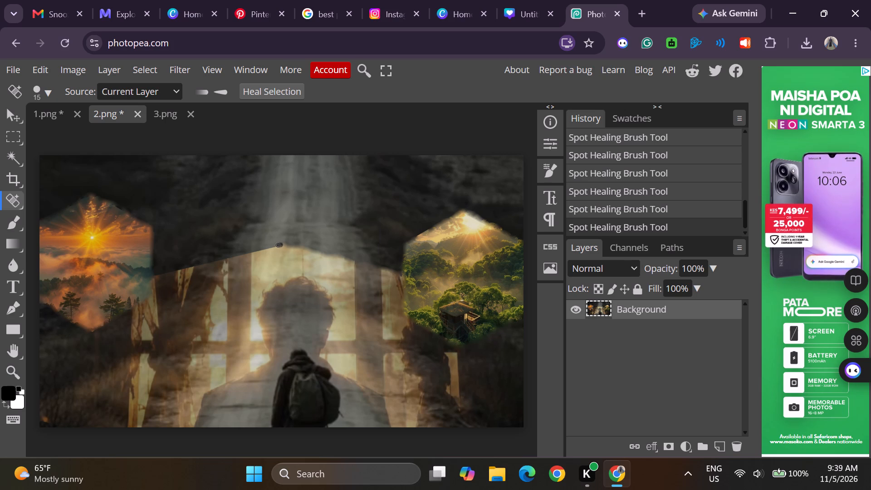
{"action": "left_click_drag", "start_coordinate": [276, 245], "coordinate": [253, 253]}
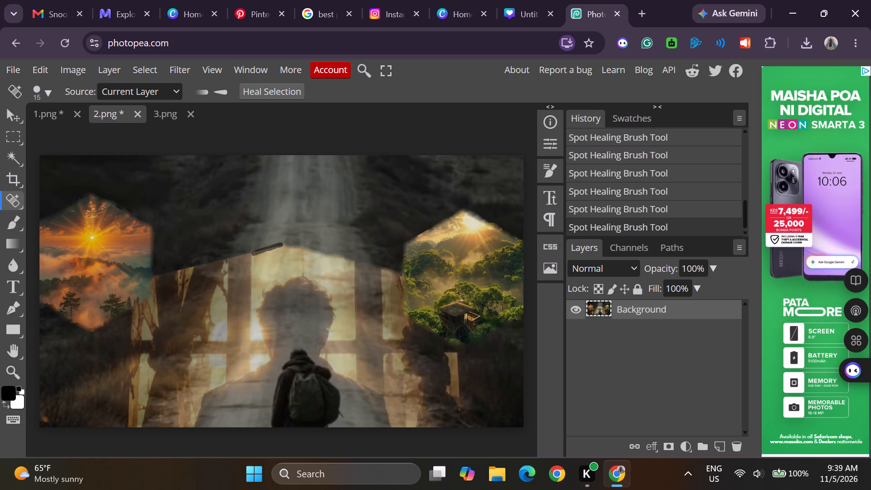
{"action": "left_click_drag", "start_coordinate": [253, 253], "coordinate": [239, 256]}
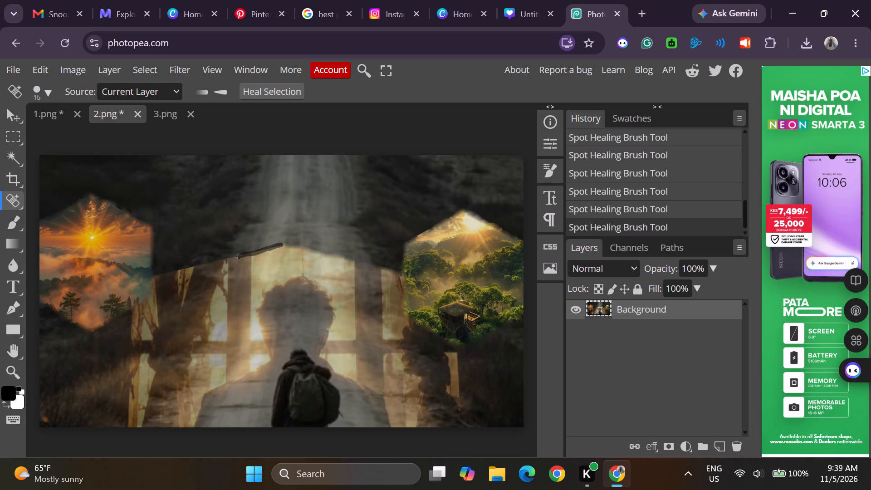
{"action": "left_click_drag", "start_coordinate": [239, 256], "coordinate": [224, 257]}
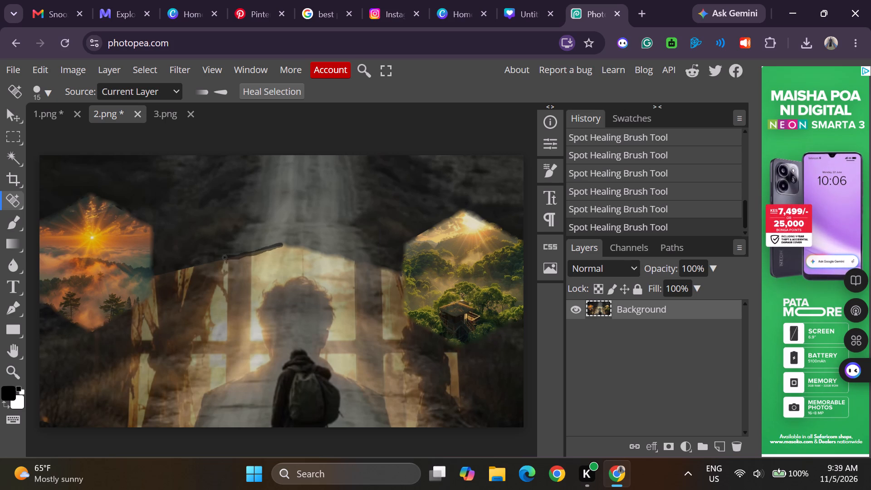
{"action": "left_click_drag", "start_coordinate": [224, 257], "coordinate": [191, 267]}
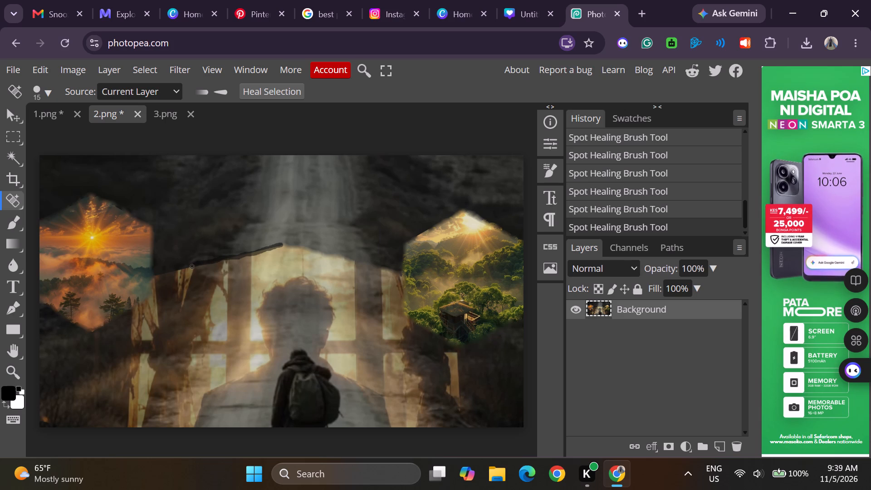
{"action": "left_click_drag", "start_coordinate": [191, 267], "coordinate": [156, 274]}
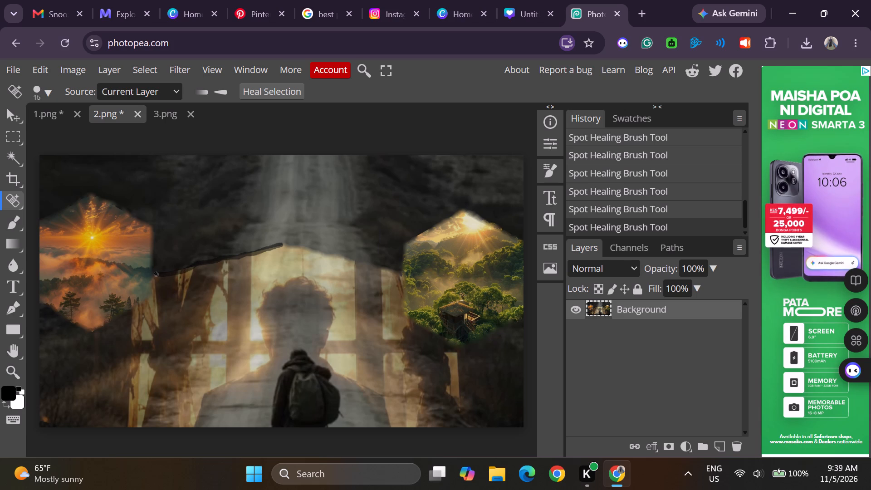
{"action": "left_click_drag", "start_coordinate": [156, 274], "coordinate": [155, 274]}
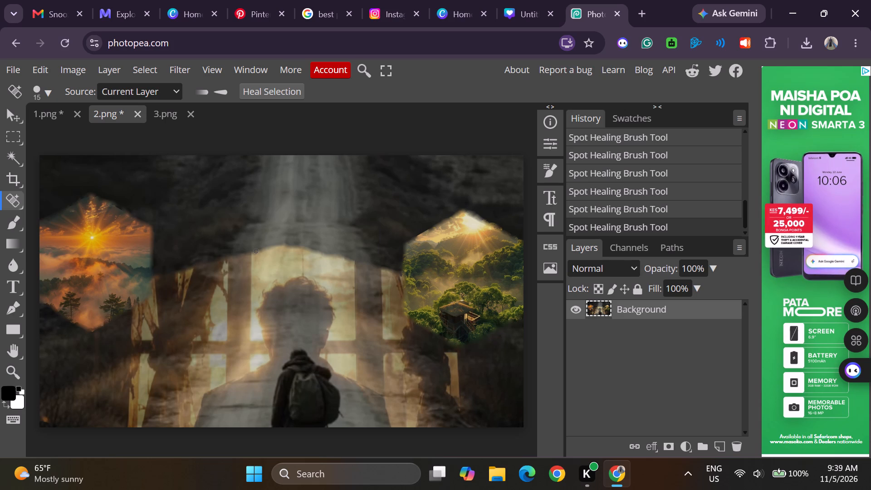
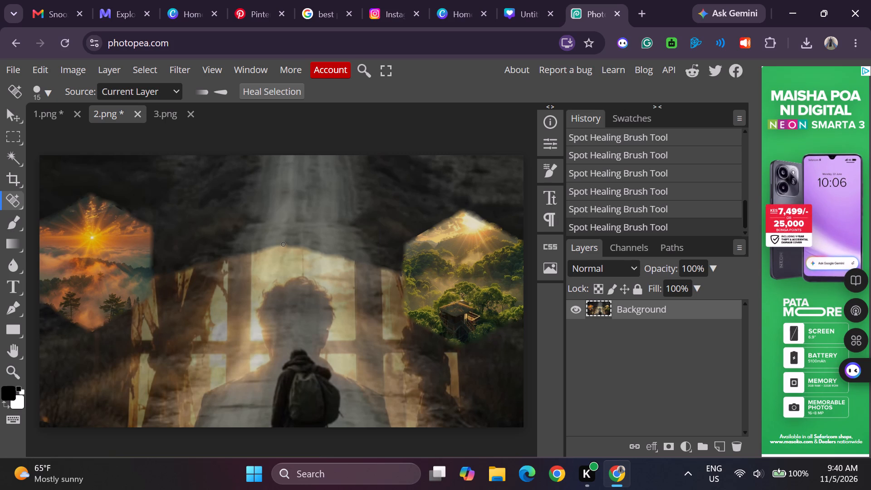
Spot-heal the central silhouette shape's top peak again, including the short stretch of edge just to its left.
{"action": "left_click_drag", "start_coordinate": [283, 246], "coordinate": [274, 247]}
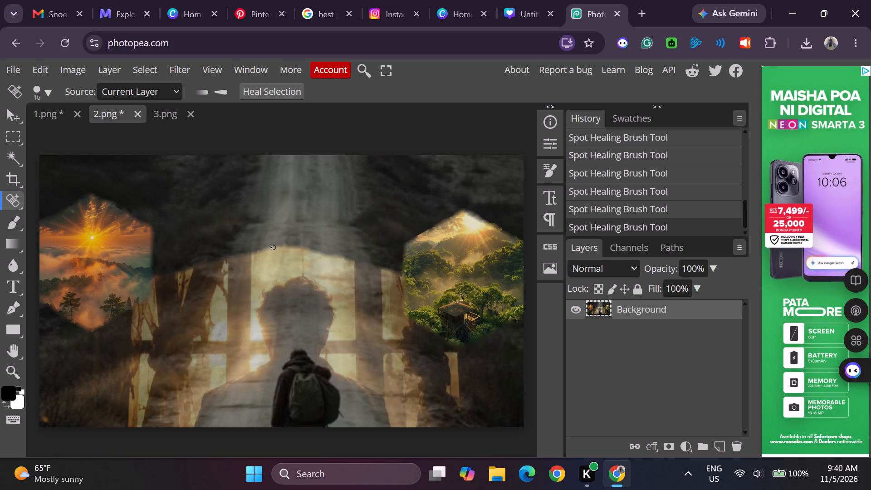
{"action": "double_click", "coordinate": [274, 247]}
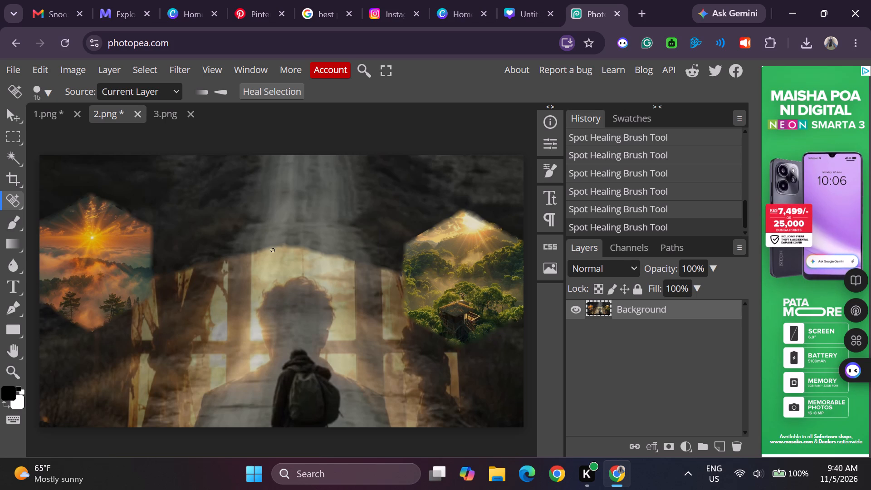
{"action": "left_click", "coordinate": [273, 250]}
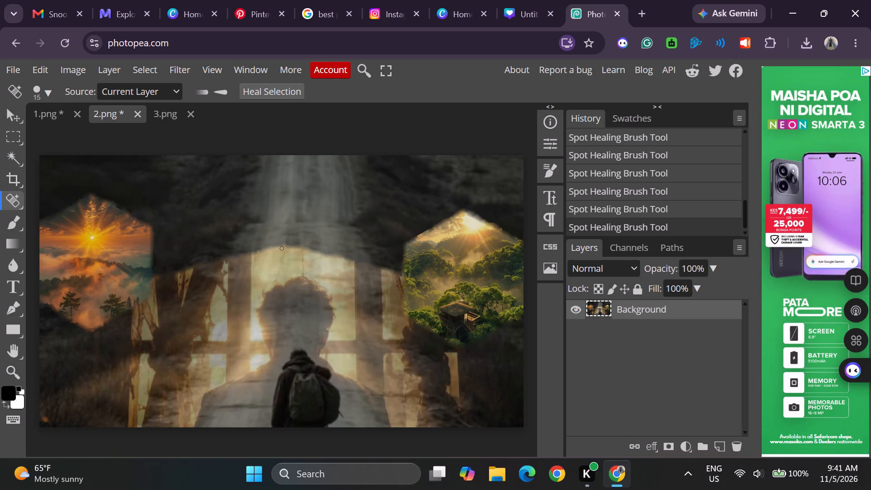
{"action": "left_click", "coordinate": [282, 248]}
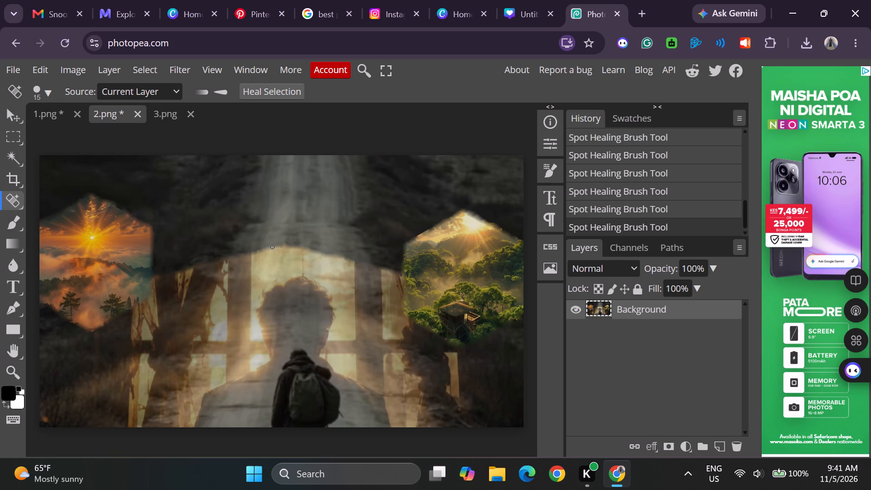
{"action": "left_click", "coordinate": [272, 246]}
{"action": "left_click_drag", "start_coordinate": [279, 246], "coordinate": [274, 247]}
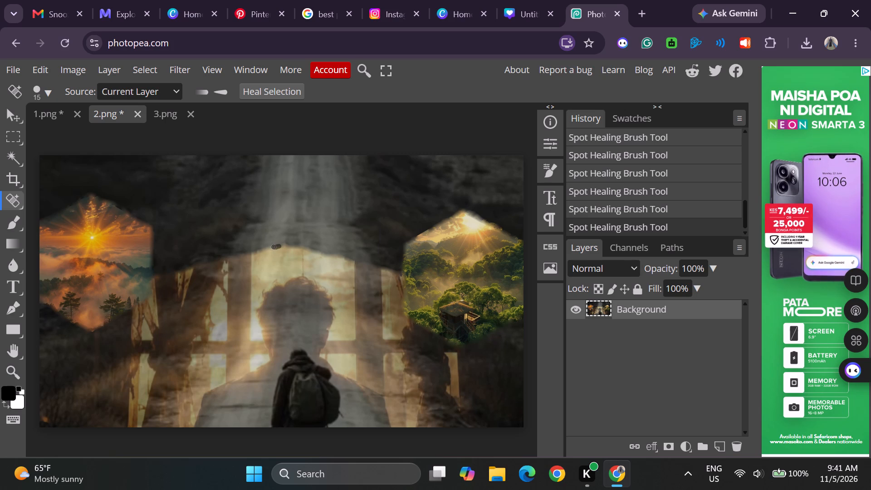
{"action": "left_click_drag", "start_coordinate": [274, 247], "coordinate": [276, 246]}
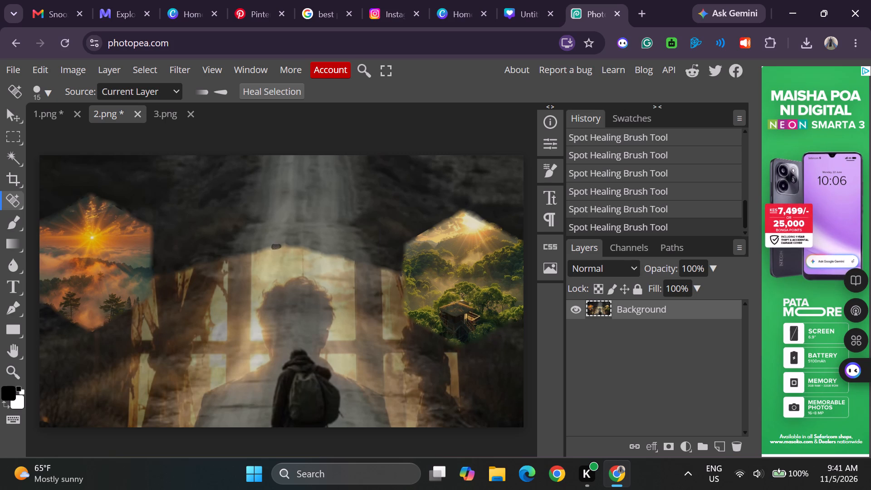
{"action": "left_click_drag", "start_coordinate": [276, 246], "coordinate": [261, 251]}
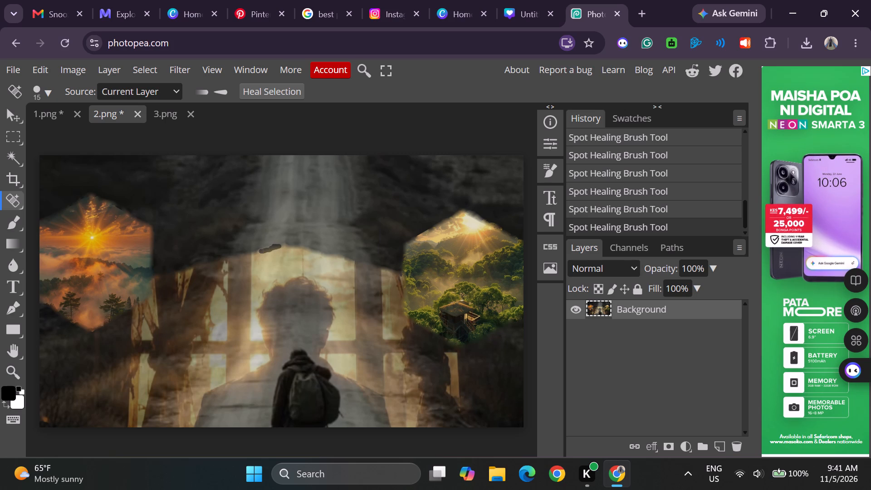
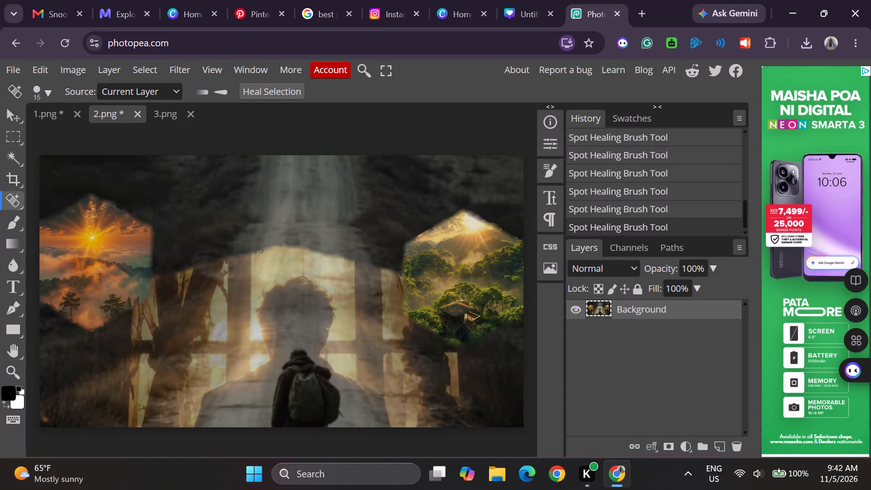
Spot-heal the small spot on the central silhouette shape's upper edge, just left of its top peak.
{"action": "left_click", "coordinate": [261, 251]}
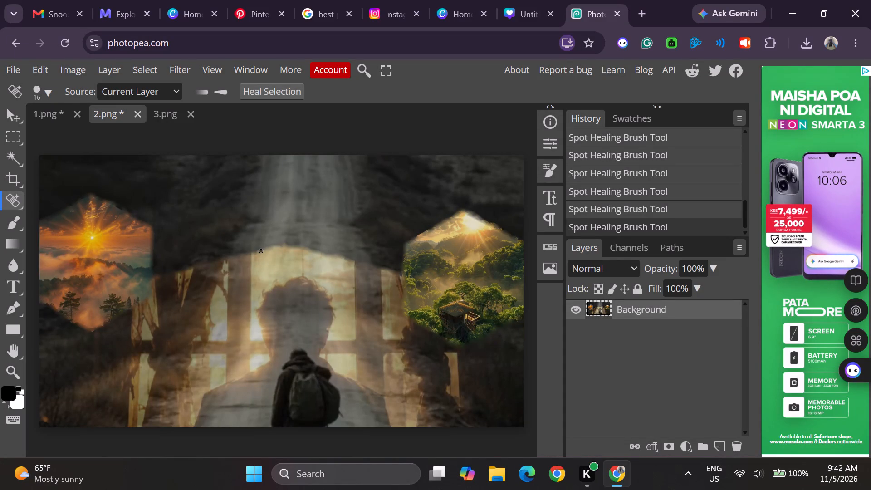
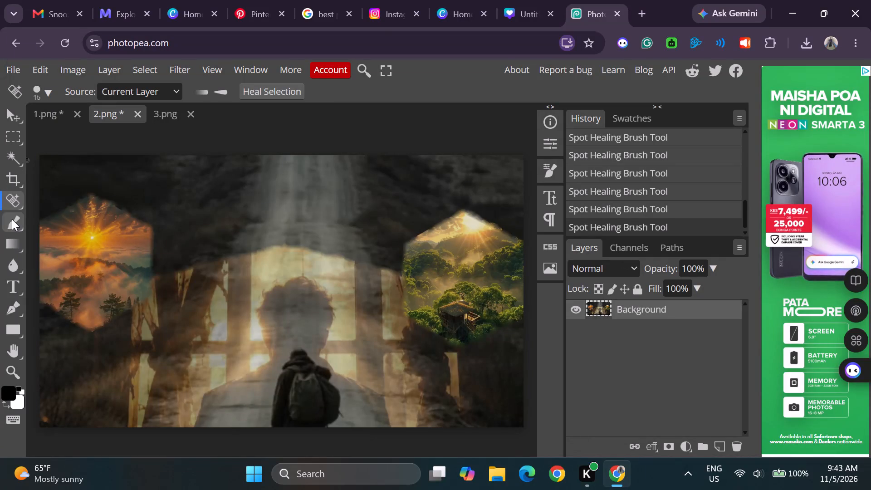
Start a horizontal text layer near the top centre of 2.png and set the font size to 50 px.
{"action": "left_click", "coordinate": [10, 286]}
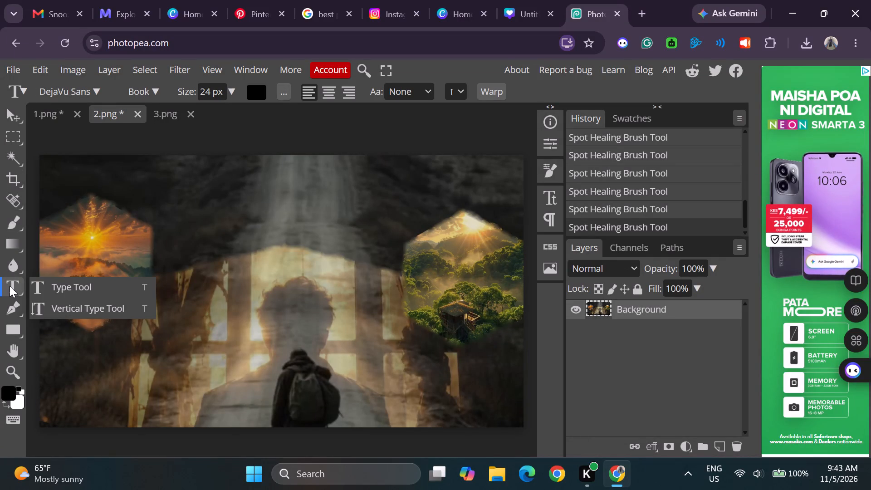
{"action": "left_click", "coordinate": [74, 284]}
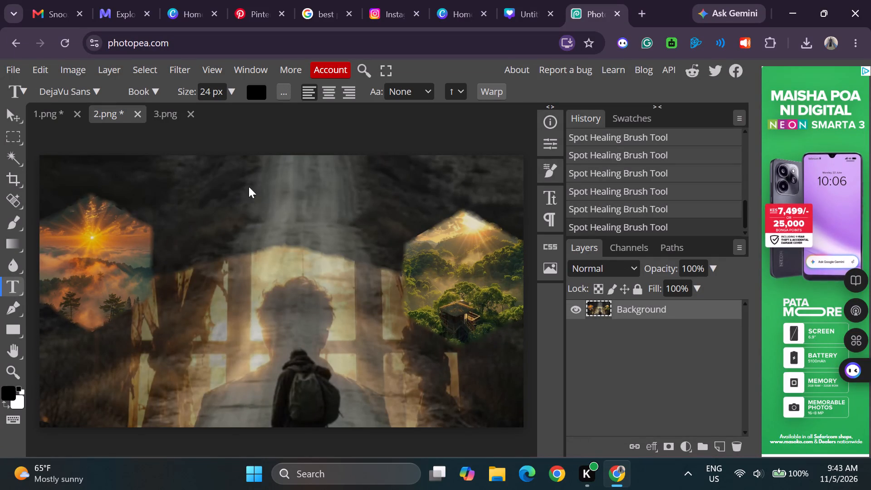
{"action": "left_click", "coordinate": [263, 180]}
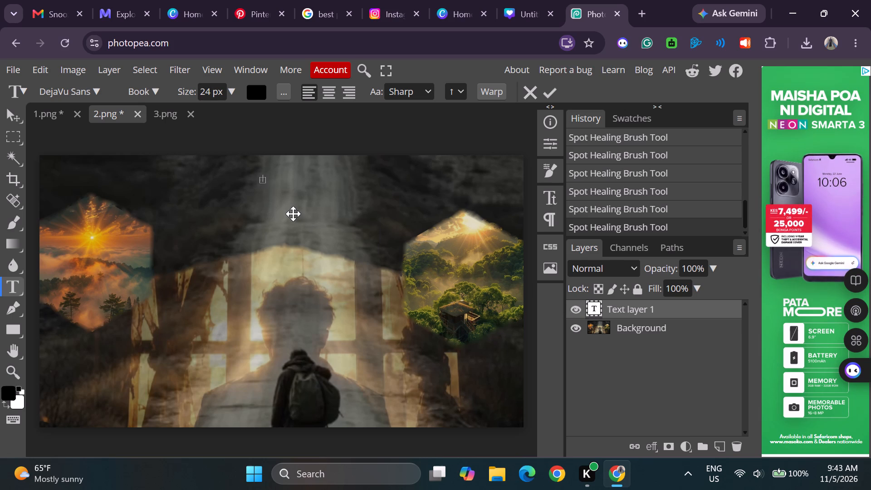
{"action": "key", "text": "t"}
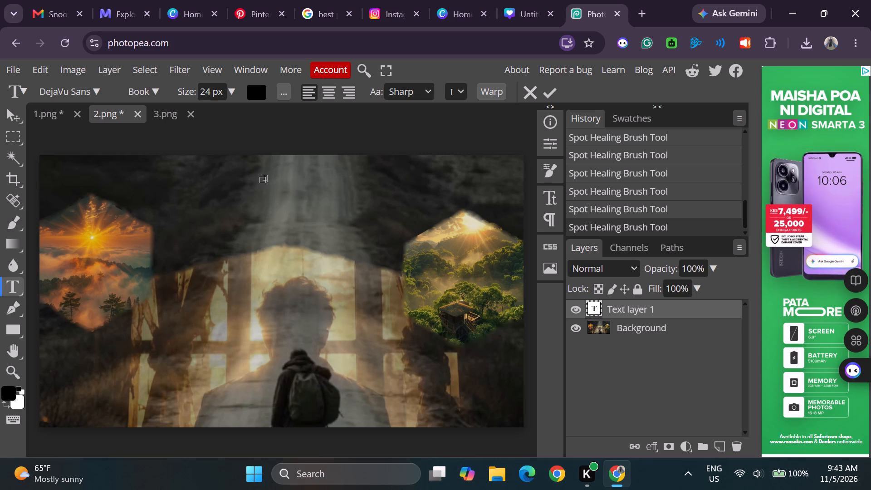
{"action": "left_click", "coordinate": [230, 90]}
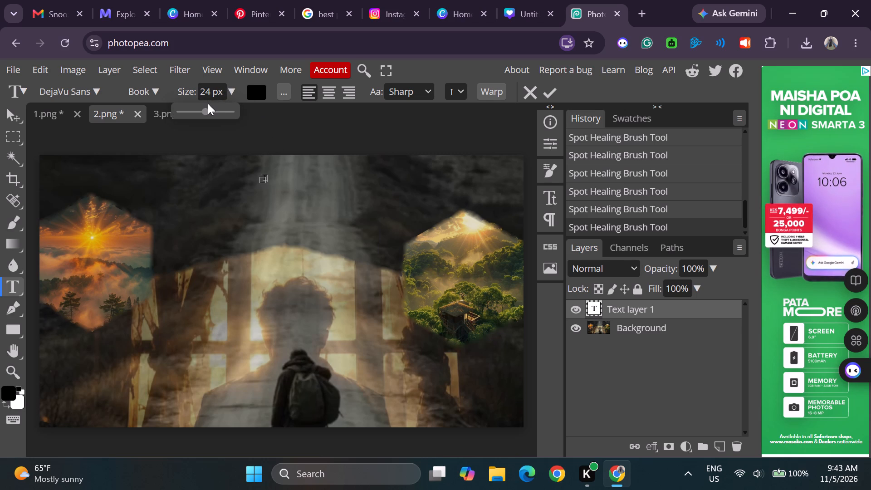
{"action": "left_click_drag", "start_coordinate": [206, 108], "coordinate": [223, 110]}
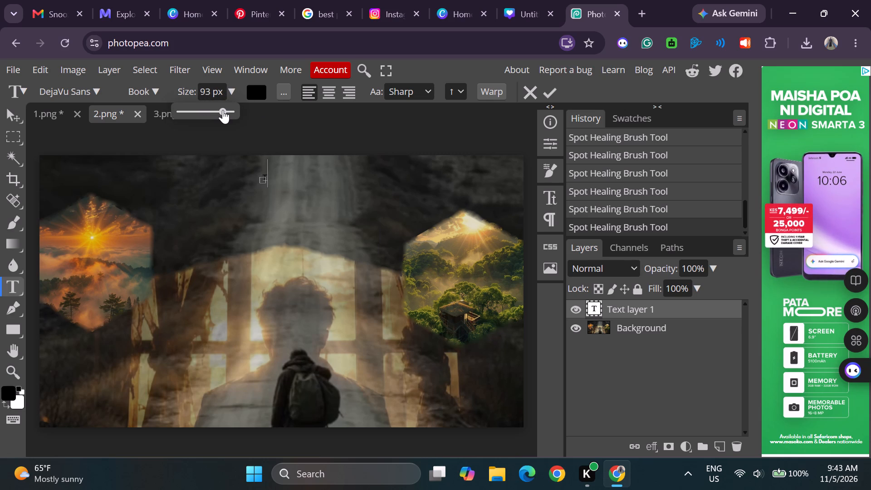
{"action": "left_click_drag", "start_coordinate": [223, 110], "coordinate": [235, 112]}
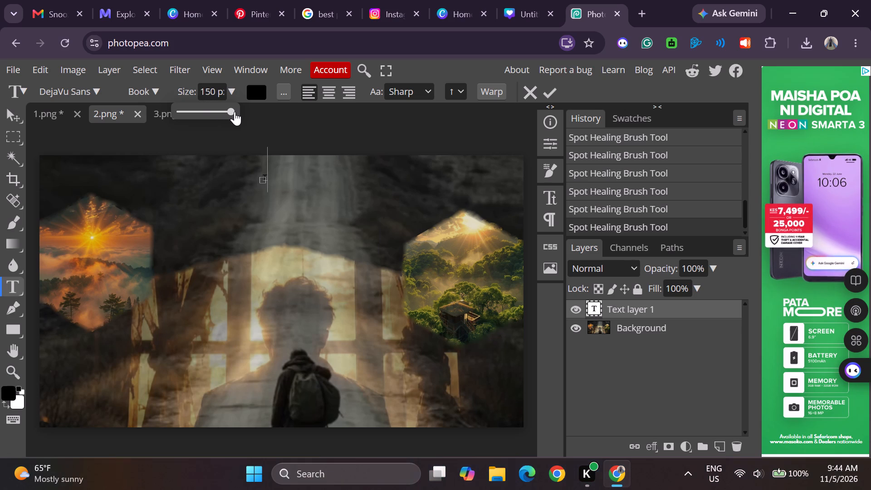
{"action": "key", "text": "BackSpace"}
{"action": "key", "text": "BackSpace"}
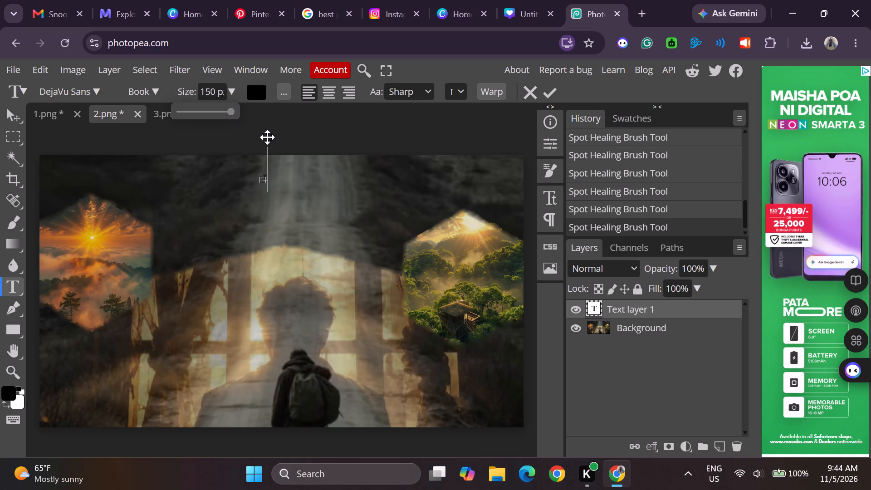
{"action": "left_click", "coordinate": [266, 177]}
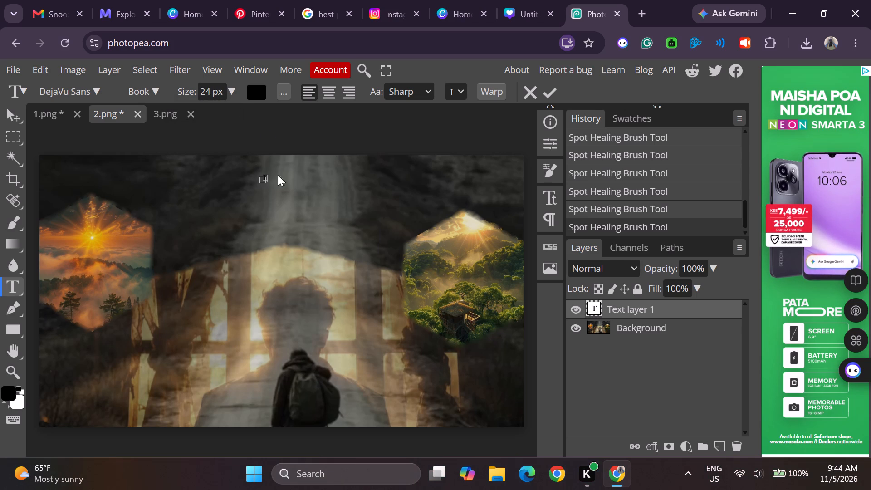
{"action": "key", "text": "BackSpace"}
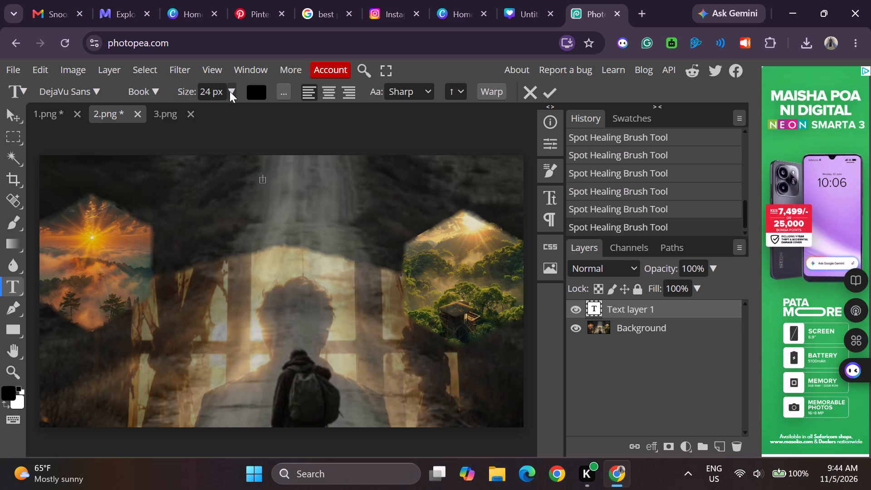
{"action": "left_click", "coordinate": [230, 91]}
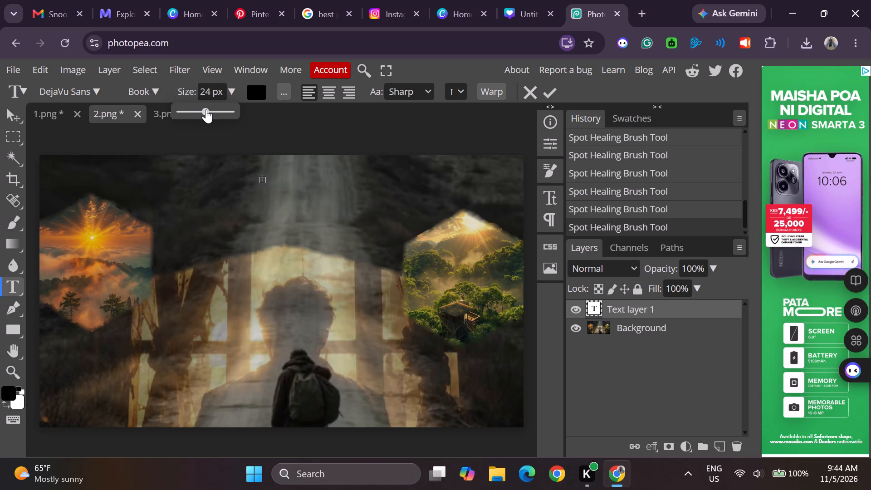
{"action": "left_click_drag", "start_coordinate": [206, 109], "coordinate": [214, 111]}
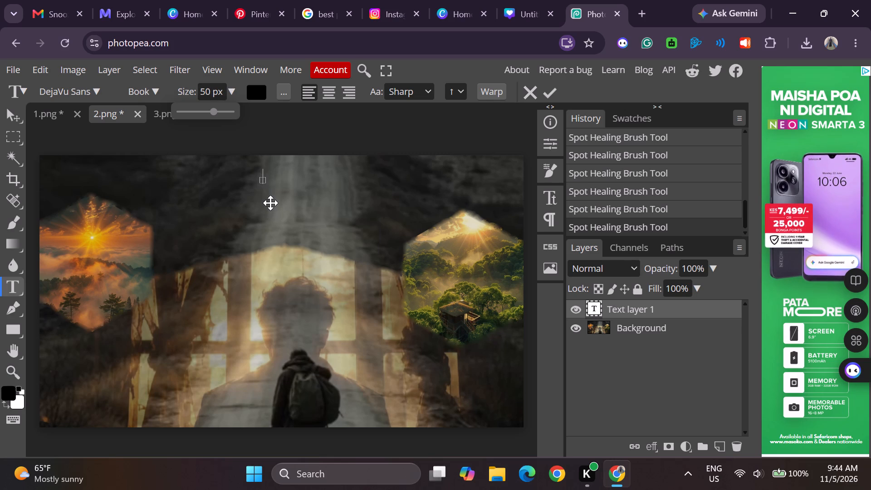
Enter the title text THE LONELY FOREST GUY in the new text layer.
{"action": "type", "text": "TH"}
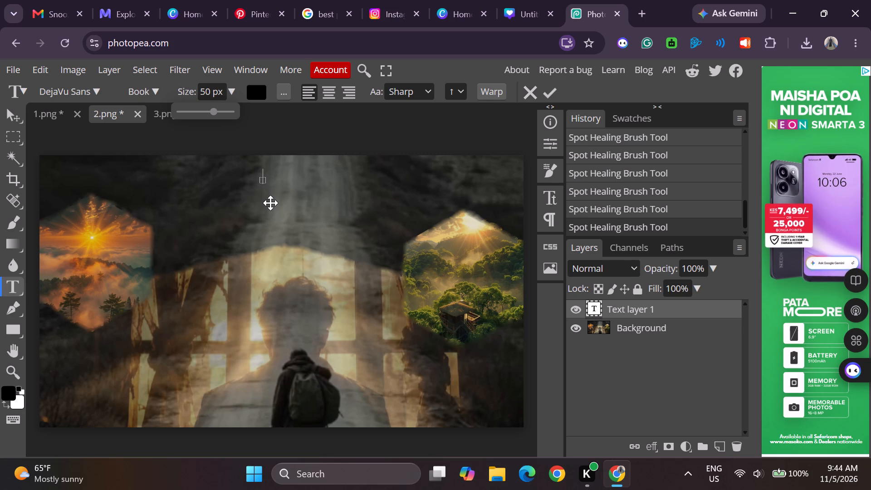
{"action": "left_click", "coordinate": [265, 173]}
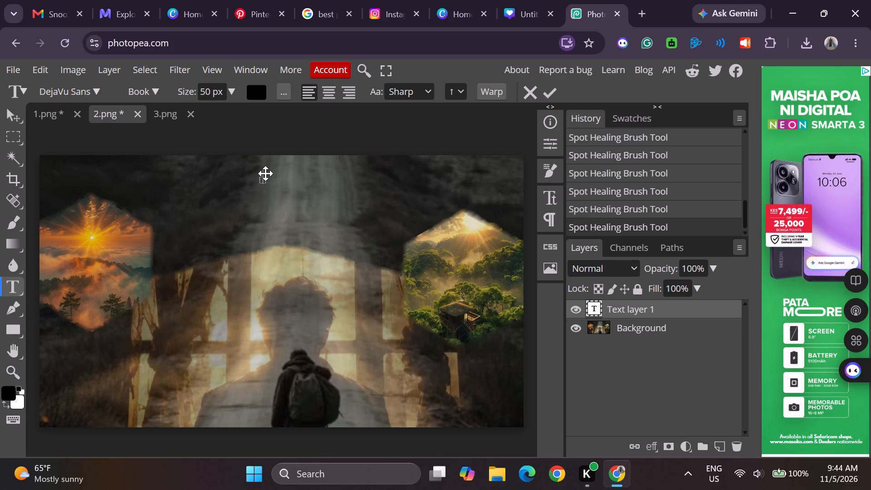
{"action": "key", "text": "t"}
{"action": "type", "text": "HE"}
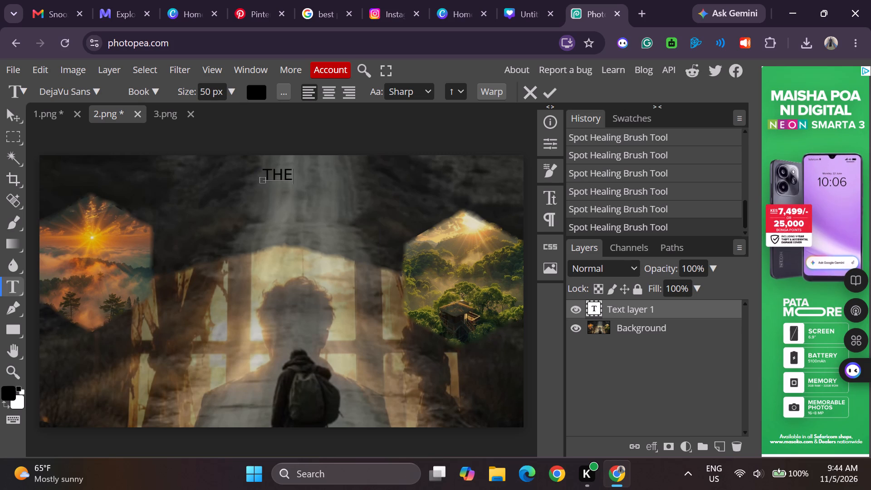
{"action": "key", "text": "space"}
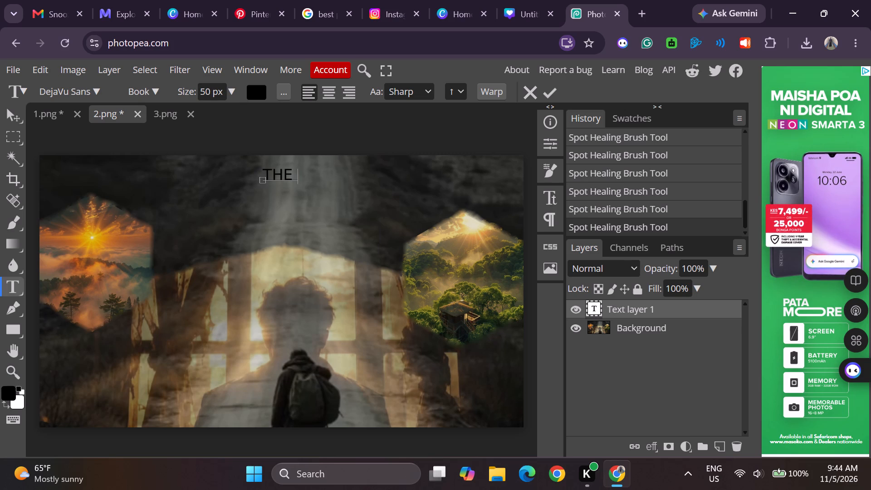
{"action": "type", "text": "LONELY FORES"}
{"action": "type", "text": "T"}
{"action": "key", "text": "space"}
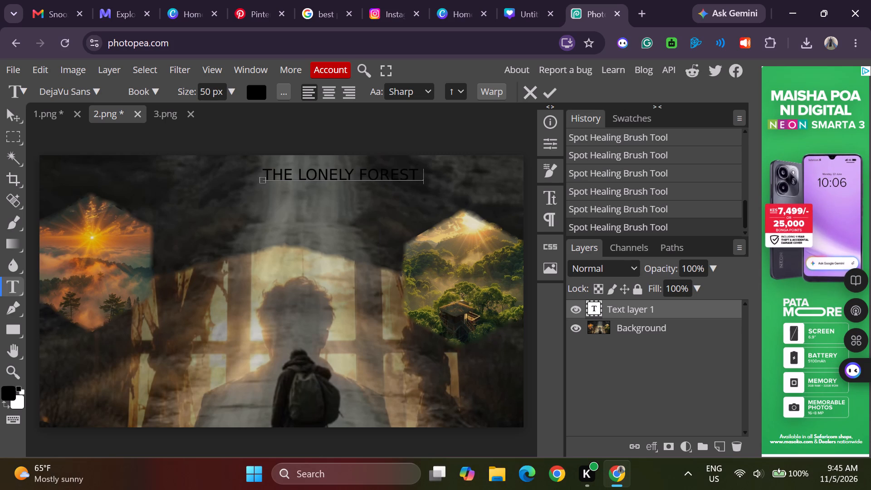
{"action": "type", "text": "GUY"}
{"action": "key", "text": "space"}
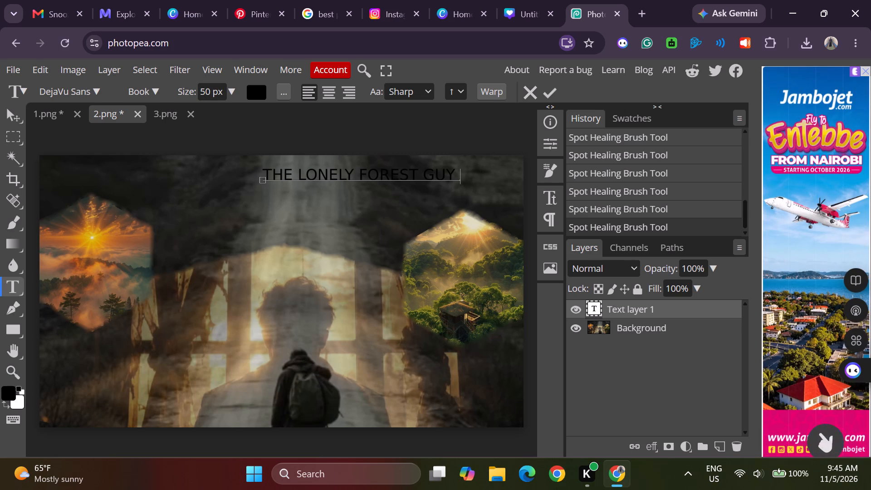
Centre-align the THE LONELY FOREST GUY title.
{"action": "left_click", "coordinate": [330, 88]}
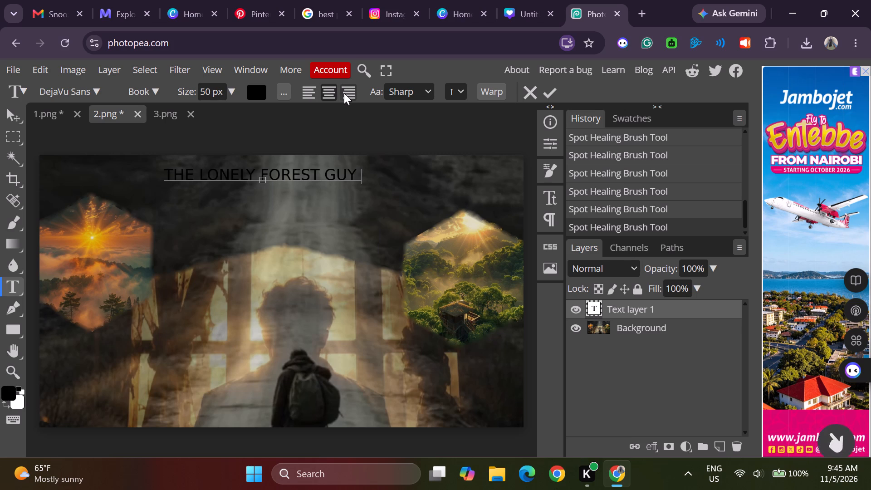
{"action": "left_click", "coordinate": [344, 91]}
{"action": "left_click", "coordinate": [329, 93]}
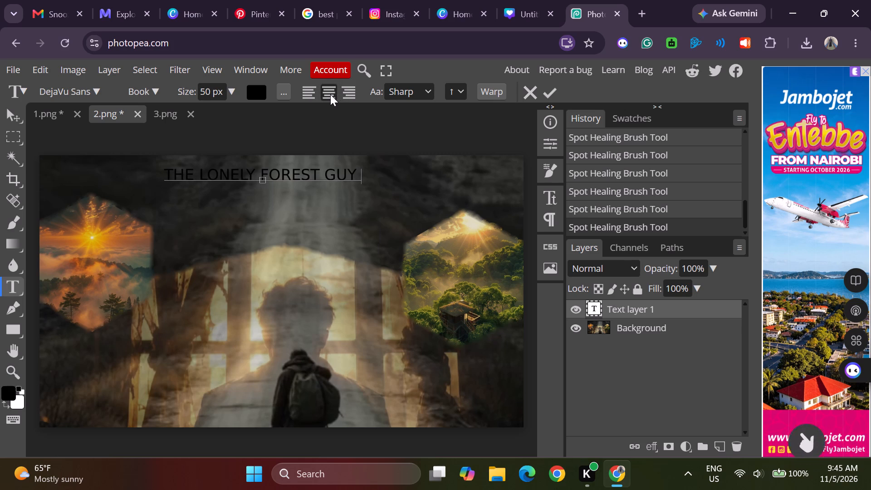
{"action": "left_click", "coordinate": [330, 94]}
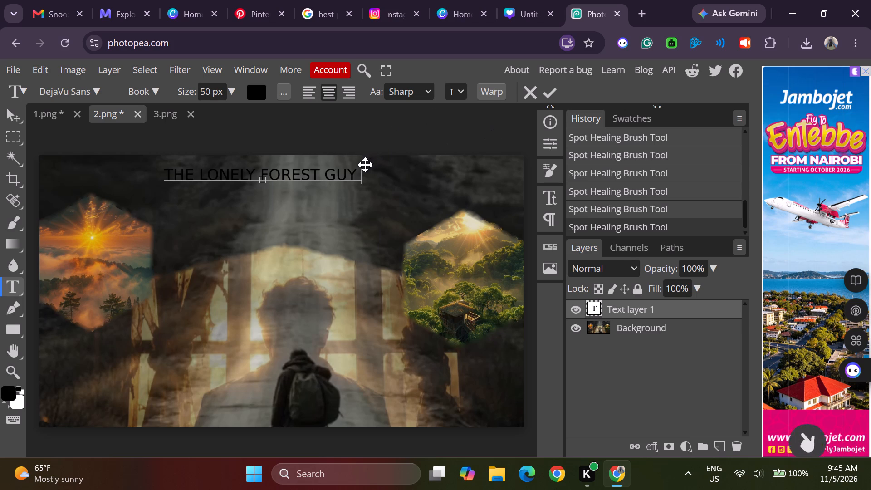
Close the 1.png document, discarding its unsaved work, and the 3.png document, keeping 2.png open.
{"action": "left_click", "coordinate": [164, 112]}
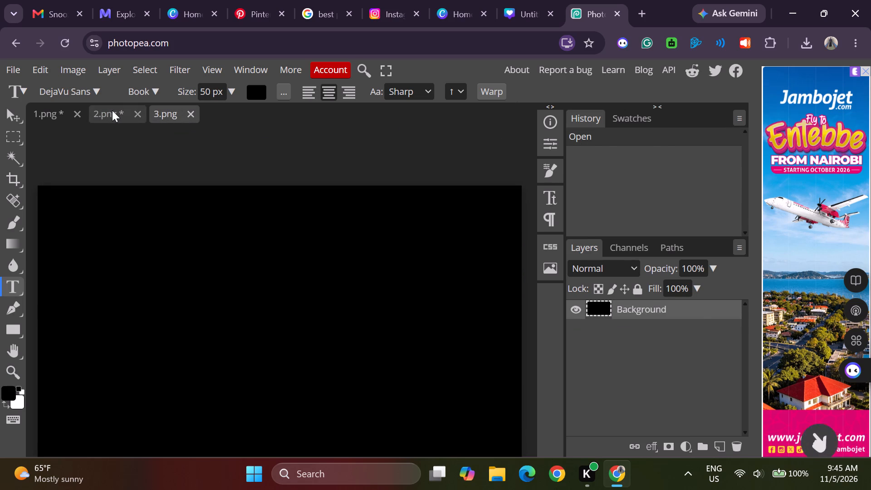
{"action": "left_click", "coordinate": [112, 110]}
{"action": "left_click", "coordinate": [52, 112]}
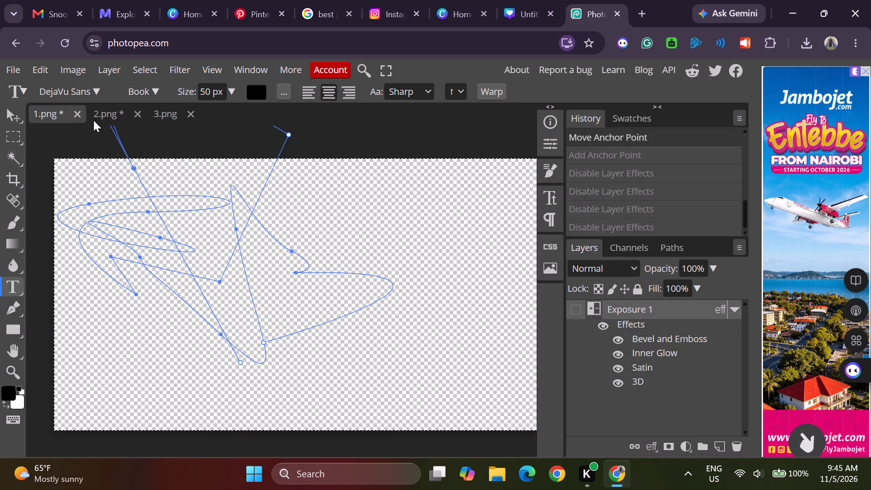
{"action": "left_click", "coordinate": [78, 107]}
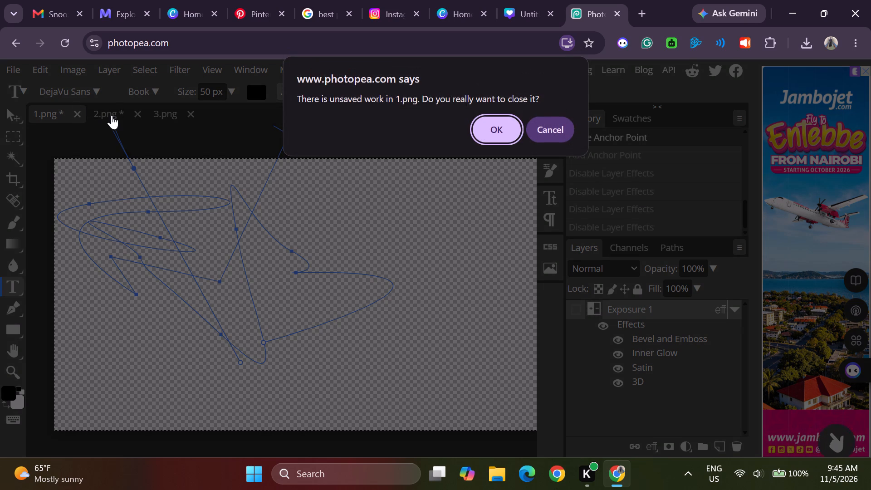
{"action": "left_click", "coordinate": [482, 130]}
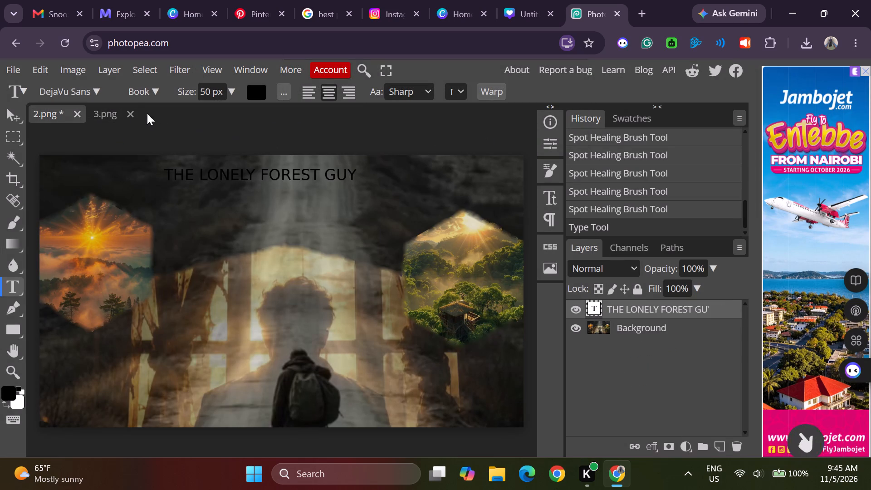
{"action": "left_click", "coordinate": [131, 109]}
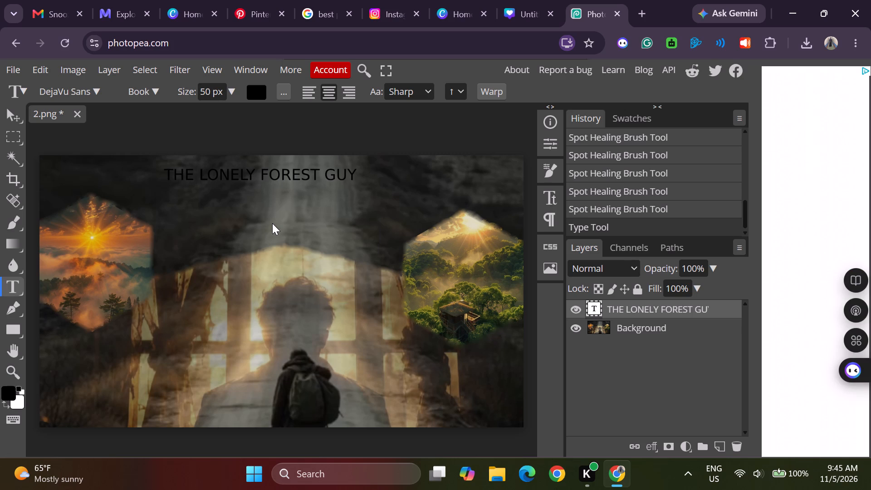
Switch to the Canva Twitter post, open page 2 and look through the uploaded images for material to use.
{"action": "left_click", "coordinate": [519, 23]}
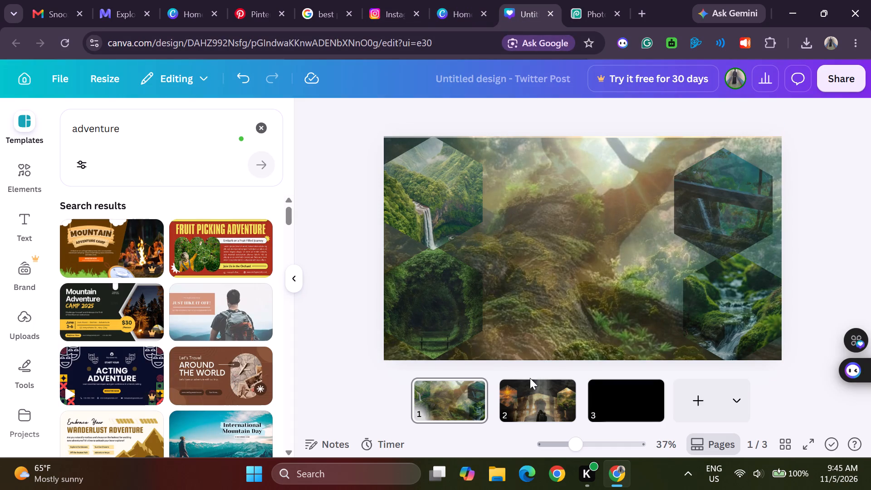
{"action": "left_click", "coordinate": [532, 388]}
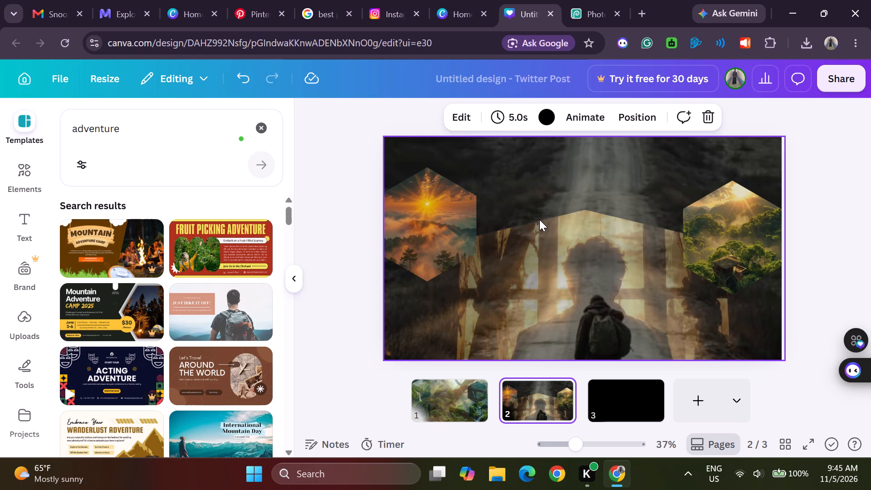
{"action": "left_click", "coordinate": [24, 321]}
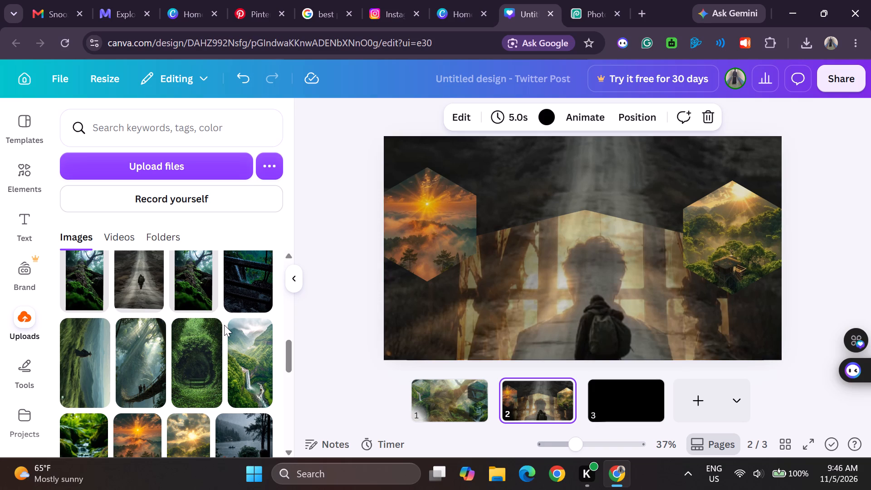
{"action": "scroll", "coordinate": [224, 325], "scroll_direction": "down", "scroll_amount": 1}
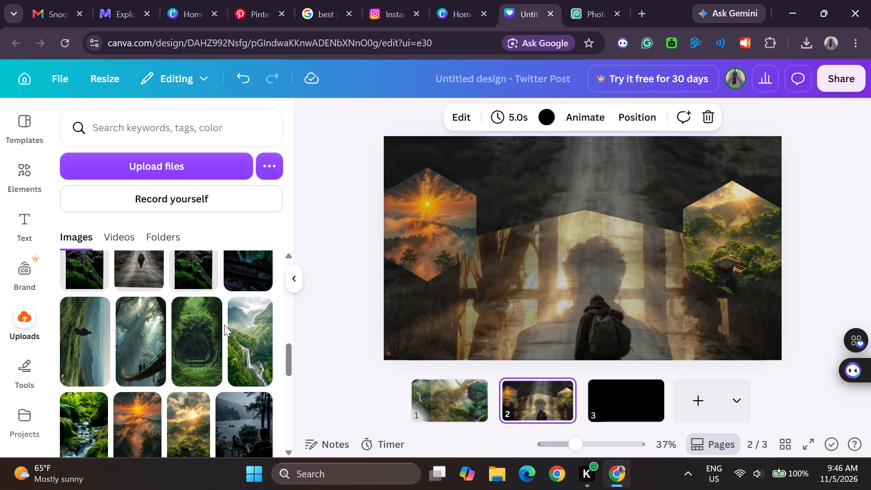
{"action": "scroll", "coordinate": [224, 325], "scroll_direction": "down", "scroll_amount": 3}
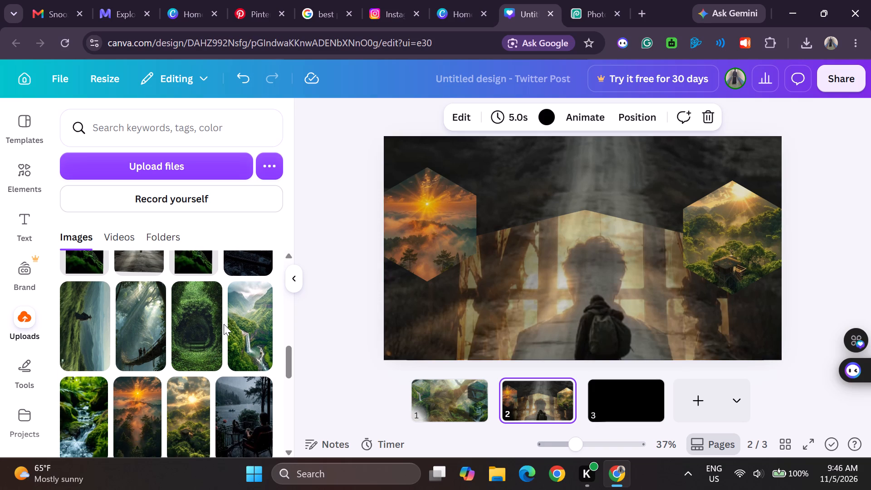
{"action": "scroll", "coordinate": [224, 324], "scroll_direction": "down", "scroll_amount": 2}
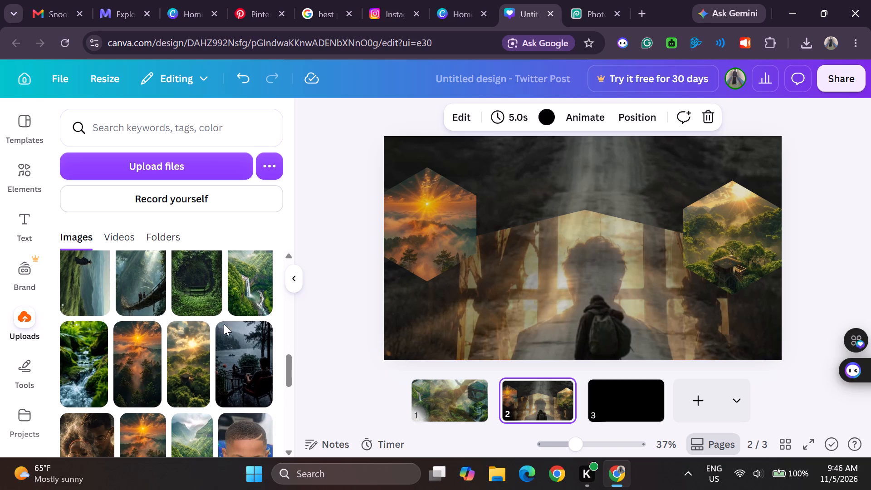
{"action": "scroll", "coordinate": [224, 324], "scroll_direction": "down", "scroll_amount": 3}
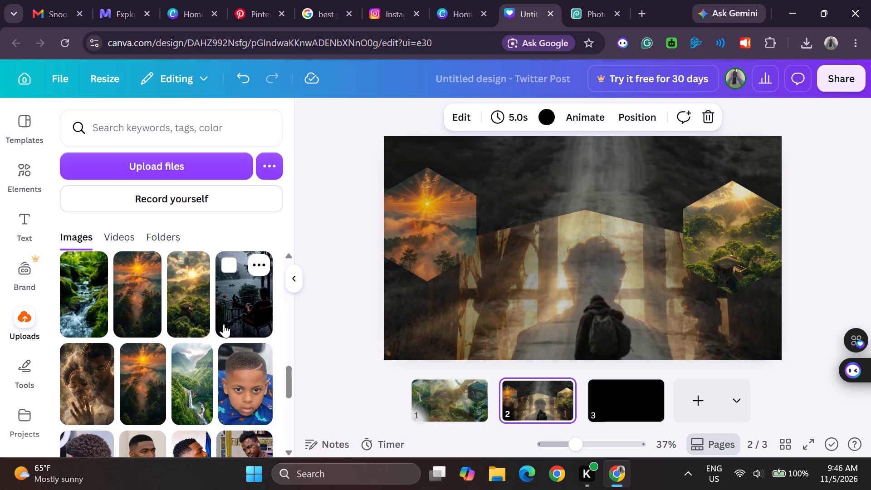
{"action": "scroll", "coordinate": [224, 324], "scroll_direction": "down", "scroll_amount": 2}
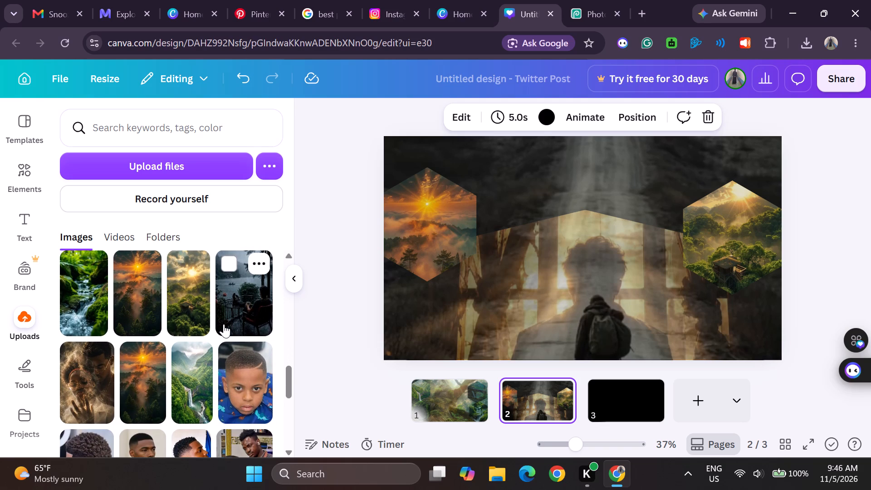
{"action": "scroll", "coordinate": [224, 324], "scroll_direction": "down", "scroll_amount": 1}
{"action": "scroll", "coordinate": [224, 324], "scroll_direction": "up", "scroll_amount": 1}
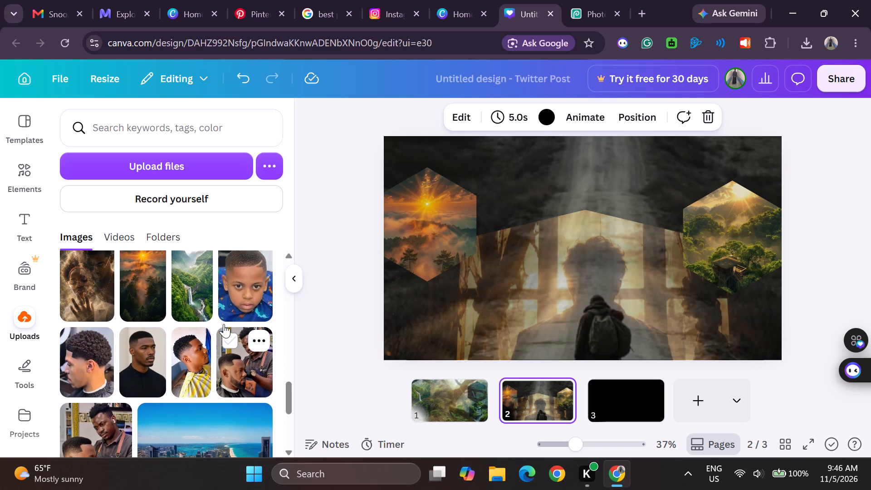
{"action": "scroll", "coordinate": [224, 324], "scroll_direction": "up", "scroll_amount": 1}
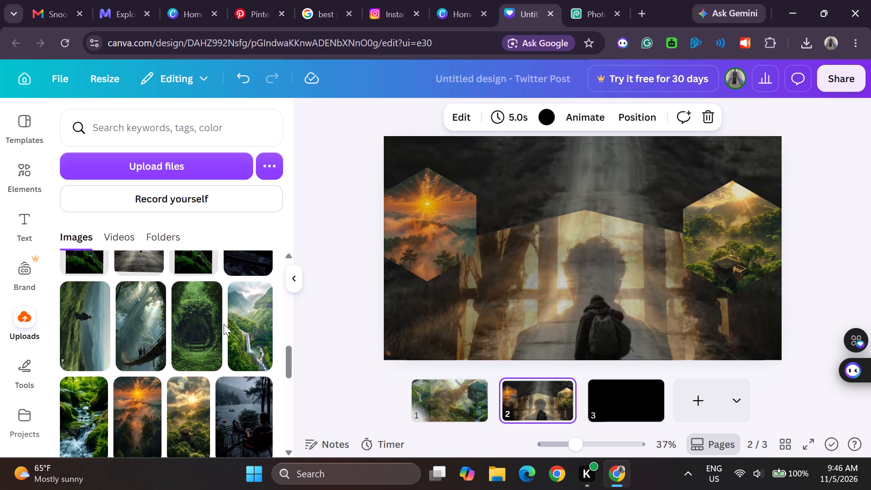
{"action": "scroll", "coordinate": [224, 324], "scroll_direction": "up", "scroll_amount": 2}
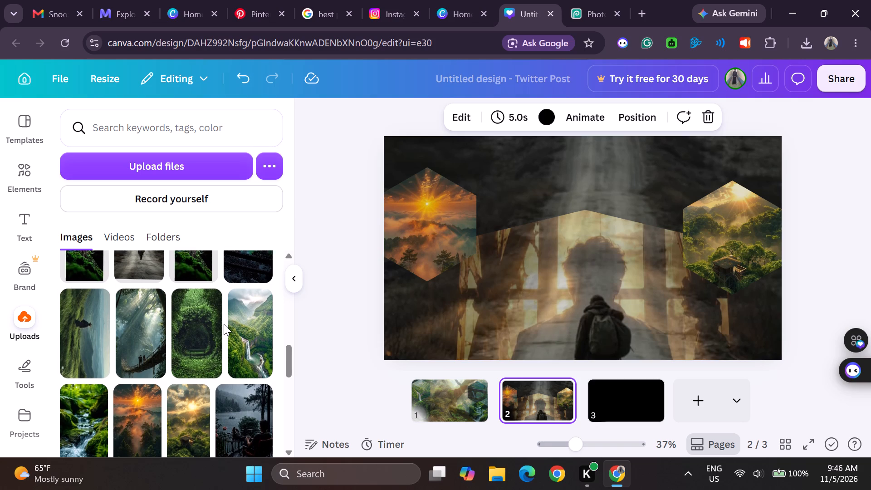
{"action": "scroll", "coordinate": [224, 324], "scroll_direction": "up", "scroll_amount": 3}
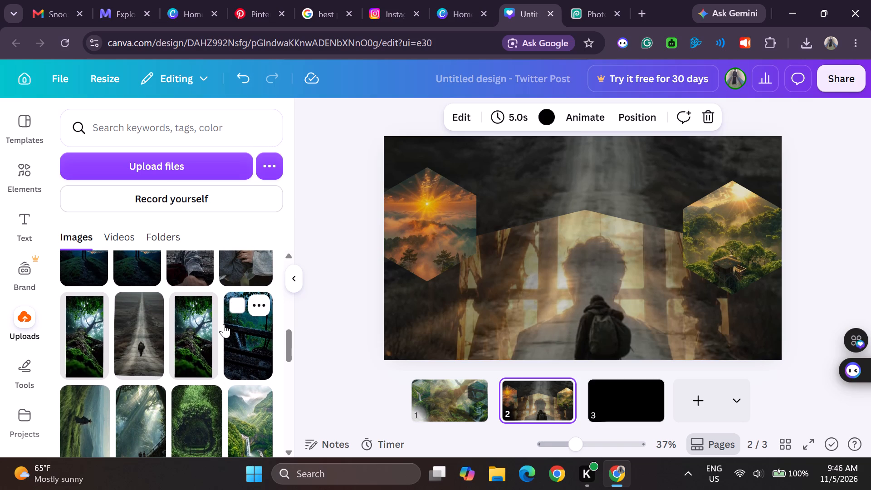
{"action": "scroll", "coordinate": [224, 324], "scroll_direction": "up", "scroll_amount": 1}
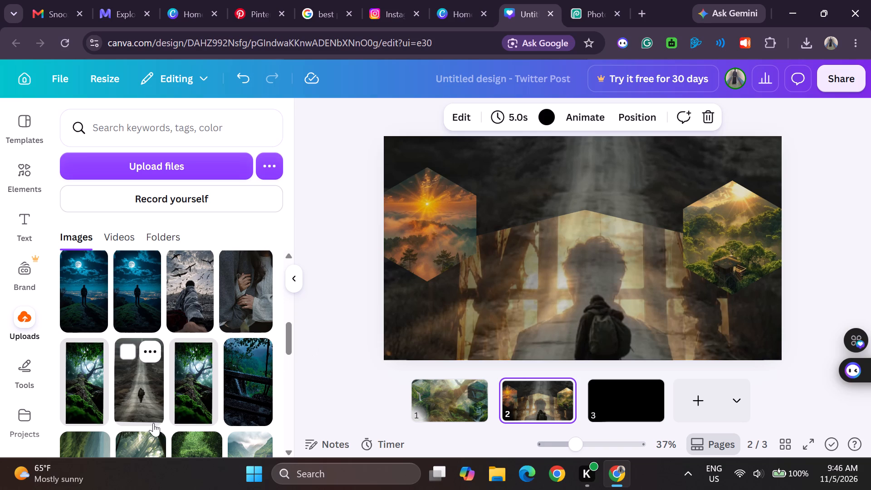
{"action": "scroll", "coordinate": [153, 423], "scroll_direction": "down", "scroll_amount": 2}
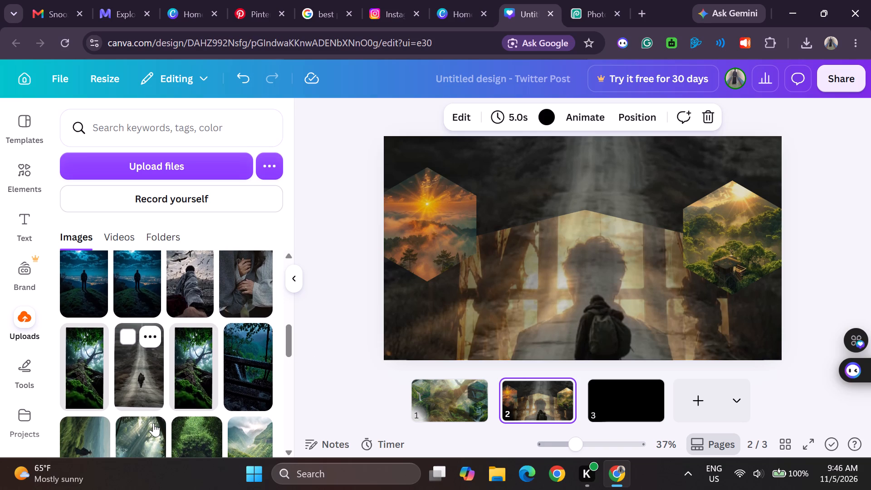
{"action": "scroll", "coordinate": [153, 423], "scroll_direction": "down", "scroll_amount": 1}
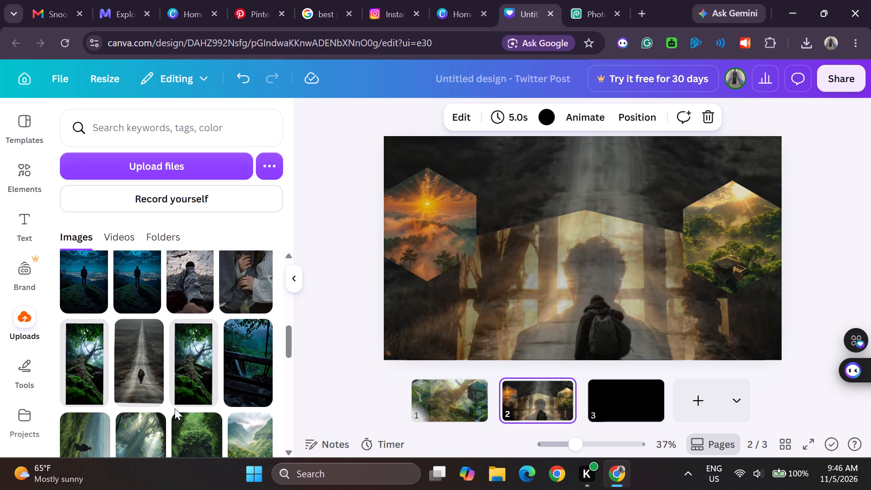
{"action": "scroll", "coordinate": [175, 408], "scroll_direction": "down", "scroll_amount": 3}
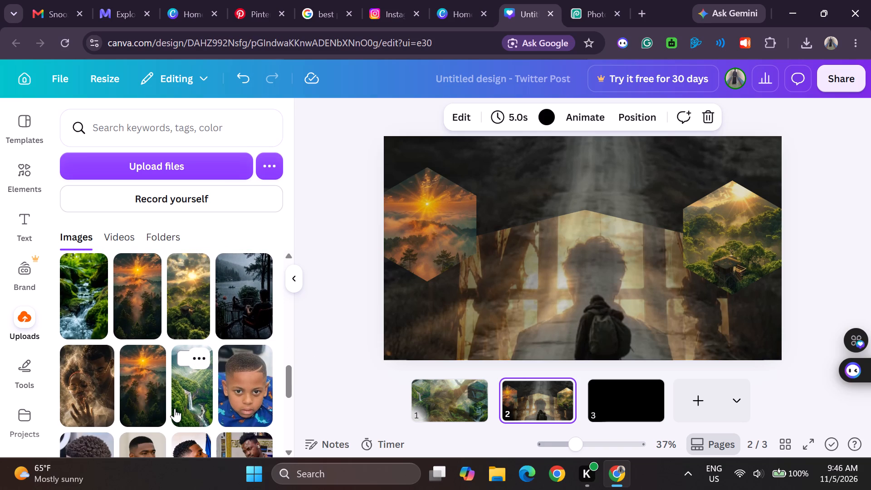
{"action": "scroll", "coordinate": [175, 408], "scroll_direction": "down", "scroll_amount": 1}
{"action": "scroll", "coordinate": [175, 408], "scroll_direction": "up", "scroll_amount": 2}
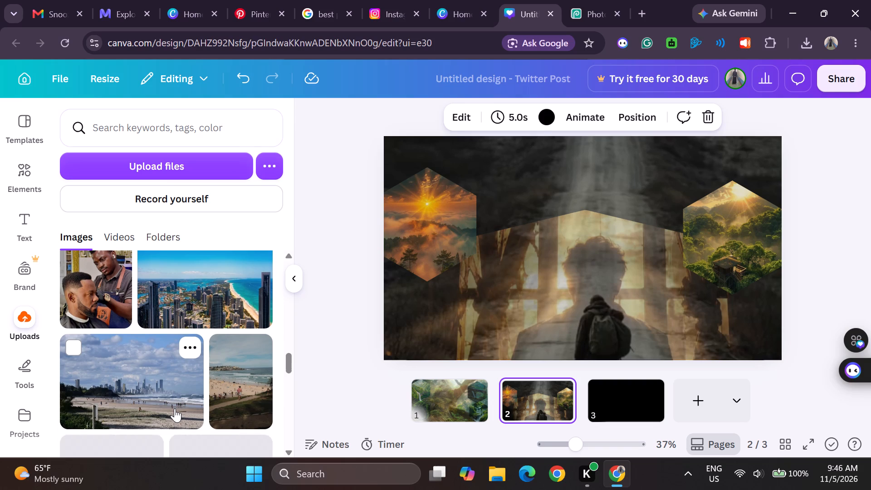
{"action": "scroll", "coordinate": [175, 408], "scroll_direction": "up", "scroll_amount": 3}
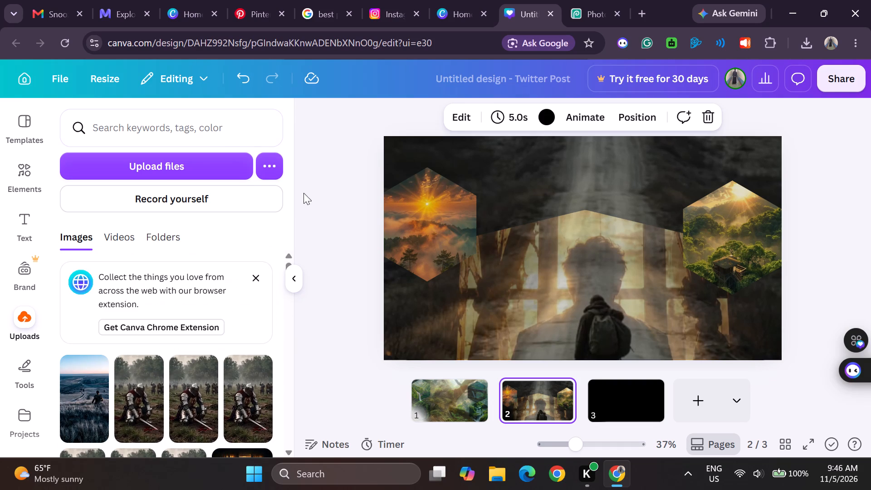
Switch to Pinterest and replace the current search with JUNGLE.
{"action": "left_click", "coordinate": [261, 19]}
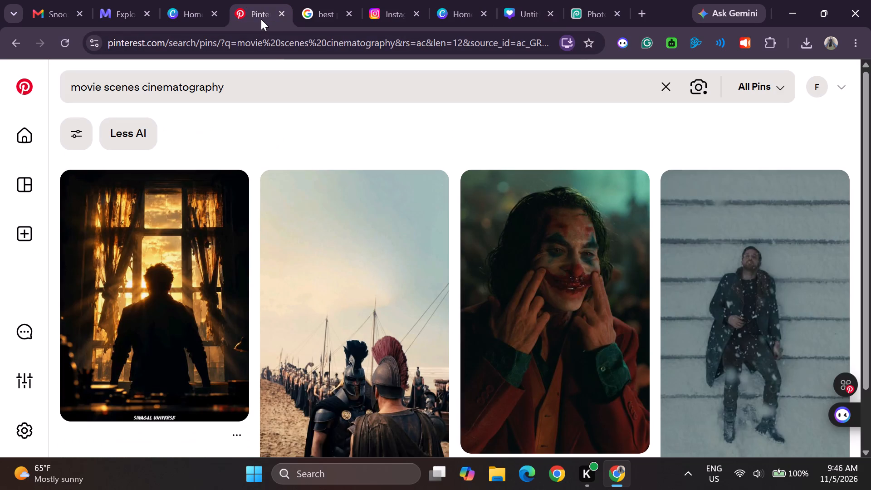
{"action": "left_click_drag", "start_coordinate": [262, 88], "coordinate": [190, 87]}
{"action": "left_click_drag", "start_coordinate": [190, 87], "coordinate": [78, 87]}
{"action": "key", "text": "BackSpace"}
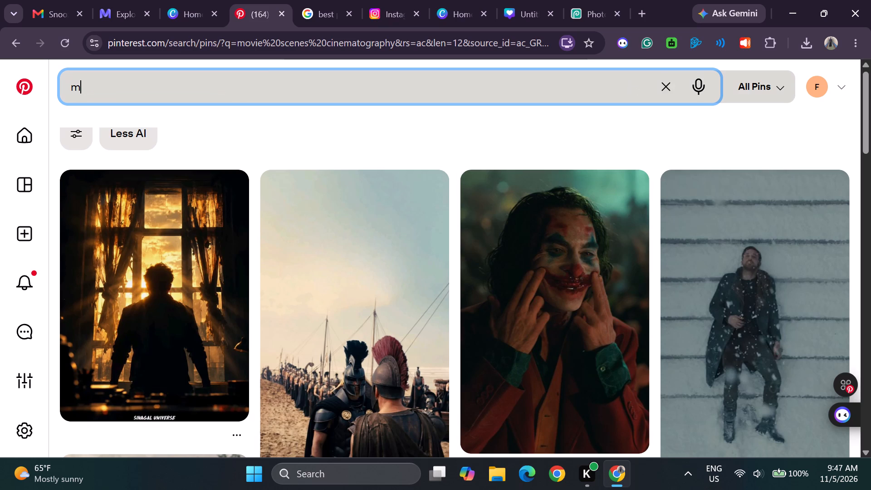
{"action": "key", "text": "BackSpace"}
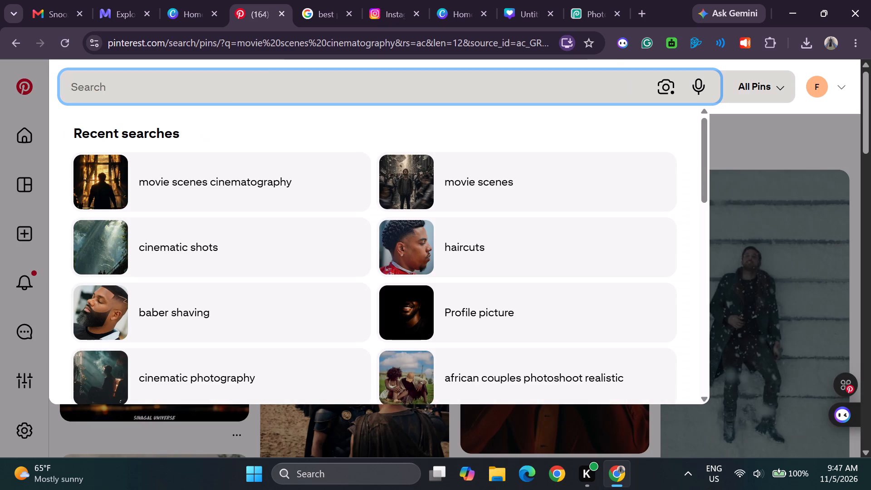
{"action": "type", "text": "JUNGLE"}
{"action": "key", "text": "Return"}
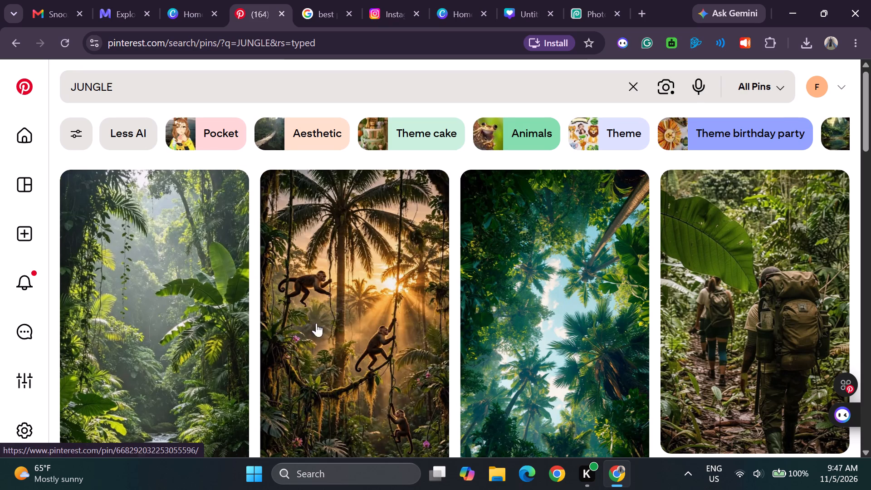
Download the image of the jungle stream flowing between green ferns and palms from the JUNGLE results.
{"action": "scroll", "coordinate": [332, 336], "scroll_direction": "down", "scroll_amount": 2}
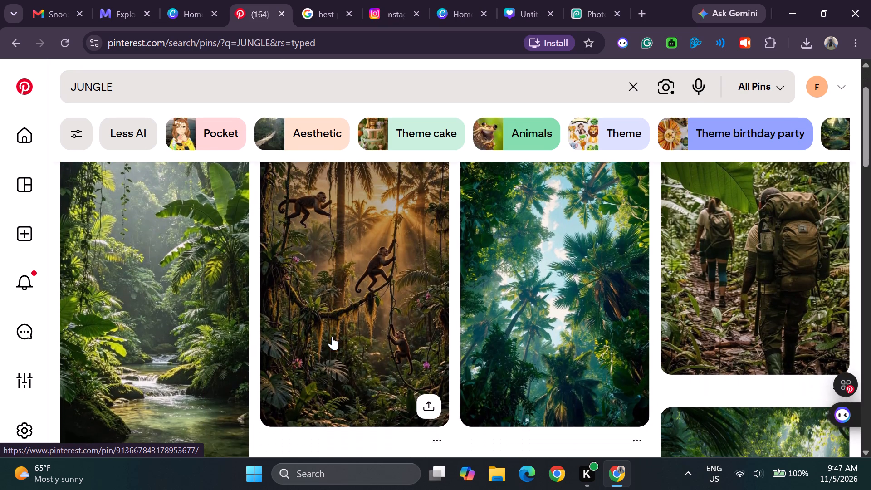
{"action": "scroll", "coordinate": [332, 336], "scroll_direction": "down", "scroll_amount": 2}
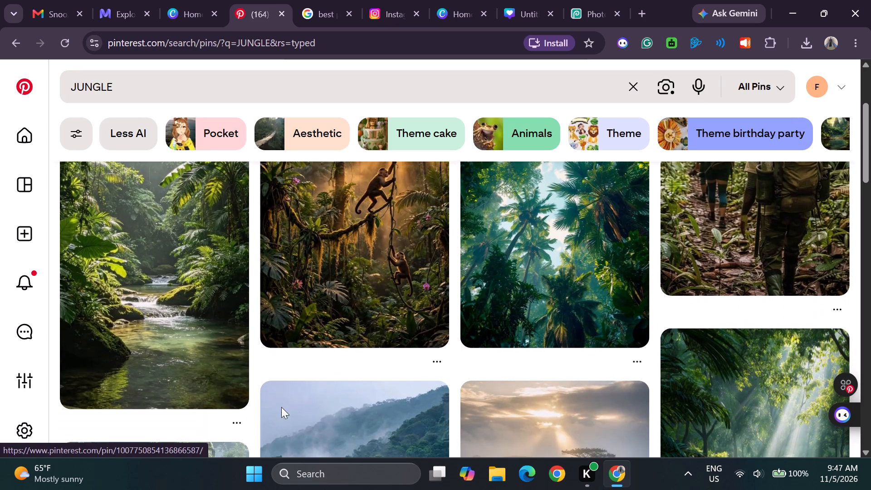
{"action": "left_click", "coordinate": [237, 423]}
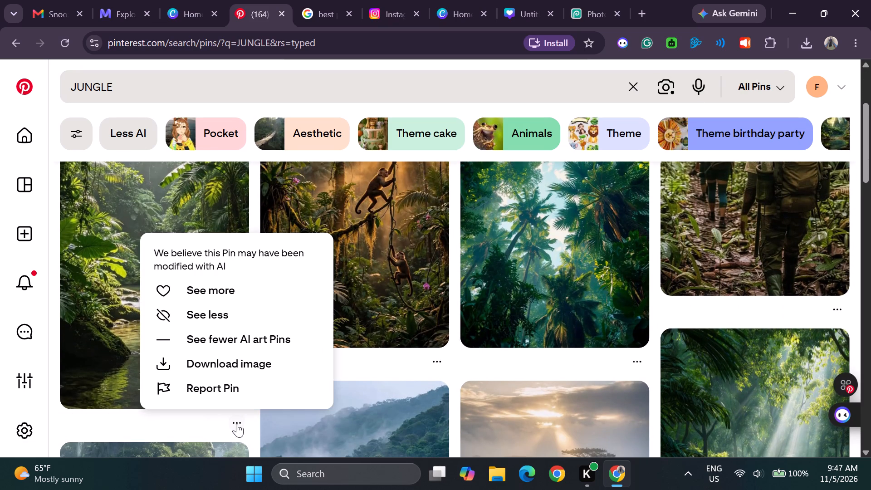
{"action": "left_click", "coordinate": [162, 358]}
Download the image of the giant stone lion face with waterfalls and small explorers below it.
{"action": "scroll", "coordinate": [324, 370], "scroll_direction": "down", "scroll_amount": 1}
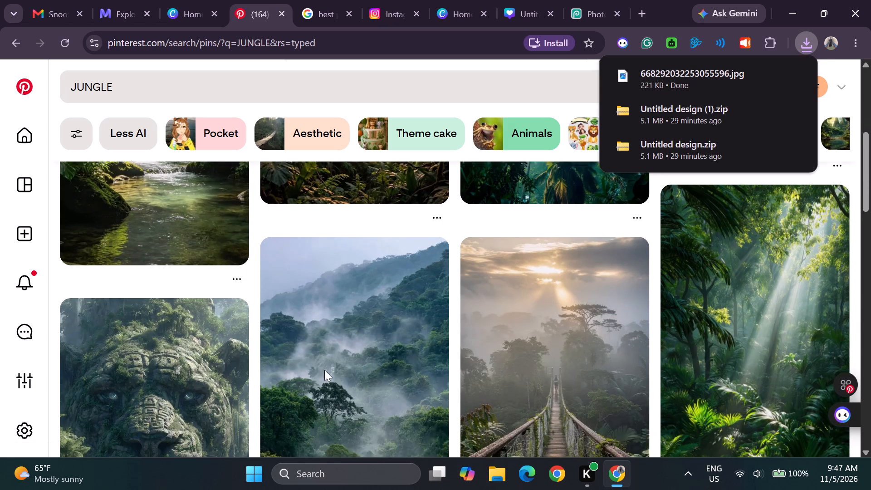
{"action": "scroll", "coordinate": [324, 370], "scroll_direction": "down", "scroll_amount": 2}
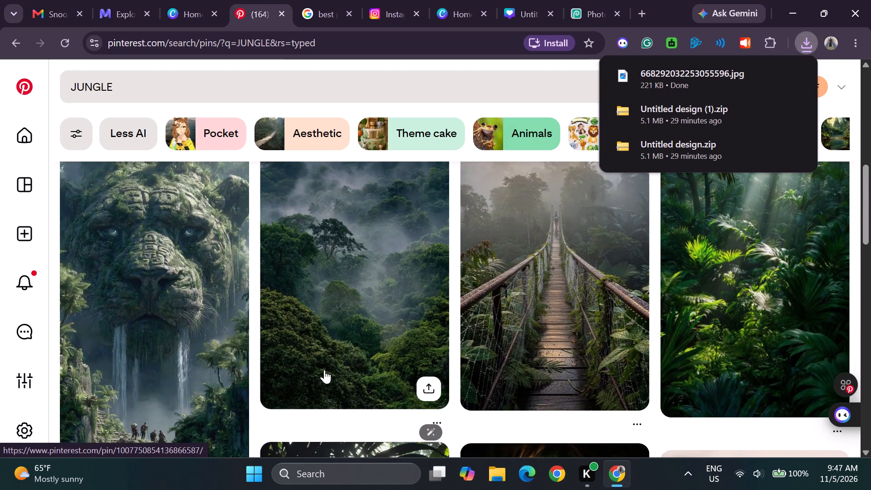
{"action": "scroll", "coordinate": [324, 370], "scroll_direction": "down", "scroll_amount": 2}
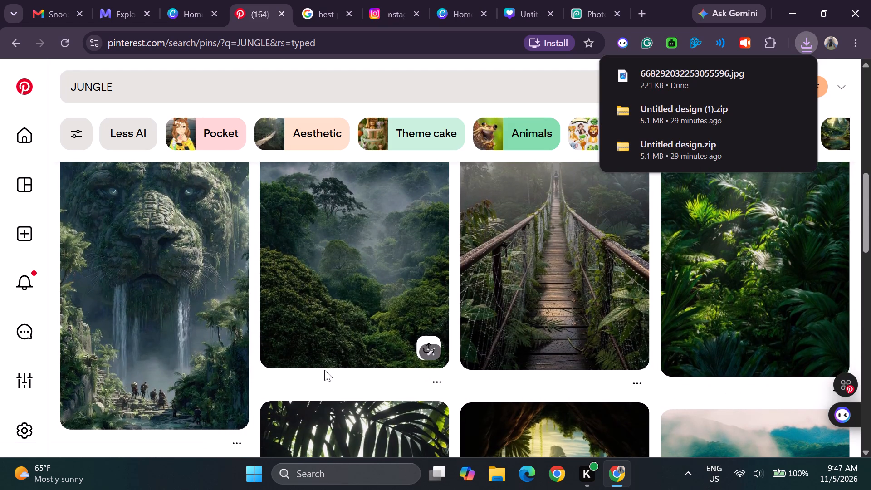
{"action": "scroll", "coordinate": [324, 370], "scroll_direction": "down", "scroll_amount": 1}
{"action": "left_click", "coordinate": [235, 411]}
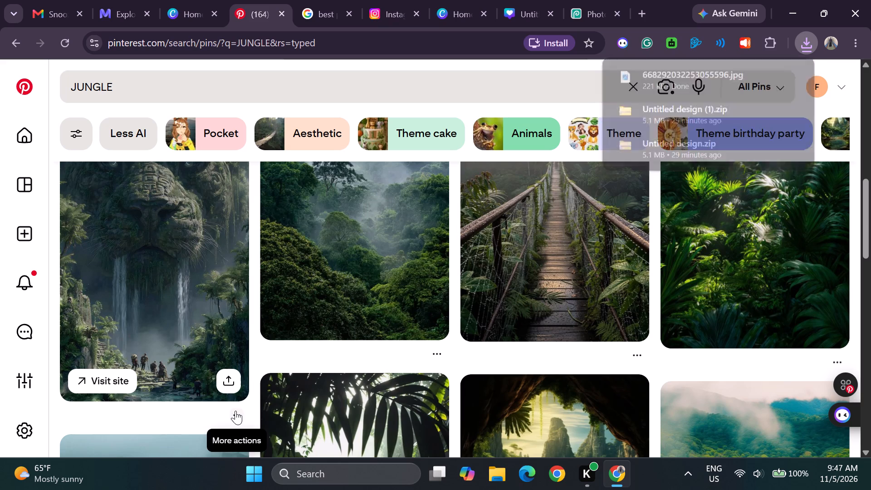
{"action": "left_click", "coordinate": [157, 357]}
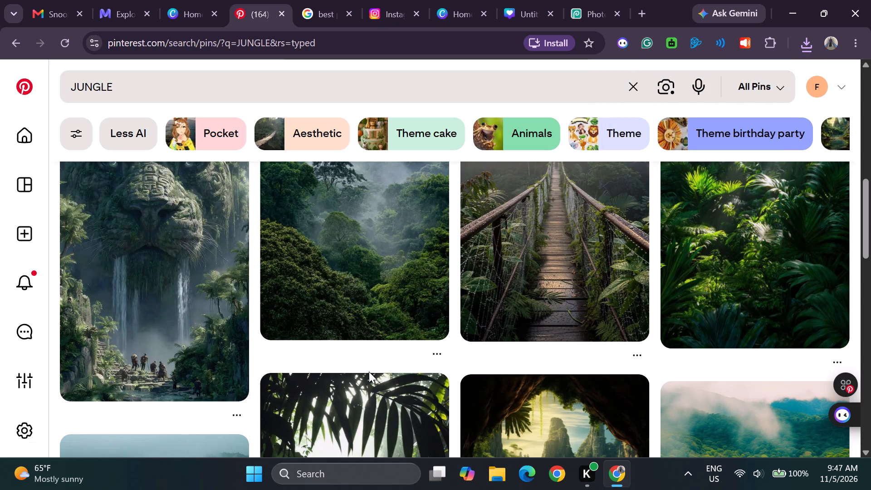
Download the image of the misty forested hillside beside the rope bridge picture.
{"action": "left_click", "coordinate": [438, 351]}
{"action": "left_click", "coordinate": [359, 293]}
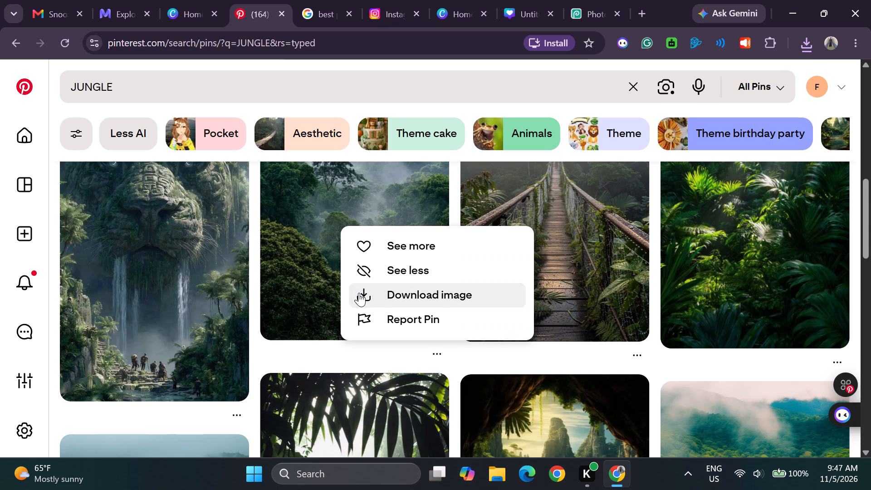
Download the image of the dense tropical jungle canopy lit by golden dawn light from the JUNGLE results.
{"action": "scroll", "coordinate": [384, 282], "scroll_direction": "up", "scroll_amount": 2}
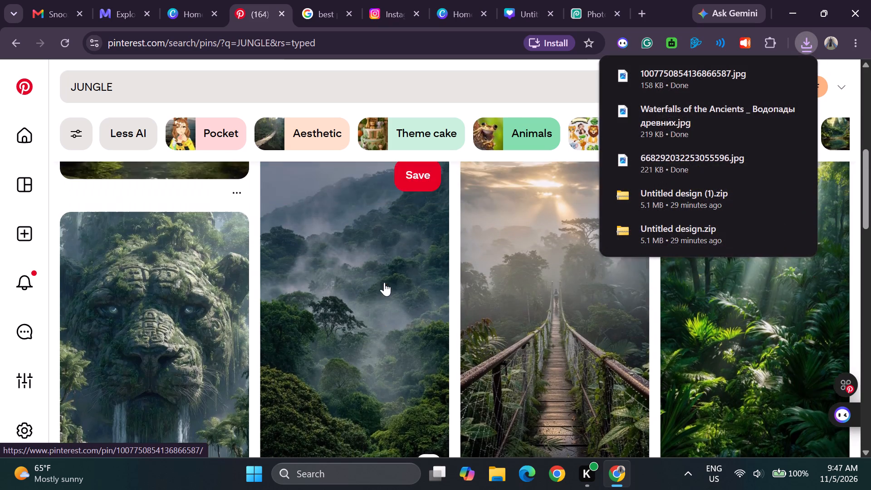
{"action": "scroll", "coordinate": [384, 282], "scroll_direction": "up", "scroll_amount": 3}
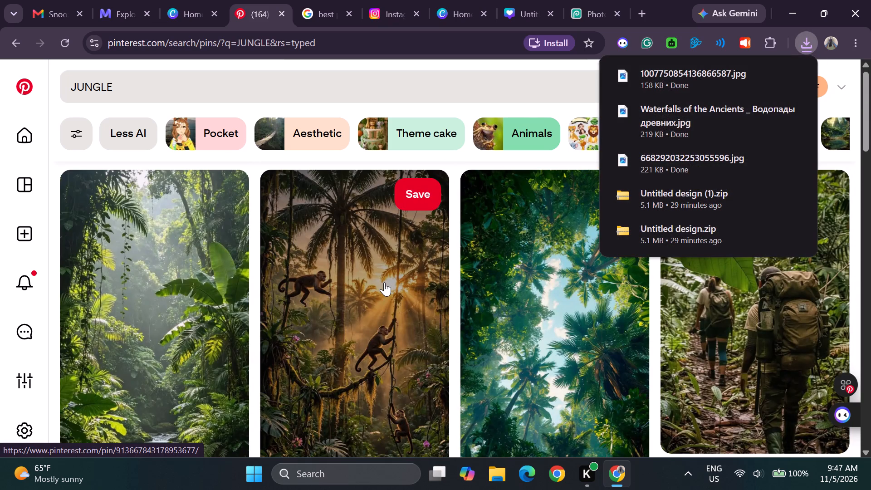
{"action": "scroll", "coordinate": [384, 282], "scroll_direction": "down", "scroll_amount": 4}
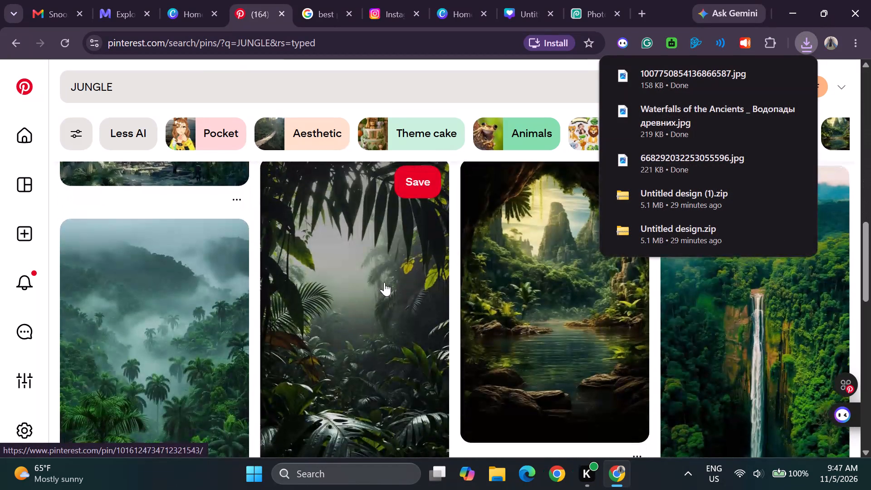
{"action": "scroll", "coordinate": [384, 282], "scroll_direction": "down", "scroll_amount": 4}
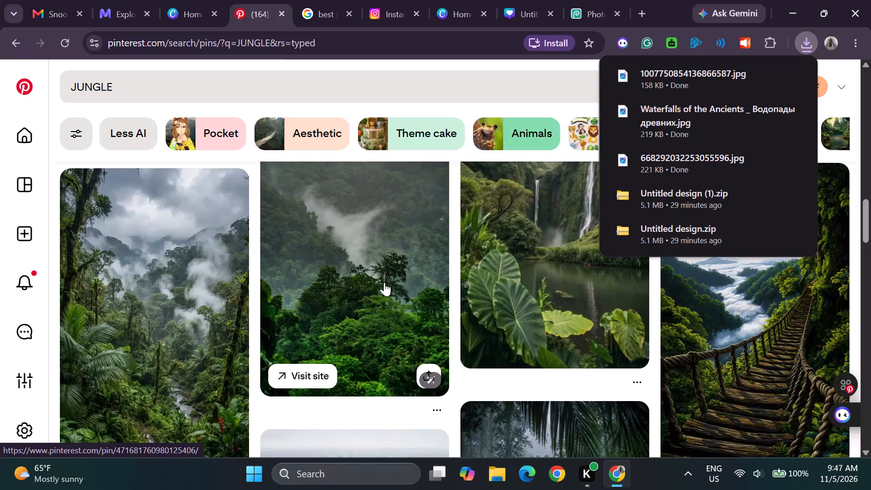
{"action": "scroll", "coordinate": [384, 282], "scroll_direction": "down", "scroll_amount": 1}
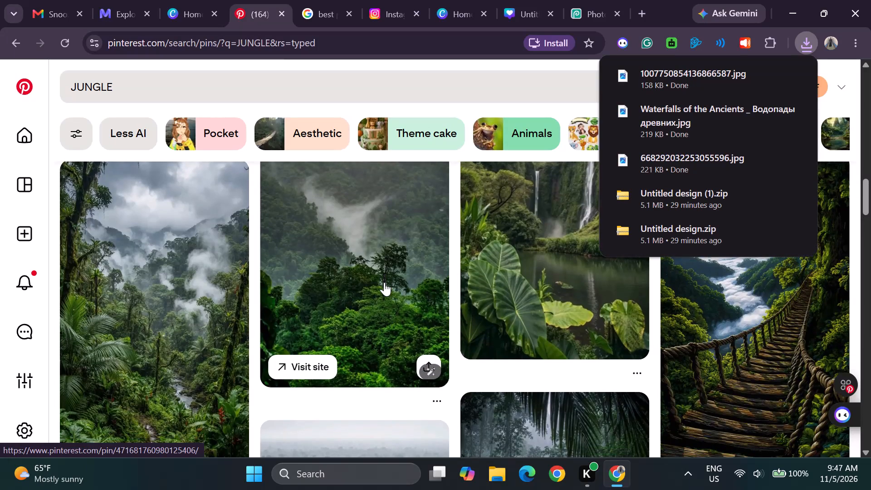
{"action": "scroll", "coordinate": [384, 282], "scroll_direction": "down", "scroll_amount": 2}
{"action": "scroll", "coordinate": [384, 282], "scroll_direction": "up", "scroll_amount": 2}
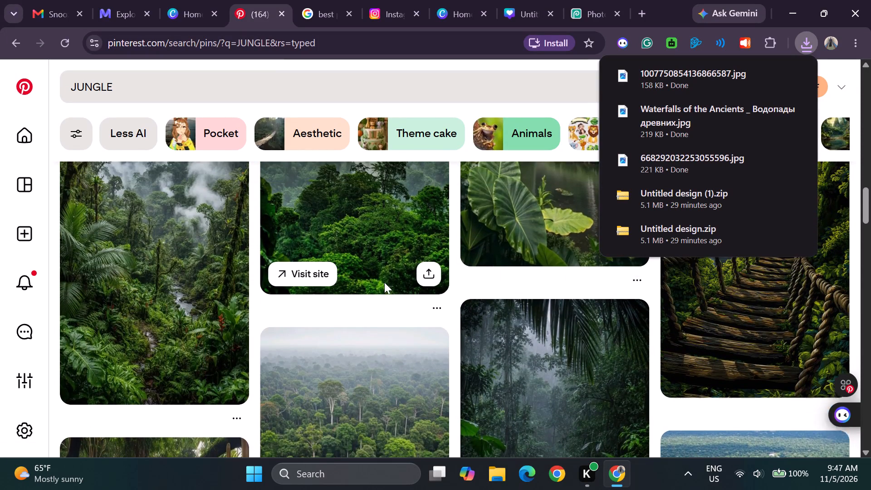
{"action": "scroll", "coordinate": [384, 282], "scroll_direction": "up", "scroll_amount": 3}
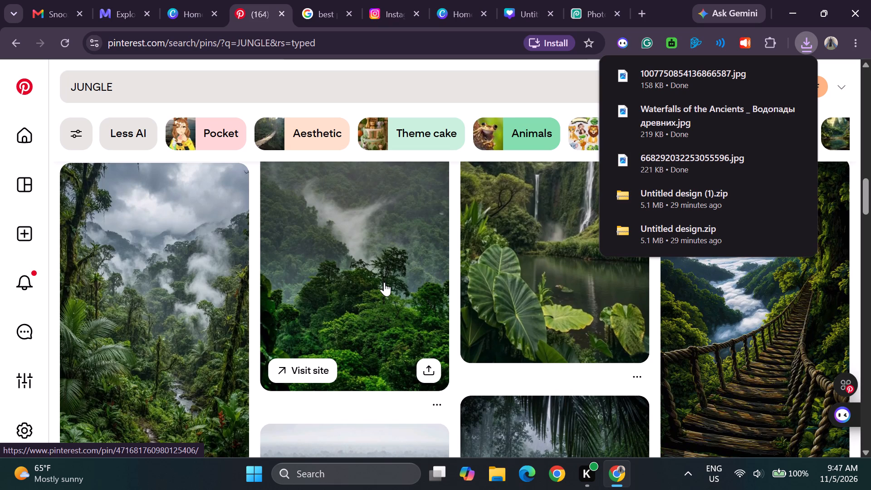
{"action": "scroll", "coordinate": [384, 282], "scroll_direction": "up", "scroll_amount": 1}
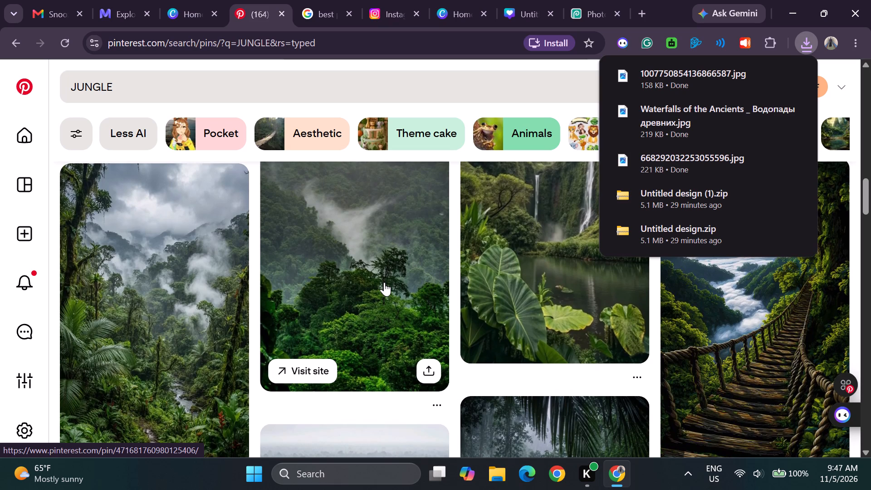
{"action": "scroll", "coordinate": [384, 282], "scroll_direction": "up", "scroll_amount": 2}
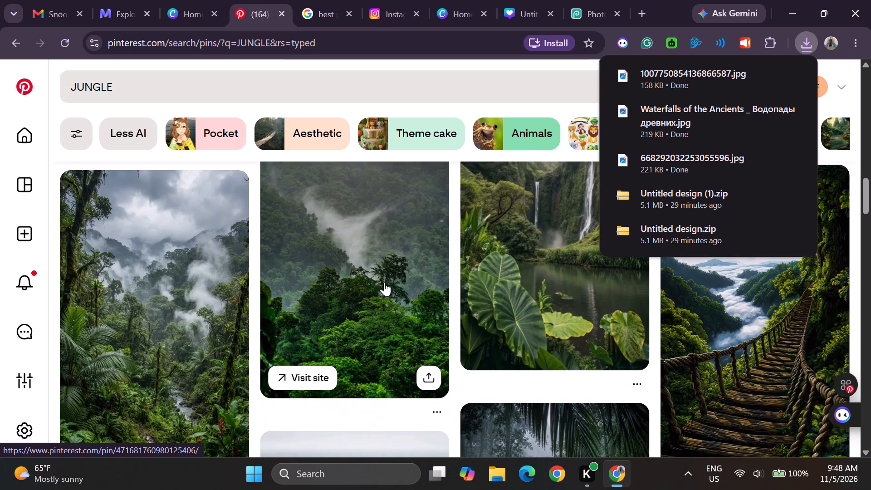
{"action": "scroll", "coordinate": [384, 282], "scroll_direction": "down", "scroll_amount": 2}
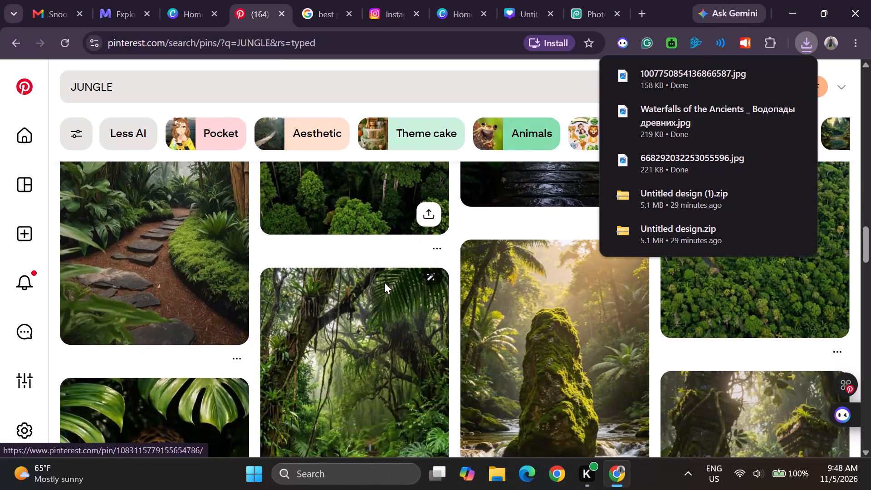
{"action": "scroll", "coordinate": [384, 282], "scroll_direction": "down", "scroll_amount": 3}
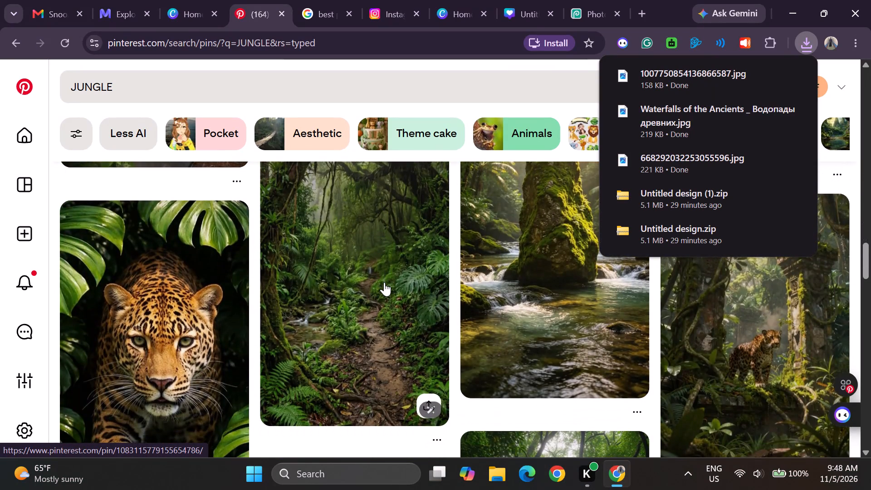
{"action": "scroll", "coordinate": [384, 282], "scroll_direction": "down", "scroll_amount": 2}
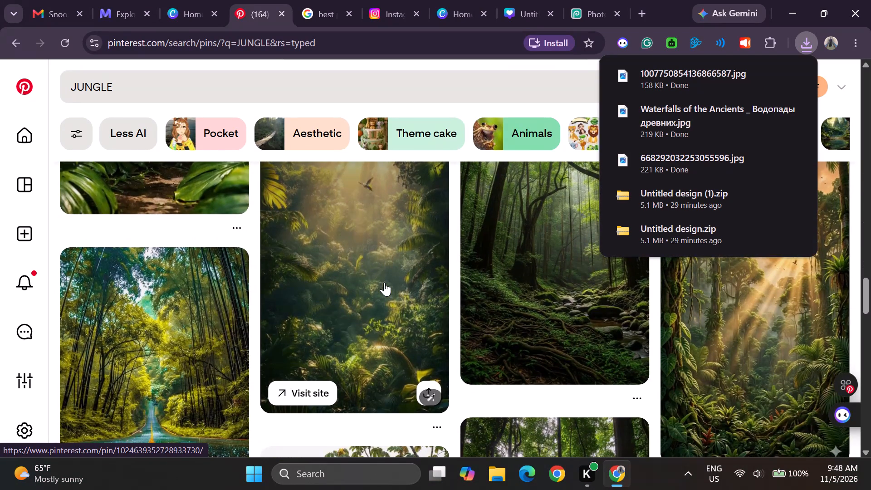
{"action": "scroll", "coordinate": [384, 282], "scroll_direction": "down", "scroll_amount": 3}
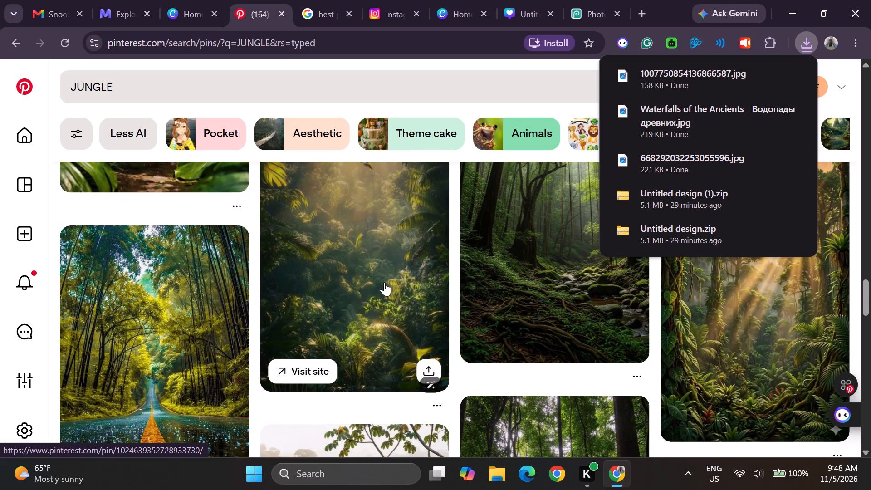
{"action": "scroll", "coordinate": [384, 282], "scroll_direction": "down", "scroll_amount": 2}
{"action": "left_click", "coordinate": [433, 397]}
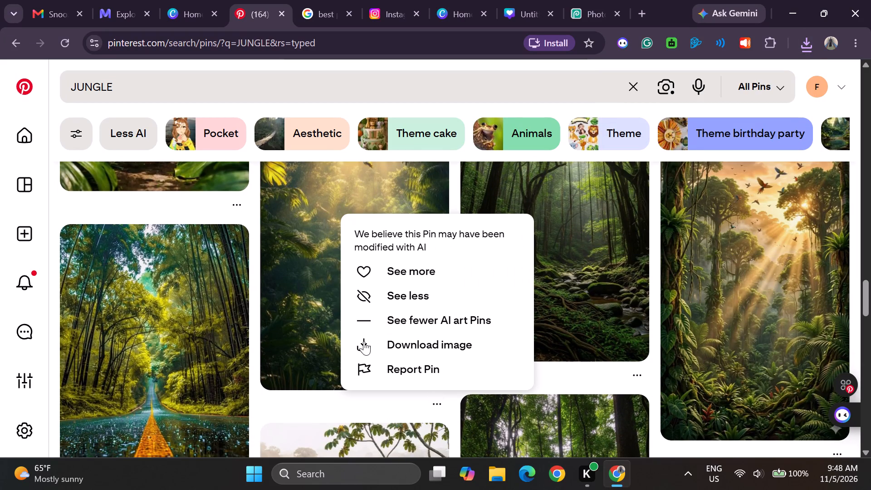
{"action": "left_click", "coordinate": [365, 340]}
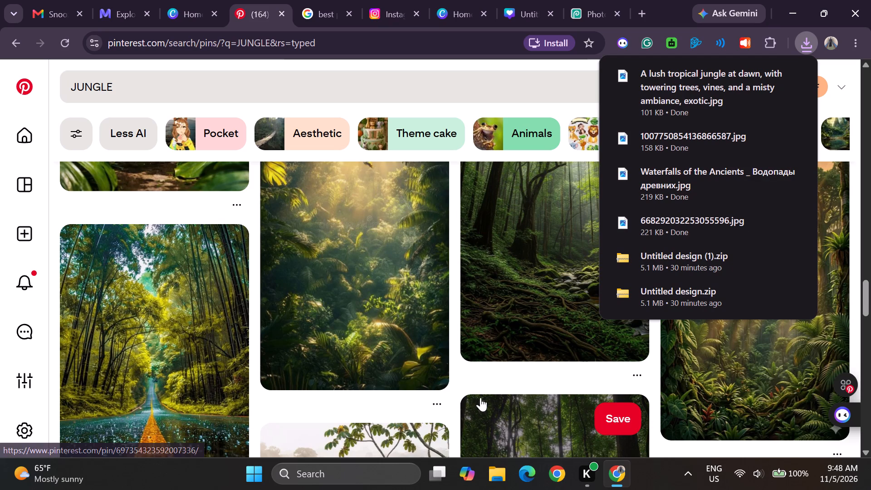
Download the image of the rocky, mossy stream under hanging vines with black bands above and below it.
{"action": "scroll", "coordinate": [476, 394], "scroll_direction": "down", "scroll_amount": 3}
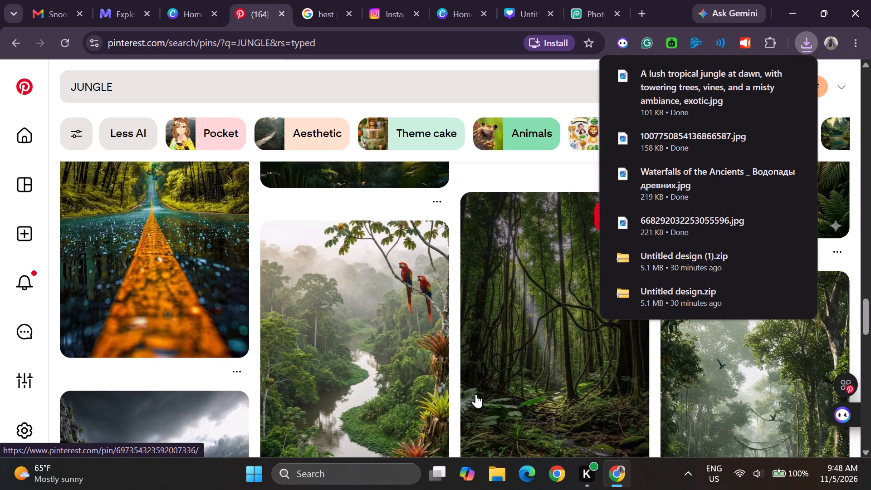
{"action": "scroll", "coordinate": [476, 394], "scroll_direction": "down", "scroll_amount": 3}
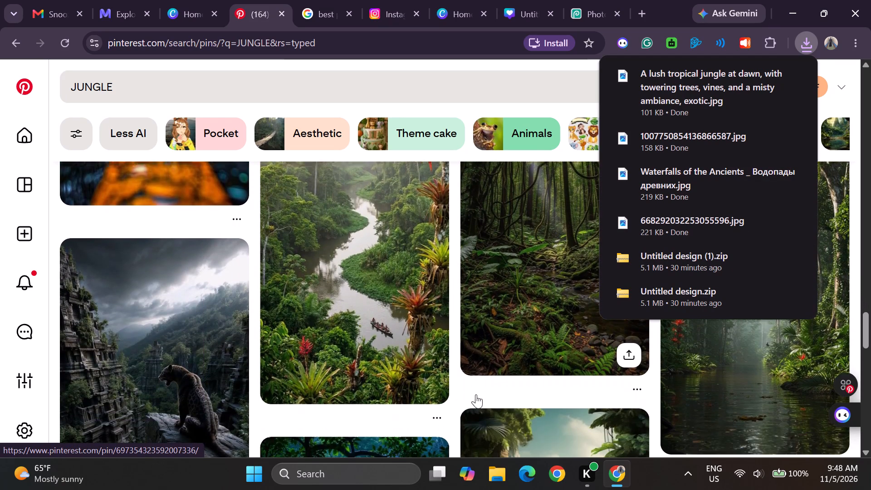
{"action": "scroll", "coordinate": [476, 394], "scroll_direction": "down", "scroll_amount": 2}
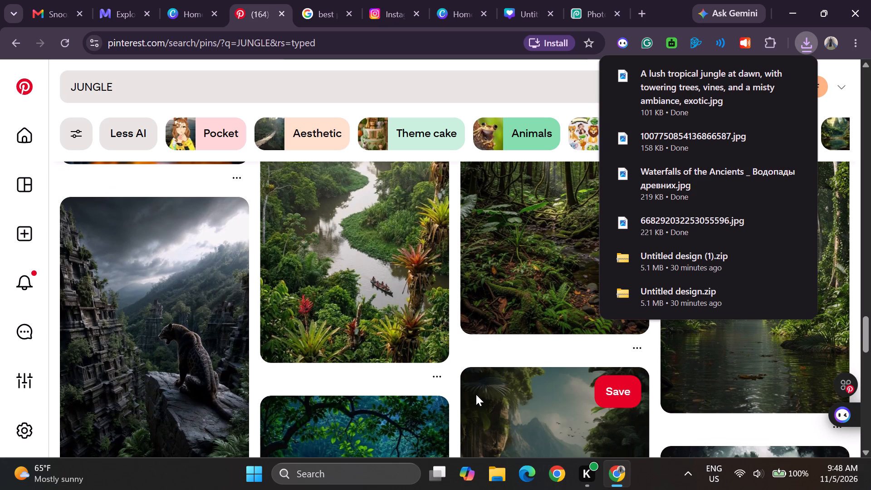
{"action": "scroll", "coordinate": [476, 394], "scroll_direction": "down", "scroll_amount": 2}
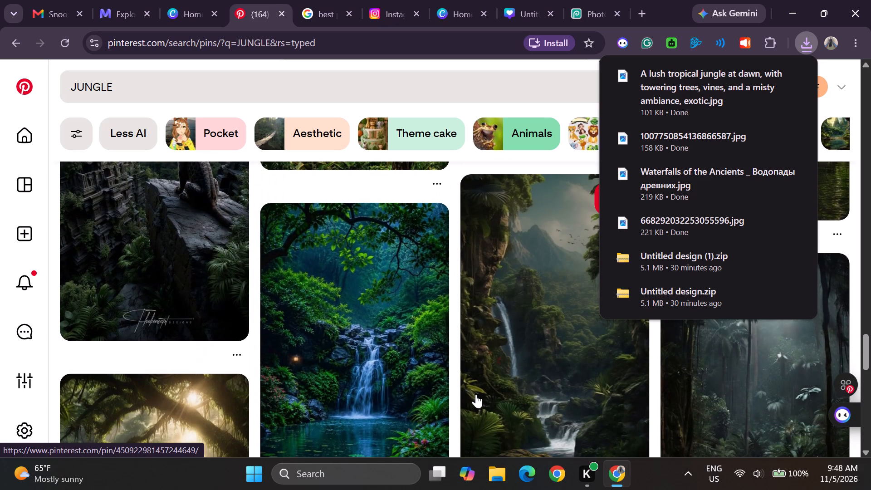
{"action": "scroll", "coordinate": [476, 394], "scroll_direction": "down", "scroll_amount": 2}
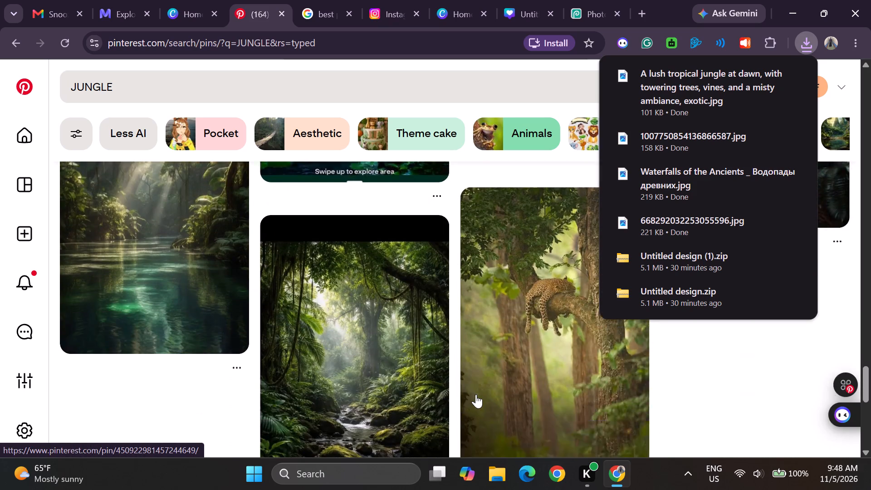
{"action": "scroll", "coordinate": [476, 394], "scroll_direction": "down", "scroll_amount": 1}
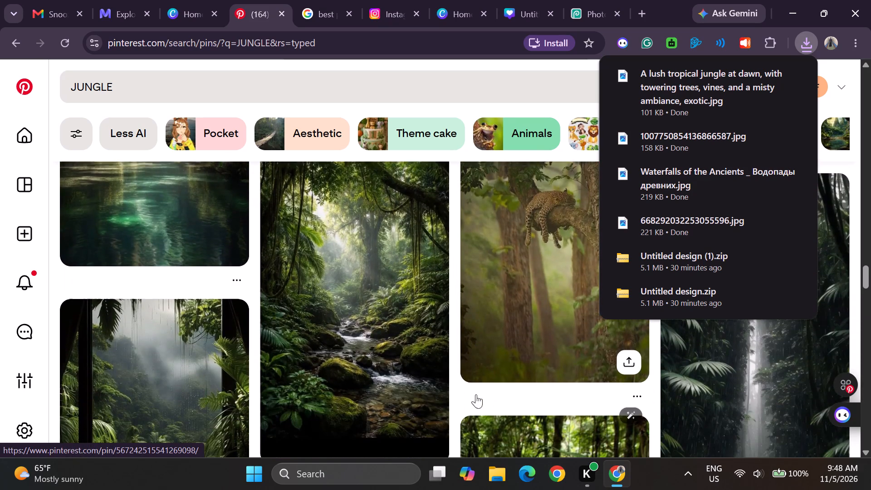
{"action": "scroll", "coordinate": [476, 394], "scroll_direction": "down", "scroll_amount": 1}
{"action": "left_click", "coordinate": [435, 416]}
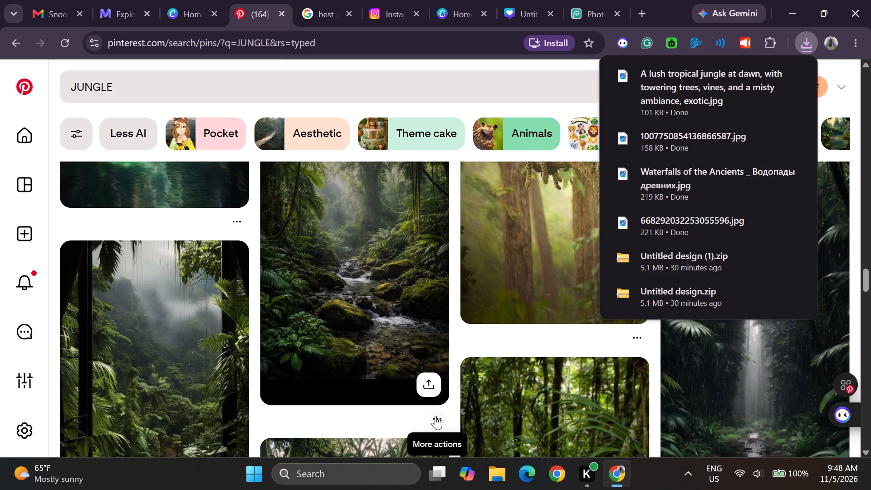
{"action": "left_click", "coordinate": [362, 357]}
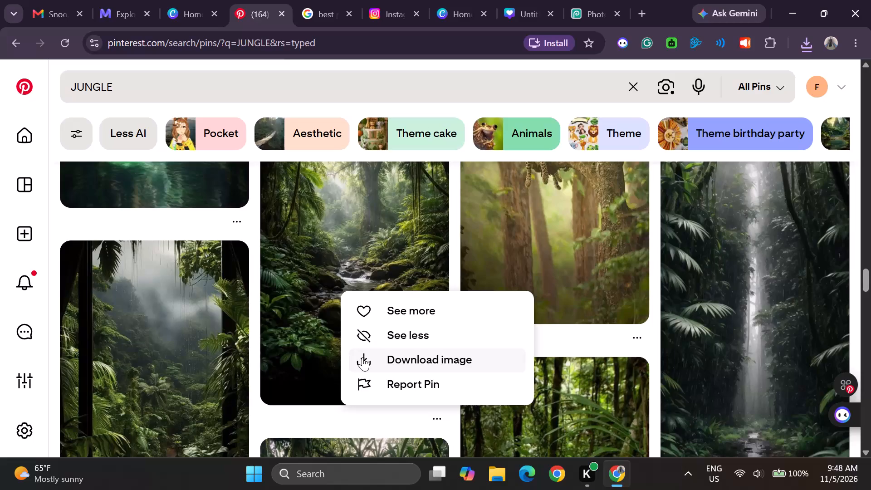
{"action": "left_click", "coordinate": [367, 358]}
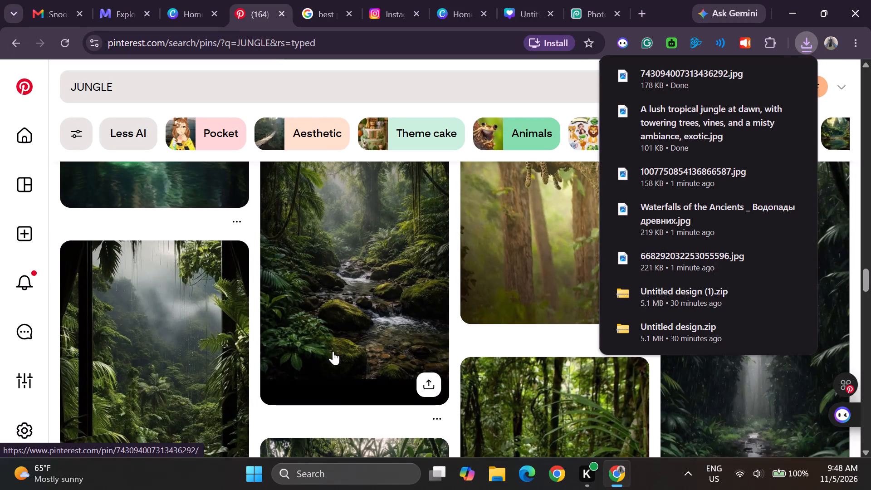
Examine further JUNGLE results for other suitable jungle scenes.
{"action": "scroll", "coordinate": [333, 351], "scroll_direction": "down", "scroll_amount": 3}
{"action": "scroll", "coordinate": [333, 351], "scroll_direction": "up", "scroll_amount": 1}
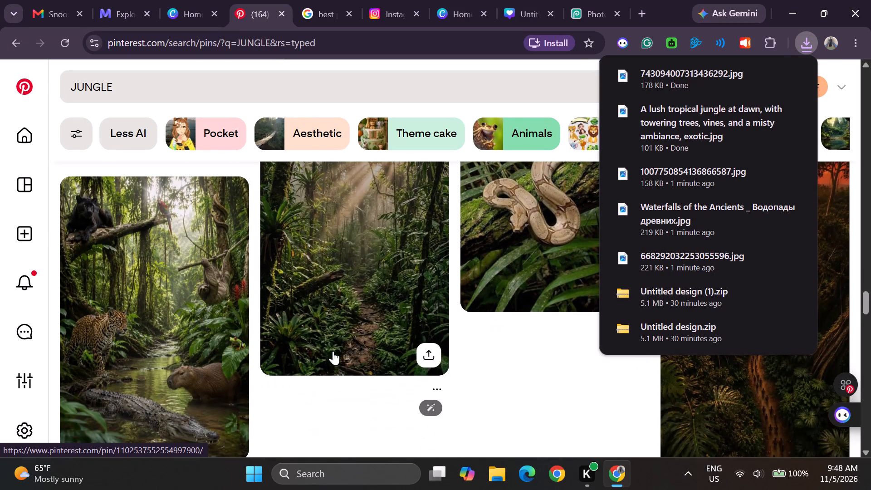
{"action": "scroll", "coordinate": [333, 351], "scroll_direction": "up", "scroll_amount": 1}
{"action": "scroll", "coordinate": [333, 351], "scroll_direction": "down", "scroll_amount": 1}
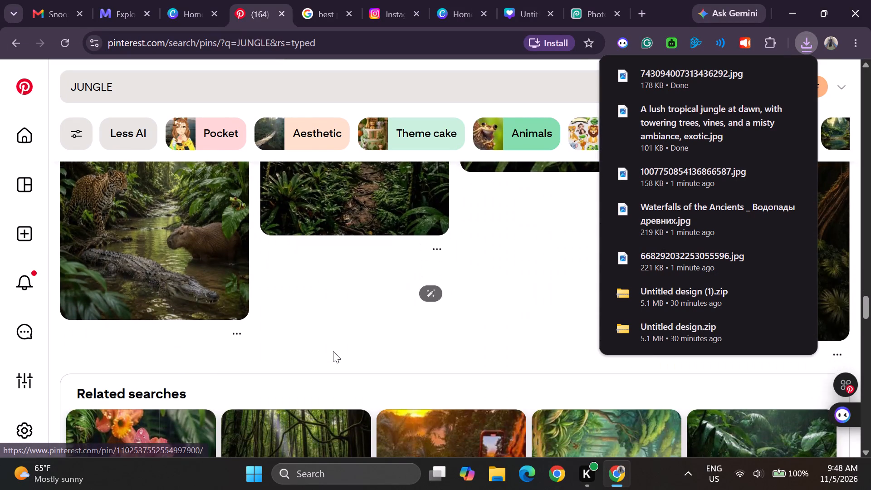
{"action": "scroll", "coordinate": [333, 351], "scroll_direction": "down", "scroll_amount": 3}
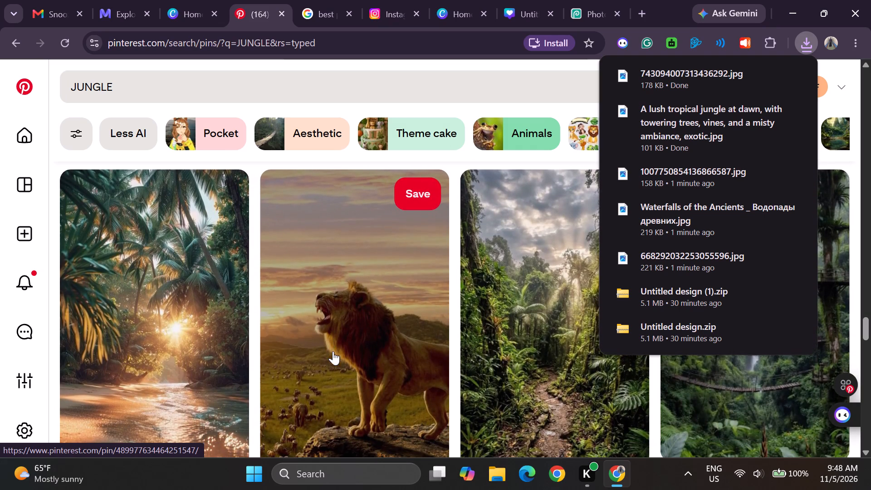
{"action": "scroll", "coordinate": [333, 351], "scroll_direction": "down", "scroll_amount": 2}
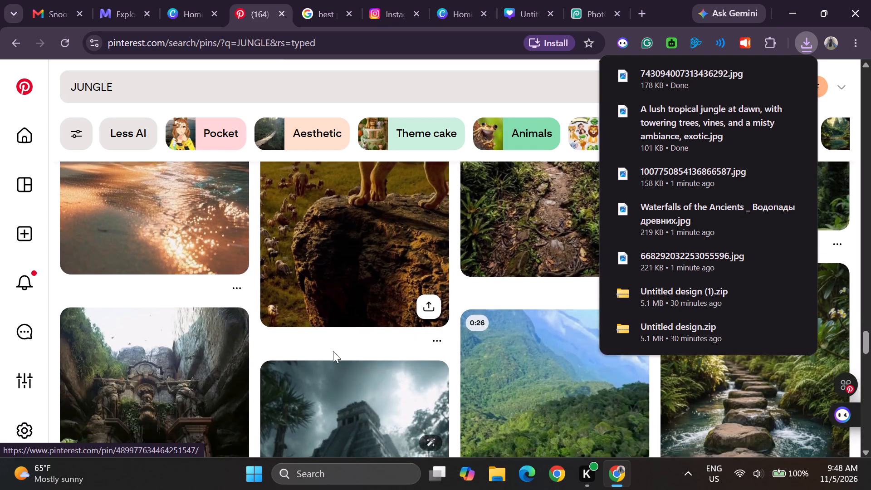
{"action": "scroll", "coordinate": [333, 351], "scroll_direction": "down", "scroll_amount": 1}
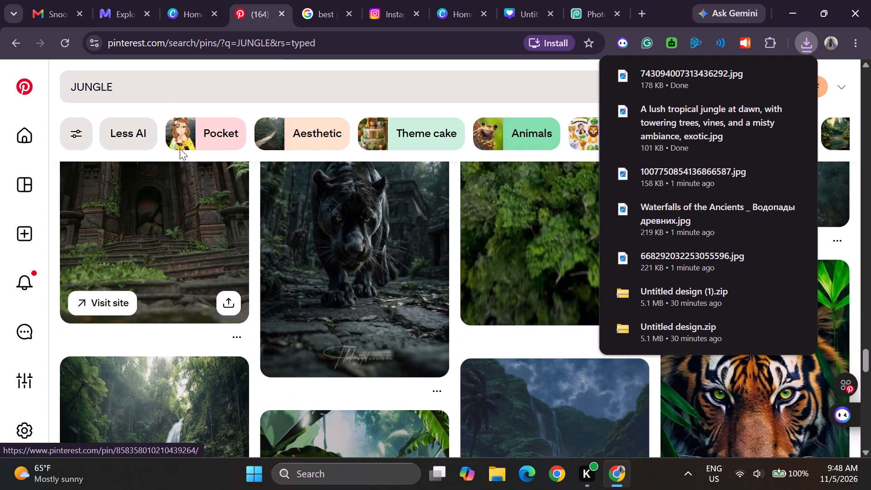
Extend the search with DARK and choose the suggestion "jungle dark background".
{"action": "left_click", "coordinate": [148, 89]}
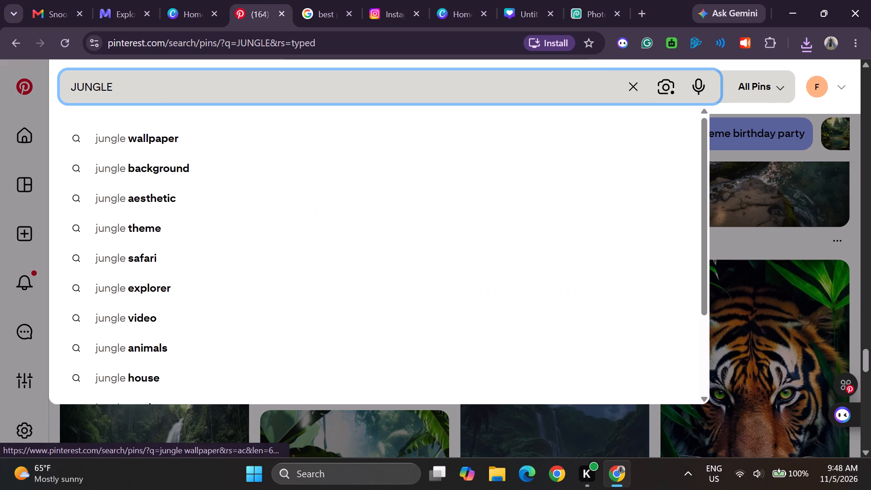
{"action": "key", "text": "space"}
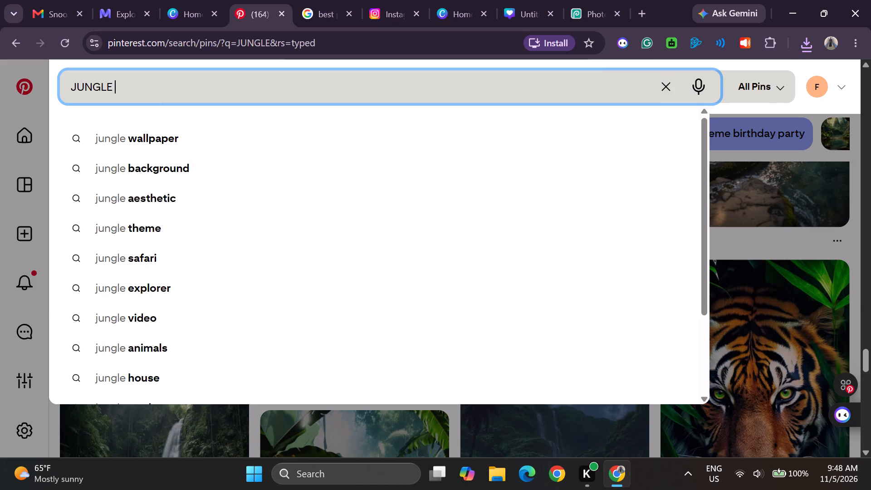
{"action": "type", "text": "DARK"}
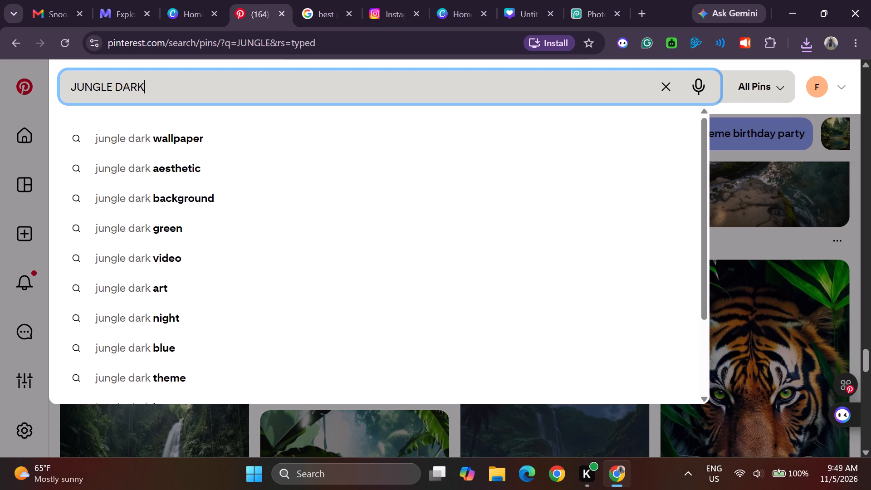
{"action": "left_click", "coordinate": [118, 202]}
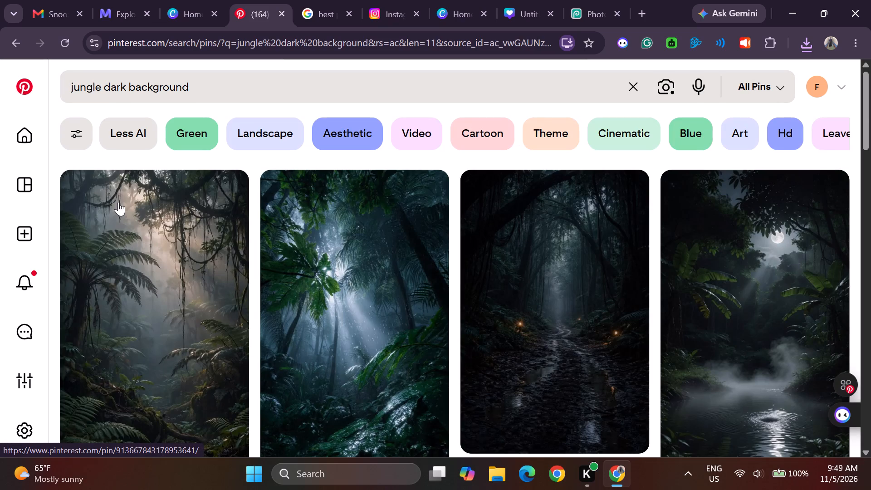
Download the image of the small wooden hut in a dark jungle from the "jungle dark background" results.
{"action": "scroll", "coordinate": [118, 202], "scroll_direction": "down", "scroll_amount": 2}
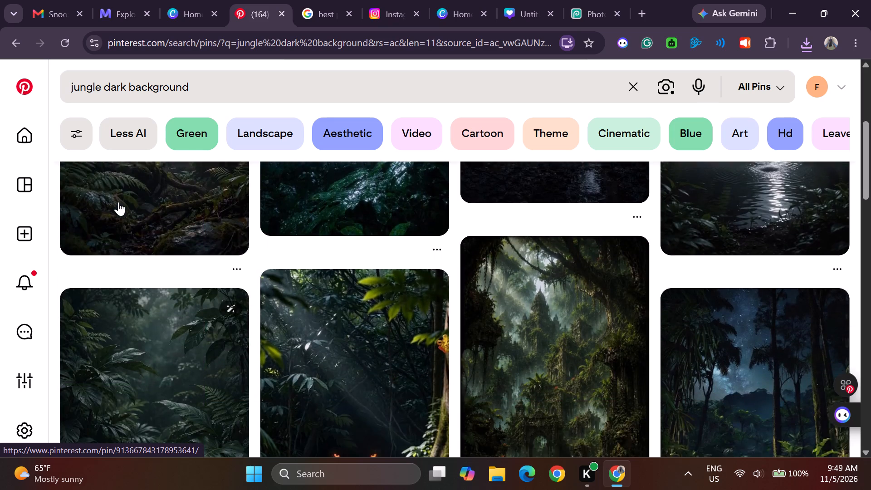
{"action": "scroll", "coordinate": [118, 202], "scroll_direction": "down", "scroll_amount": 2}
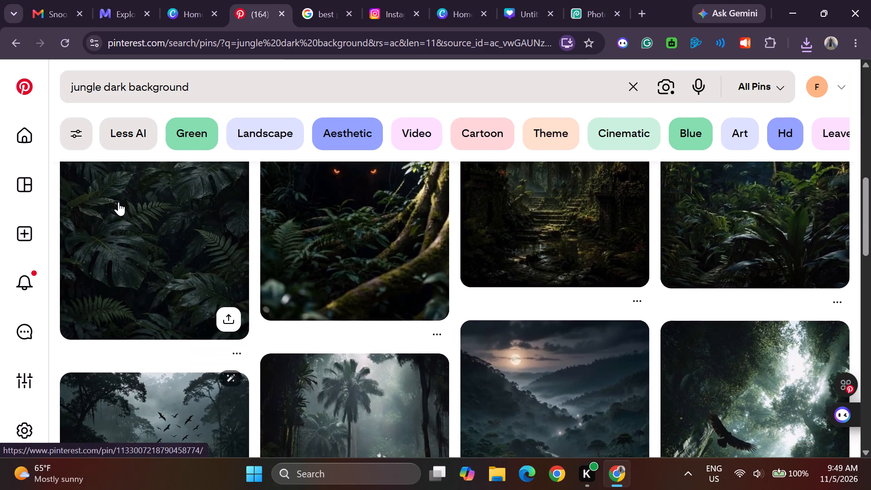
{"action": "scroll", "coordinate": [118, 202], "scroll_direction": "up", "scroll_amount": 1}
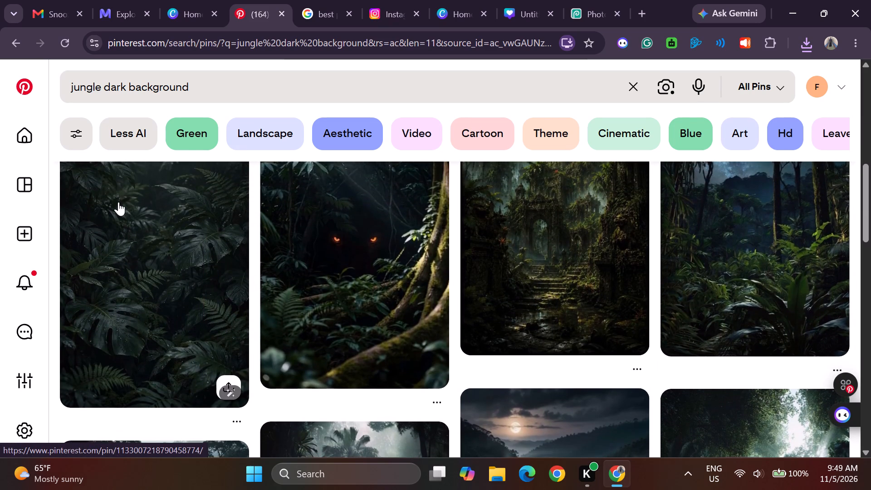
{"action": "scroll", "coordinate": [118, 202], "scroll_direction": "down", "scroll_amount": 2}
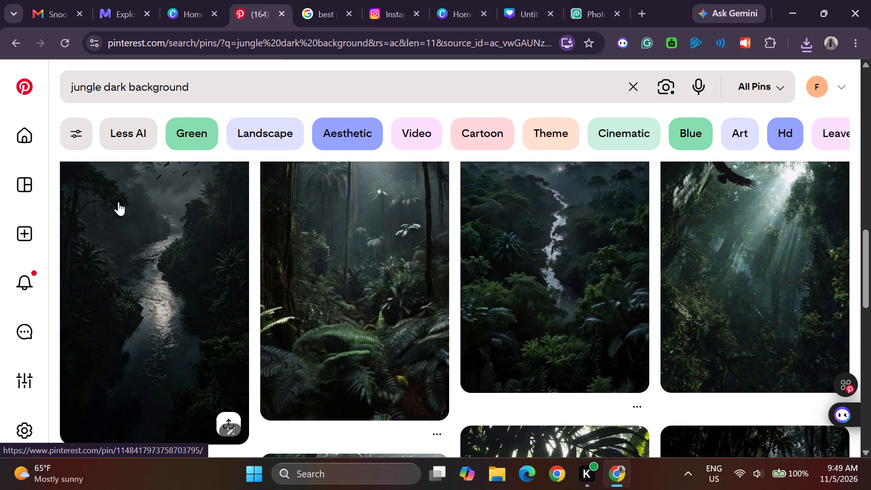
{"action": "scroll", "coordinate": [118, 202], "scroll_direction": "down", "scroll_amount": 2}
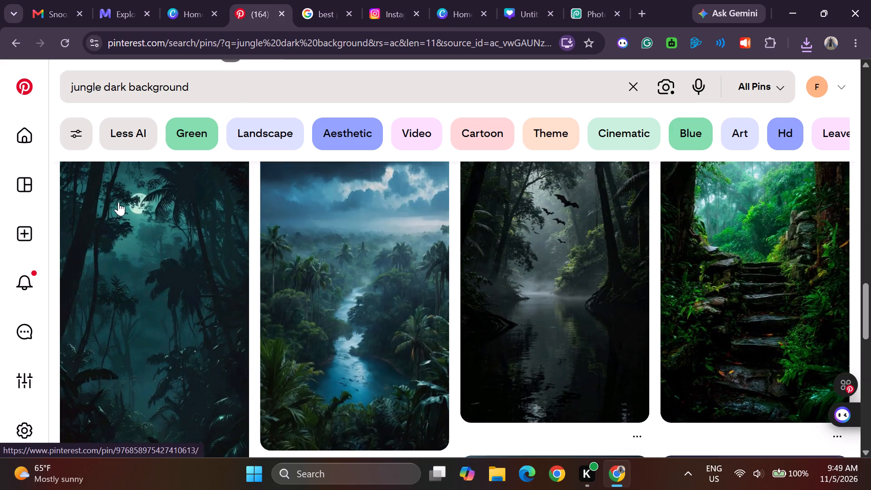
{"action": "scroll", "coordinate": [118, 202], "scroll_direction": "down", "scroll_amount": 2}
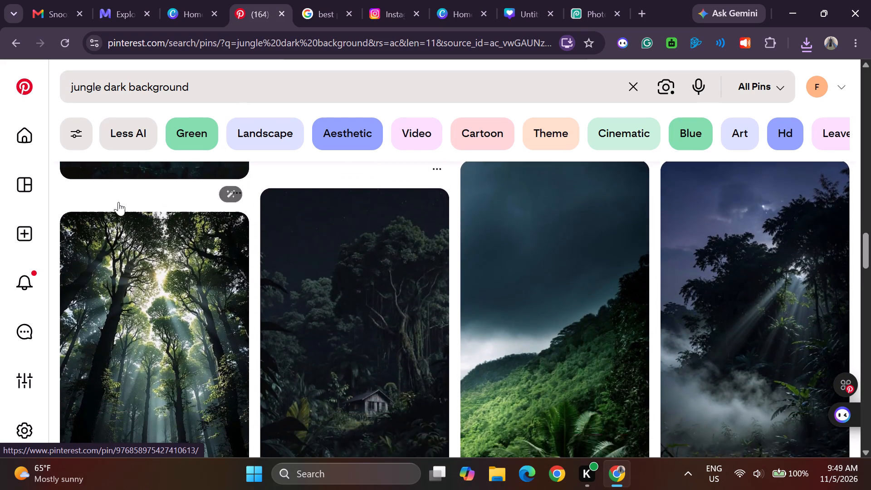
{"action": "scroll", "coordinate": [118, 202], "scroll_direction": "down", "scroll_amount": 2}
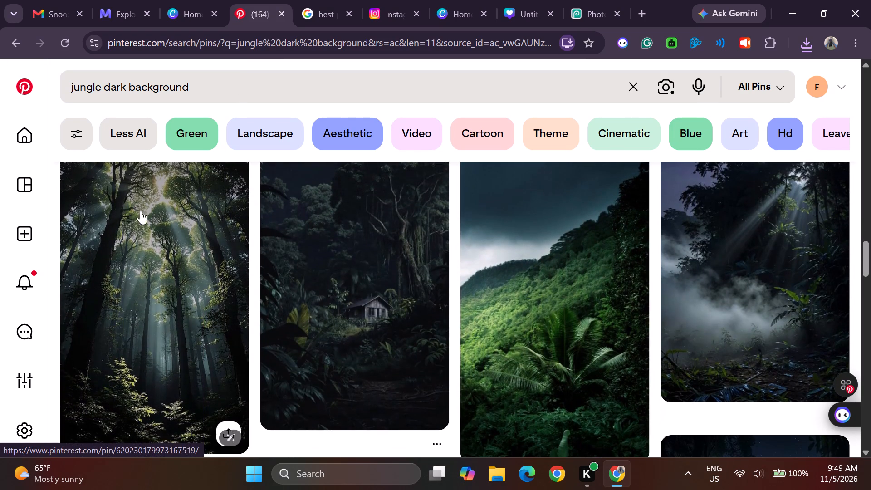
{"action": "left_click", "coordinate": [432, 439]}
{"action": "left_click", "coordinate": [364, 380]}
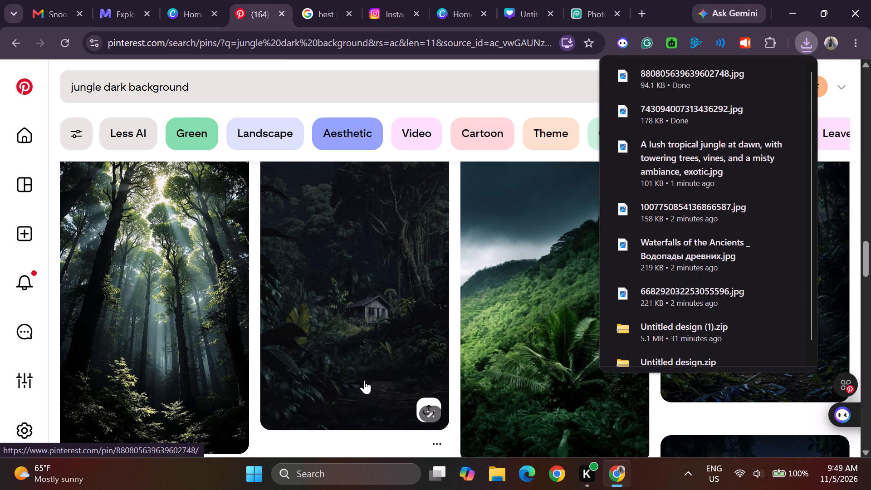
{"action": "left_click", "coordinate": [445, 12]}
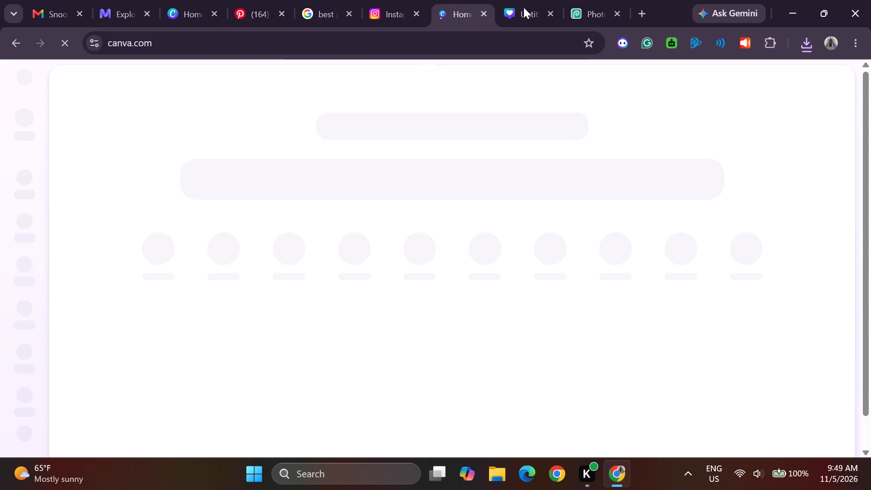
{"action": "left_click", "coordinate": [524, 7]}
{"action": "left_click", "coordinate": [187, 155]}
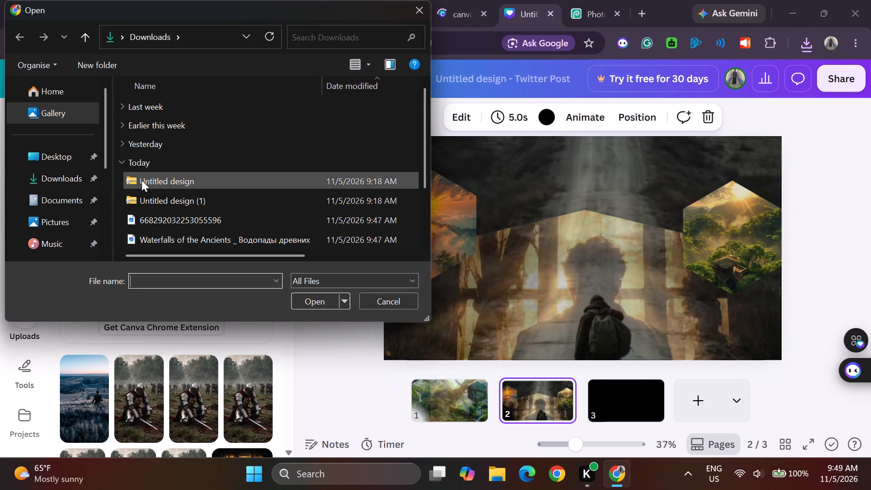
{"action": "scroll", "coordinate": [142, 180], "scroll_direction": "down", "scroll_amount": 2}
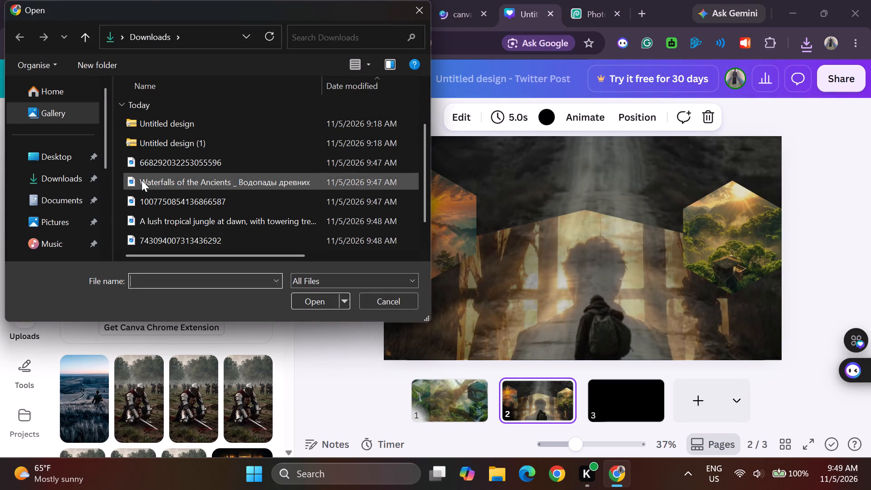
{"action": "left_click", "coordinate": [130, 161]}
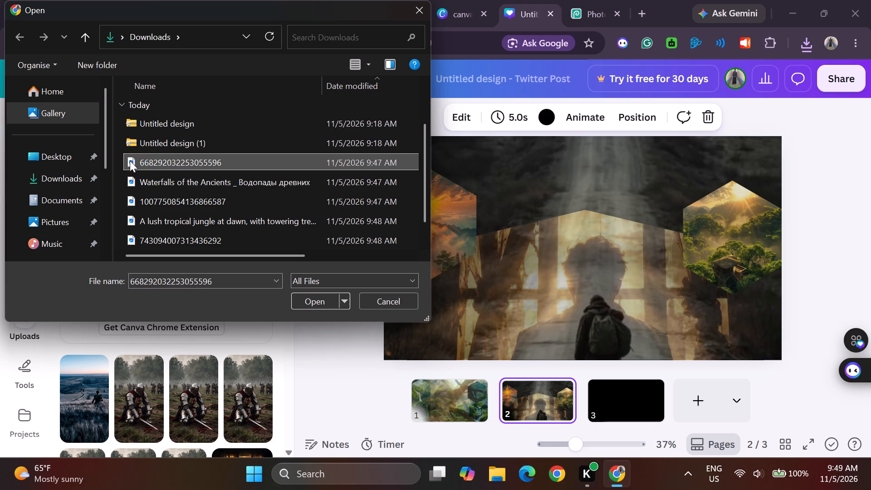
{"action": "left_click_drag", "start_coordinate": [130, 161], "coordinate": [134, 168]}
{"action": "left_click_drag", "start_coordinate": [148, 161], "coordinate": [138, 146]}
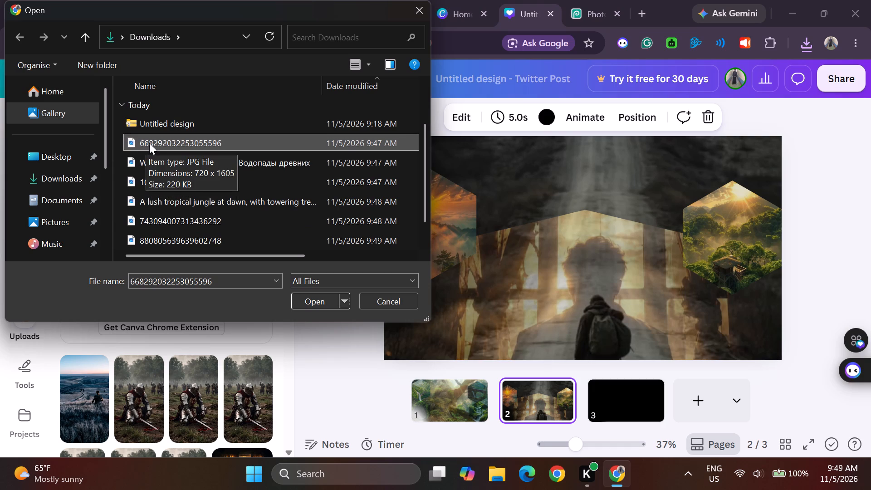
{"action": "left_click_drag", "start_coordinate": [149, 143], "coordinate": [142, 141]}
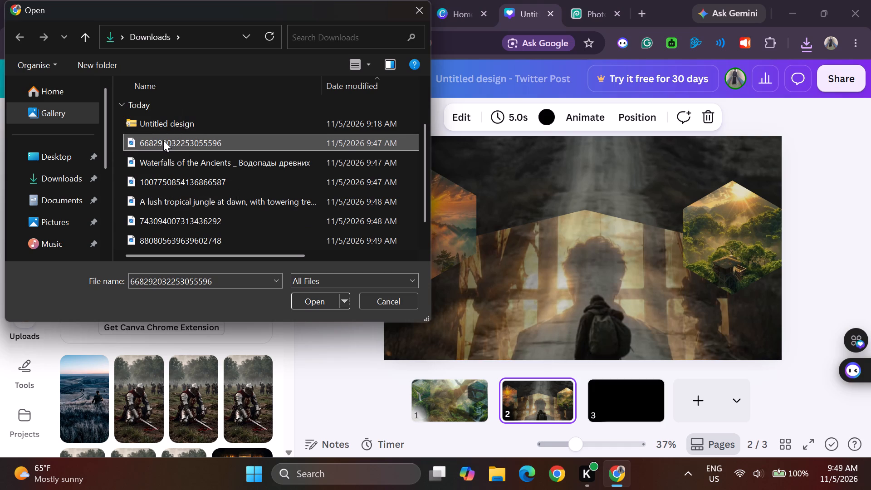
{"action": "left_click", "coordinate": [163, 140]}
{"action": "left_click_drag", "start_coordinate": [163, 140], "coordinate": [119, 177]}
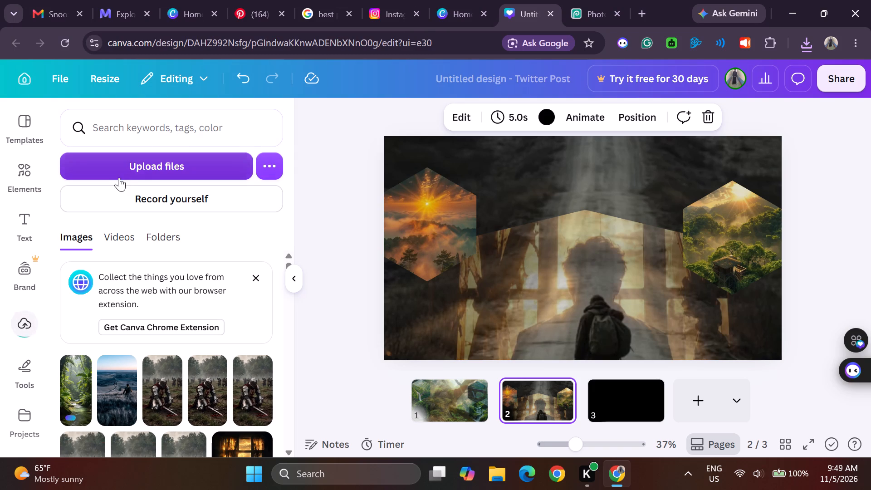
Upload the "Waterfalls of the Ancients" image from Downloads to the design's image uploads.
{"action": "left_click_drag", "start_coordinate": [119, 177], "coordinate": [158, 166]}
{"action": "left_click", "coordinate": [158, 166]}
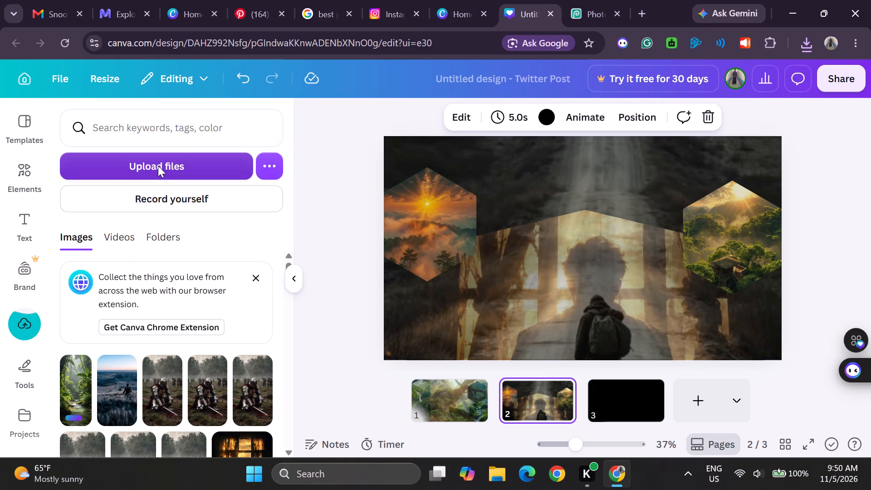
{"action": "scroll", "coordinate": [171, 197], "scroll_direction": "down", "scroll_amount": 1}
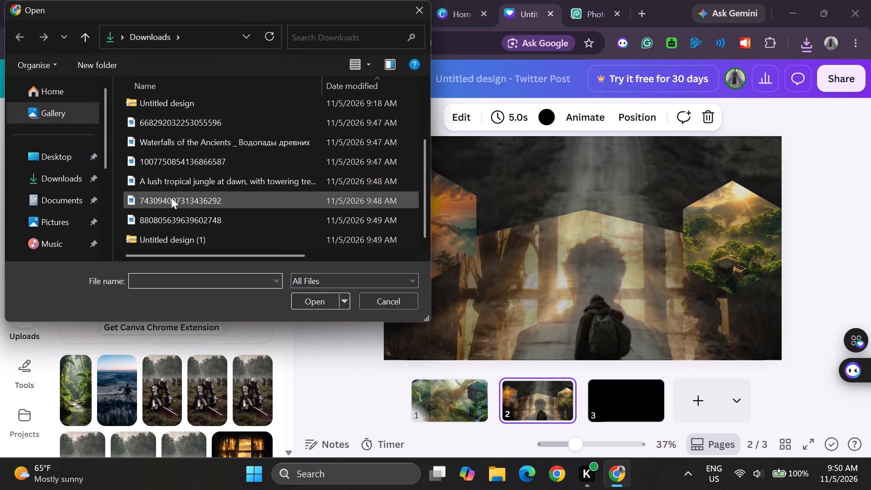
{"action": "scroll", "coordinate": [171, 197], "scroll_direction": "down", "scroll_amount": 1}
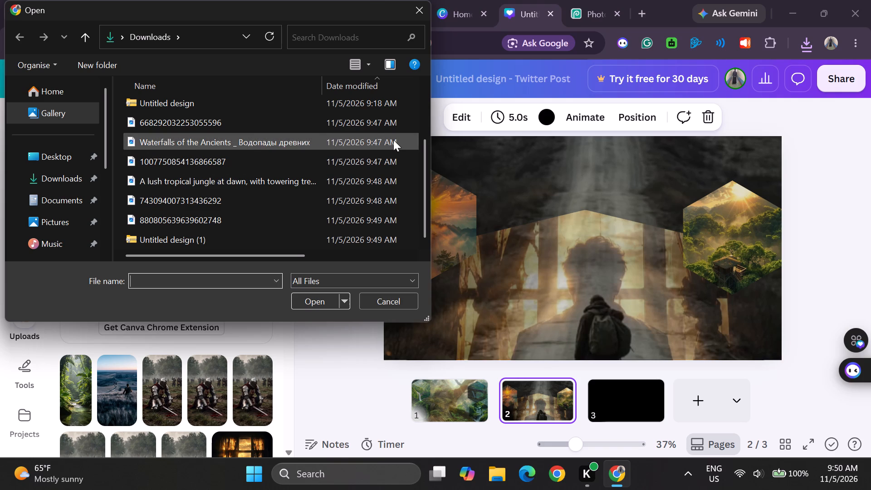
{"action": "left_click_drag", "start_coordinate": [392, 142], "coordinate": [377, 162]}
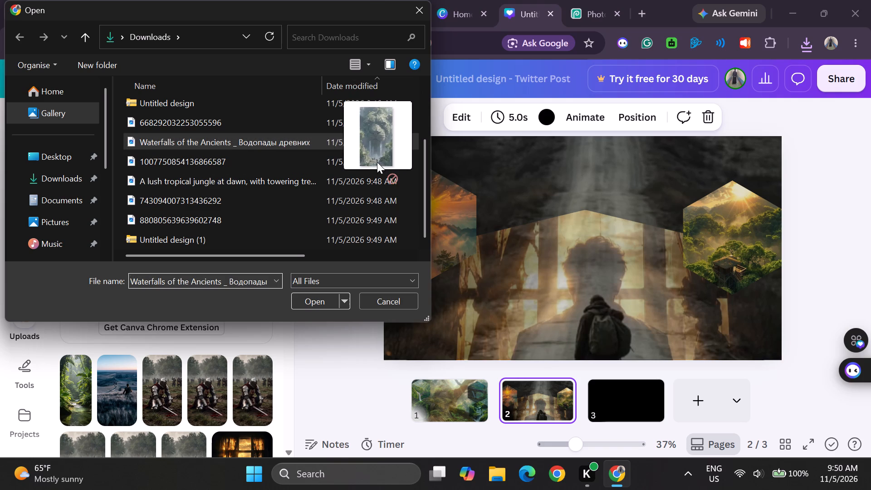
{"action": "left_click_drag", "start_coordinate": [377, 162], "coordinate": [380, 143]}
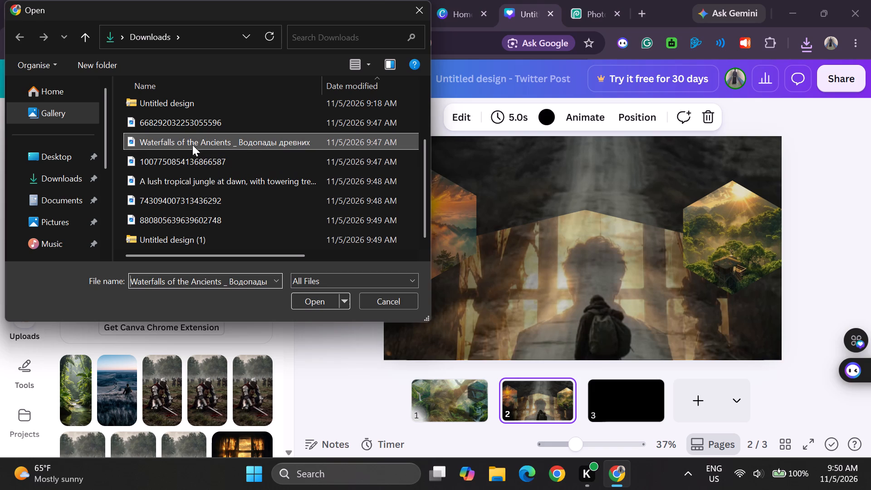
{"action": "left_click_drag", "start_coordinate": [159, 135], "coordinate": [173, 147]}
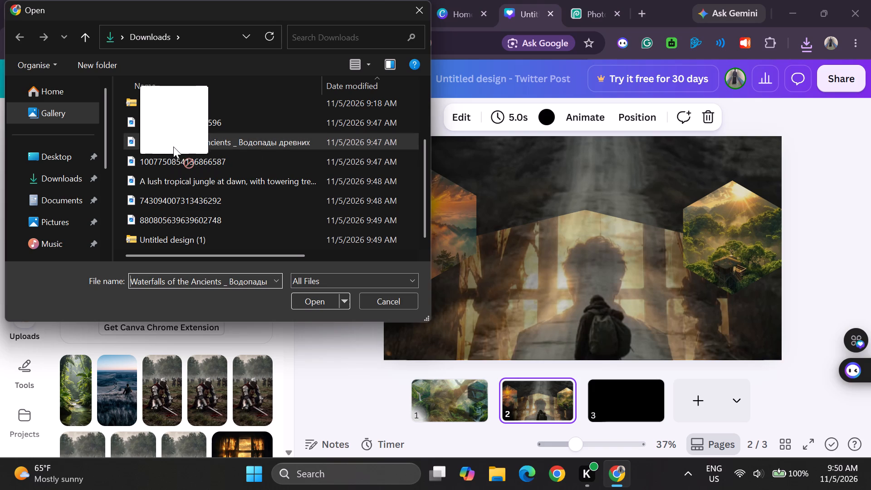
{"action": "left_click_drag", "start_coordinate": [173, 147], "coordinate": [171, 145]}
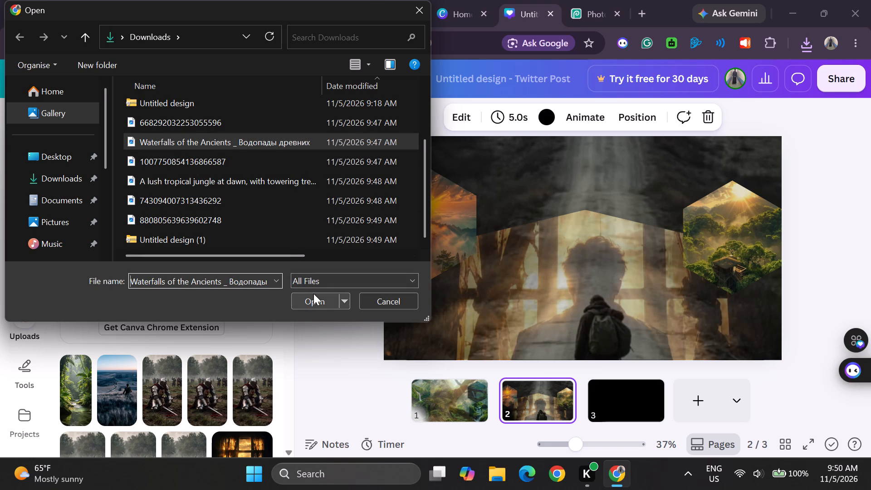
{"action": "left_click", "coordinate": [316, 299]}
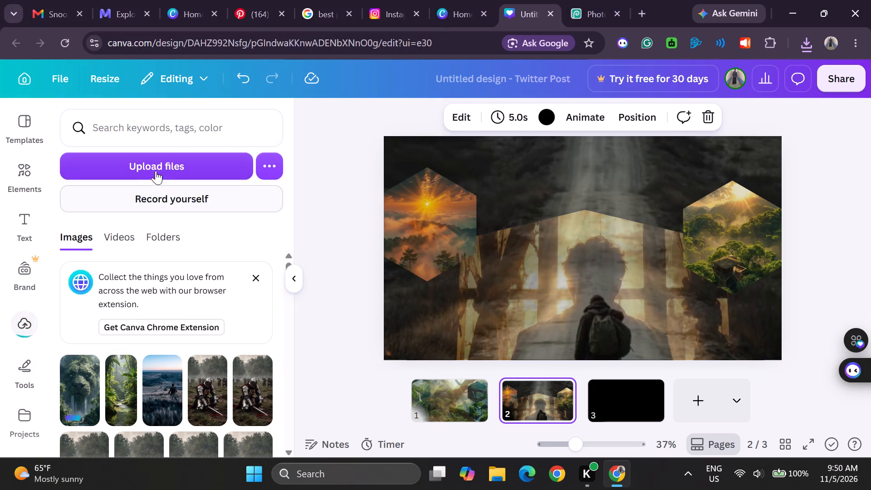
{"action": "left_click", "coordinate": [156, 161]}
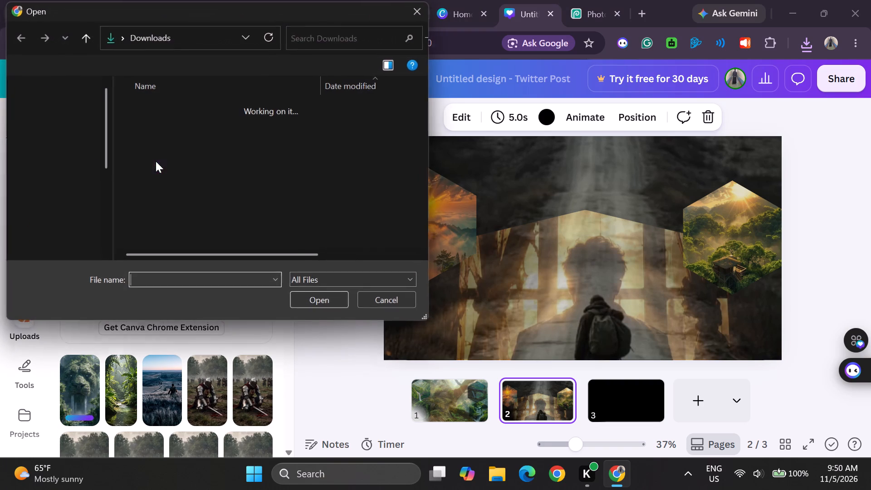
{"action": "scroll", "coordinate": [177, 217], "scroll_direction": "down", "scroll_amount": 2}
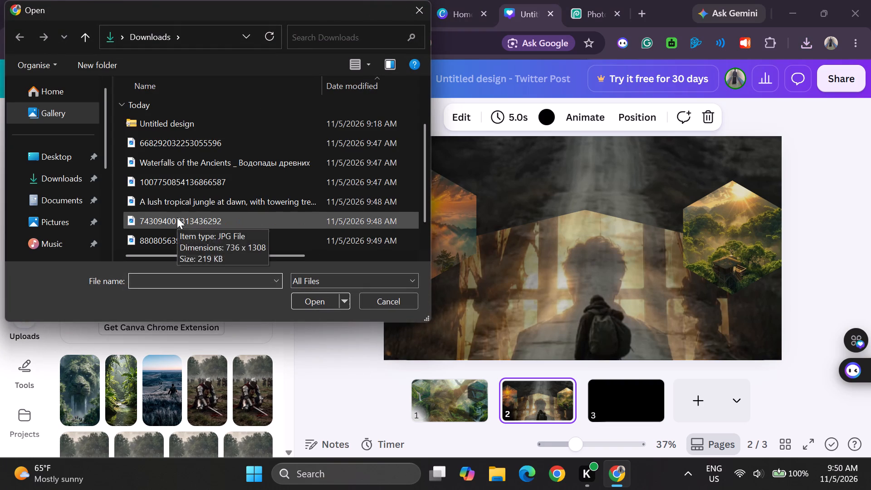
{"action": "left_click", "coordinate": [153, 183]}
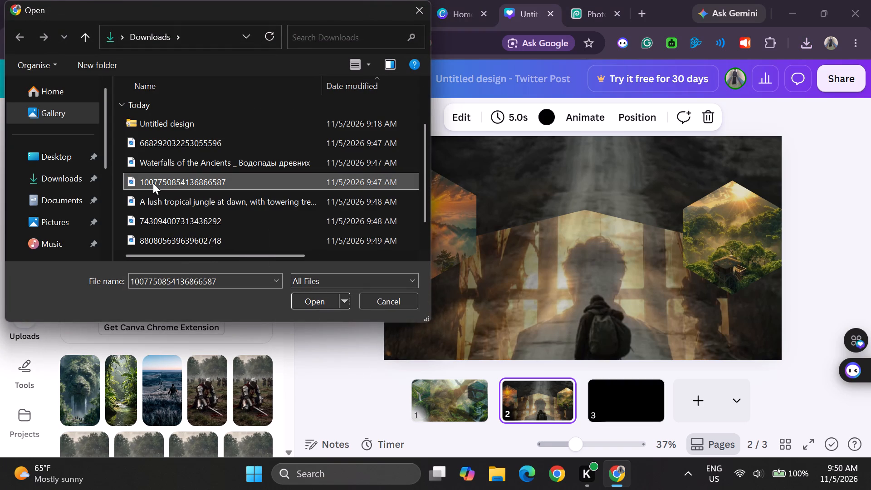
{"action": "triple_click", "coordinate": [153, 183]}
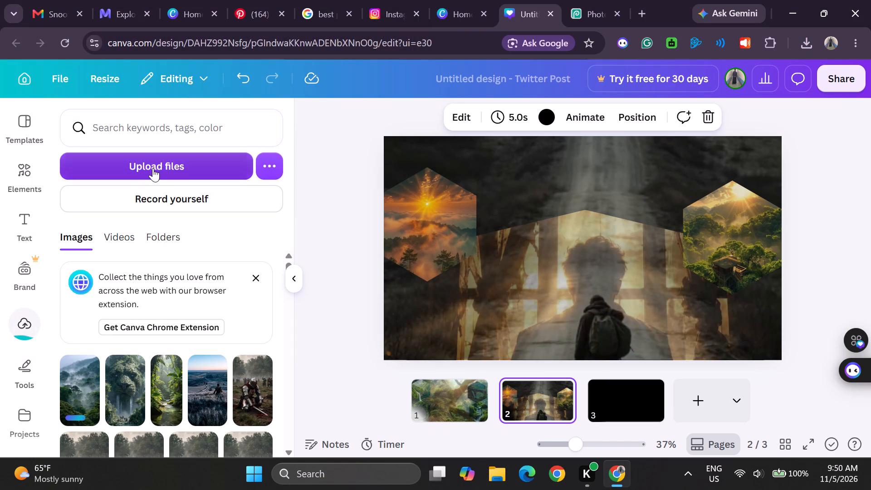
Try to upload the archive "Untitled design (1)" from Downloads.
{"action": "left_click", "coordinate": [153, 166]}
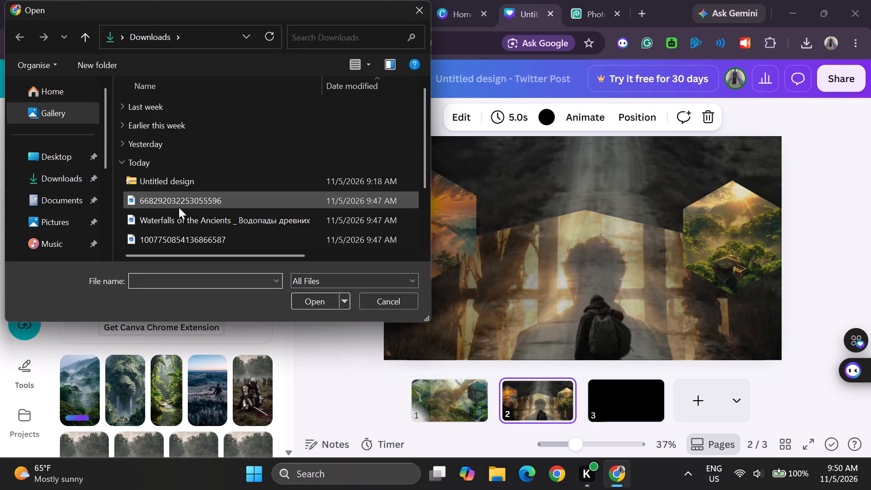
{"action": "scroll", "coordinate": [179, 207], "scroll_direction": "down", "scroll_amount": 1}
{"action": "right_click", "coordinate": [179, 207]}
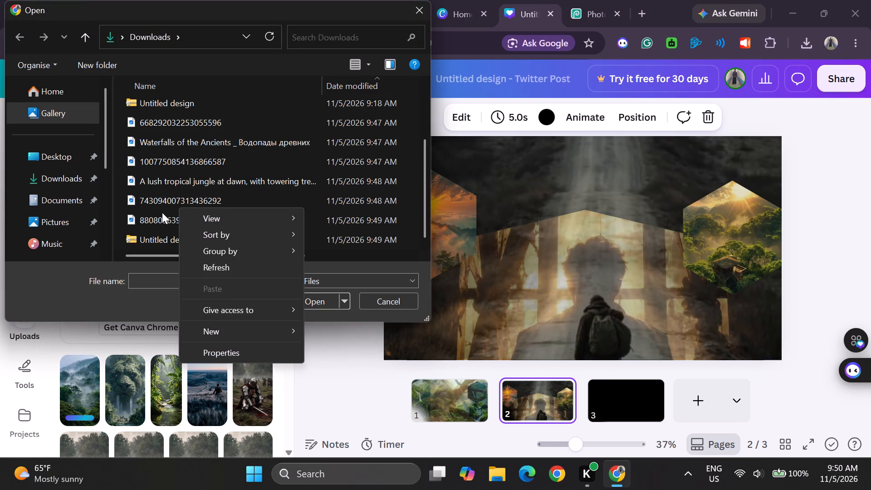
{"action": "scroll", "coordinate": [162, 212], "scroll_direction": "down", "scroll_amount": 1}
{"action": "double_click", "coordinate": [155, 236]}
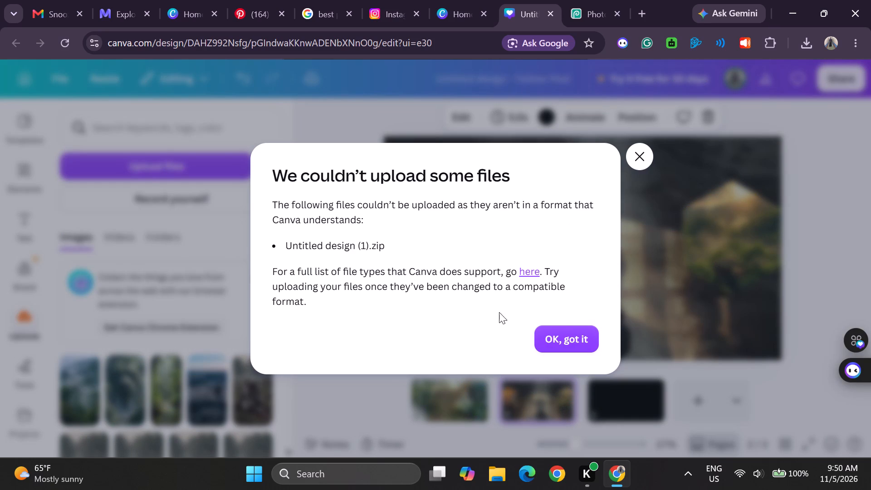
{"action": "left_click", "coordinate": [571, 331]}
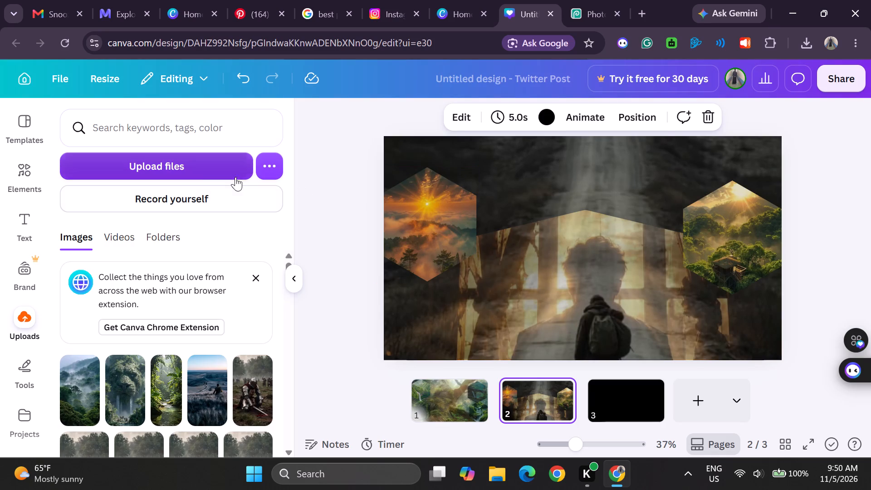
{"action": "left_click", "coordinate": [179, 162]}
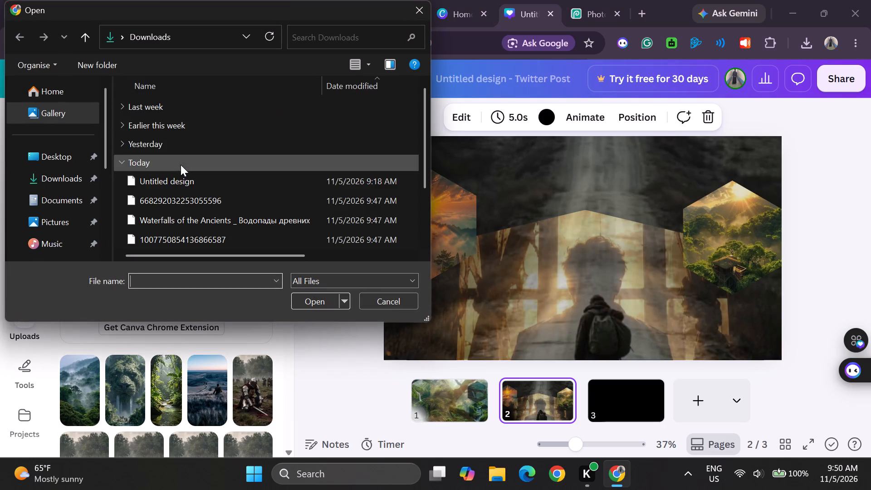
{"action": "scroll", "coordinate": [199, 220], "scroll_direction": "down", "scroll_amount": 1}
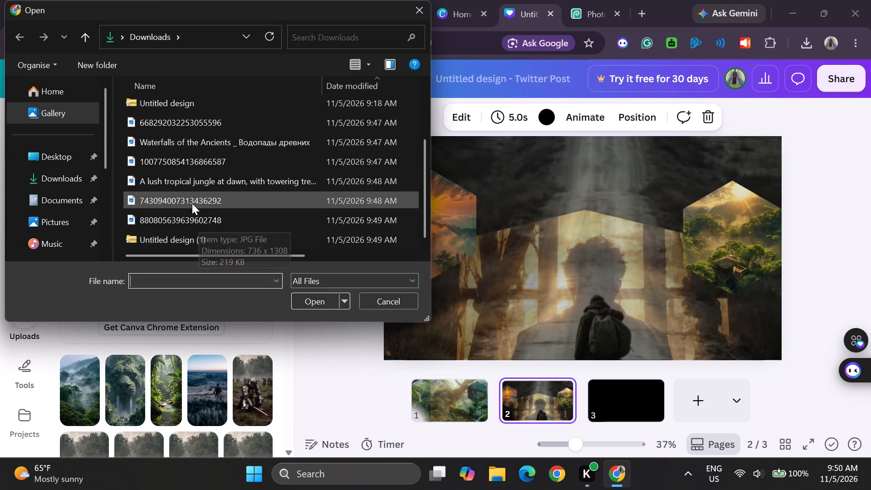
{"action": "double_click", "coordinate": [191, 216]}
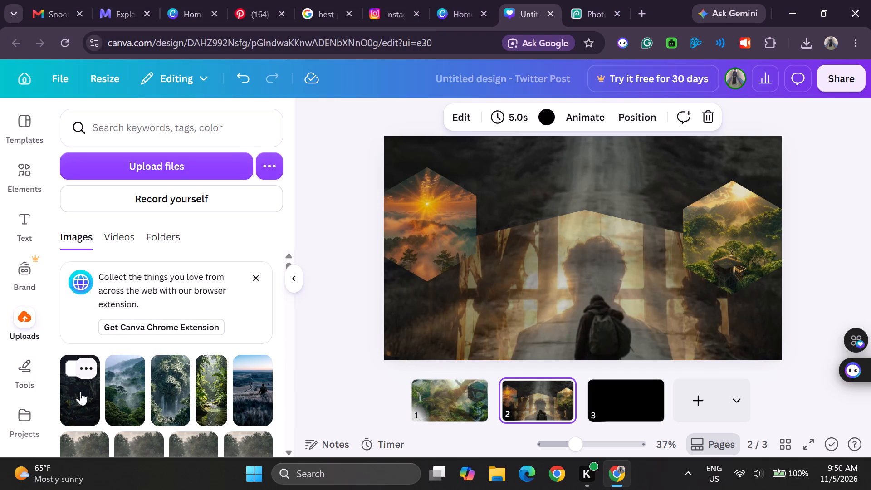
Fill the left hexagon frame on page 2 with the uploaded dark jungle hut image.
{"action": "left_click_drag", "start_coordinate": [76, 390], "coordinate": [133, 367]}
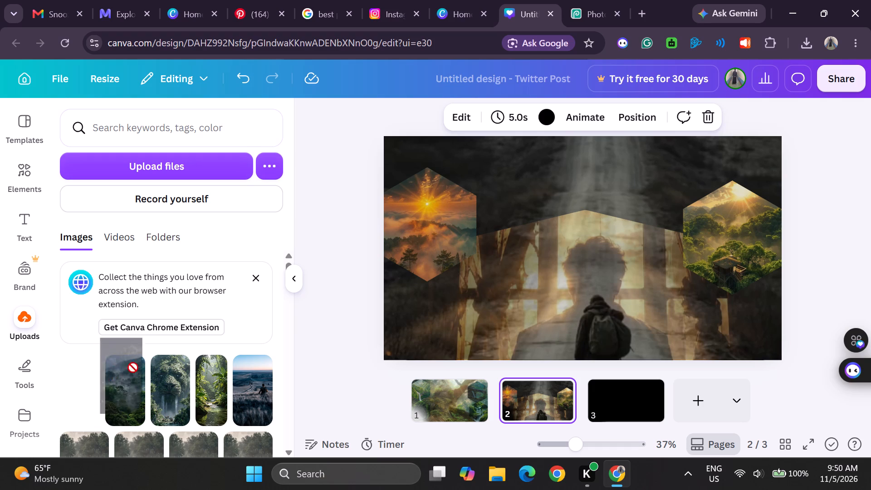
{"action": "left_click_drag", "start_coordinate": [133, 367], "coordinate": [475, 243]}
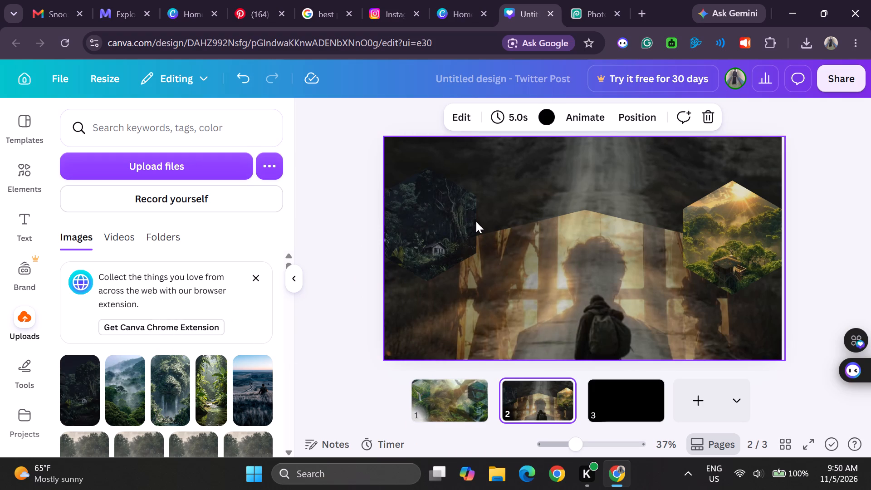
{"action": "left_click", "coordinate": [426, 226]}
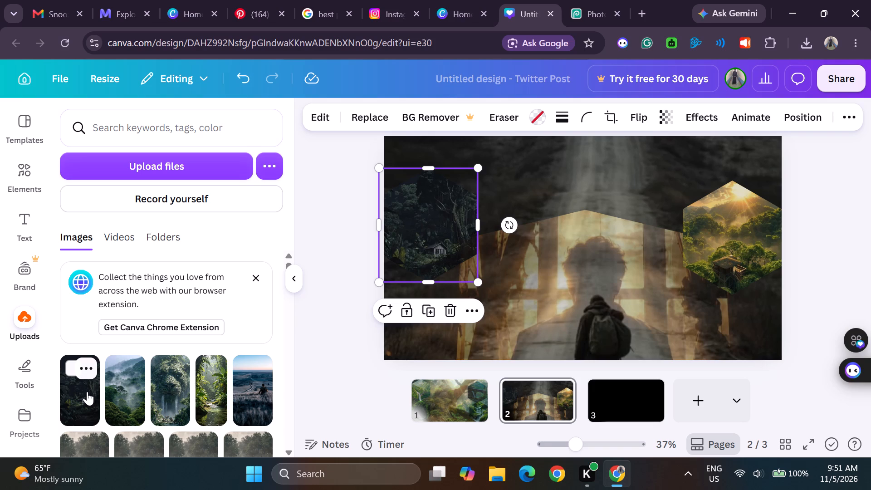
Place the dark jungle hut image as a separate picture at page 2's upper centre and widen it rightward.
{"action": "left_click_drag", "start_coordinate": [81, 395], "coordinate": [200, 373]}
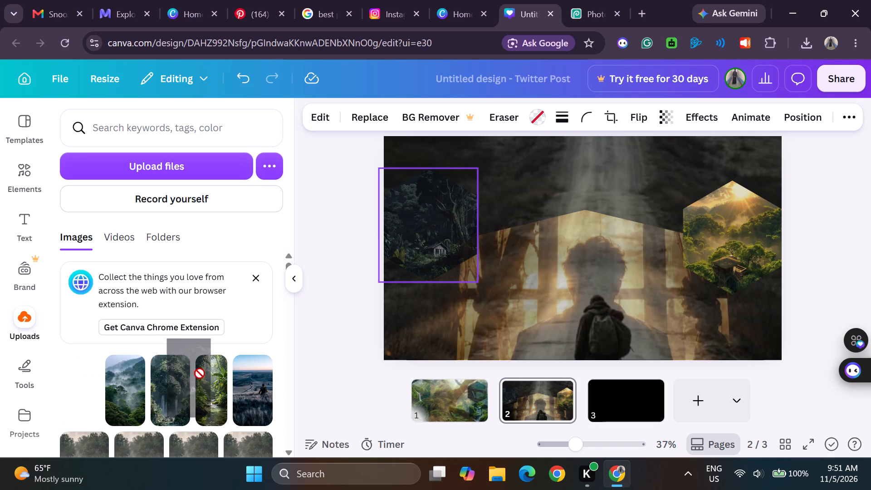
{"action": "left_click_drag", "start_coordinate": [200, 373], "coordinate": [481, 250]}
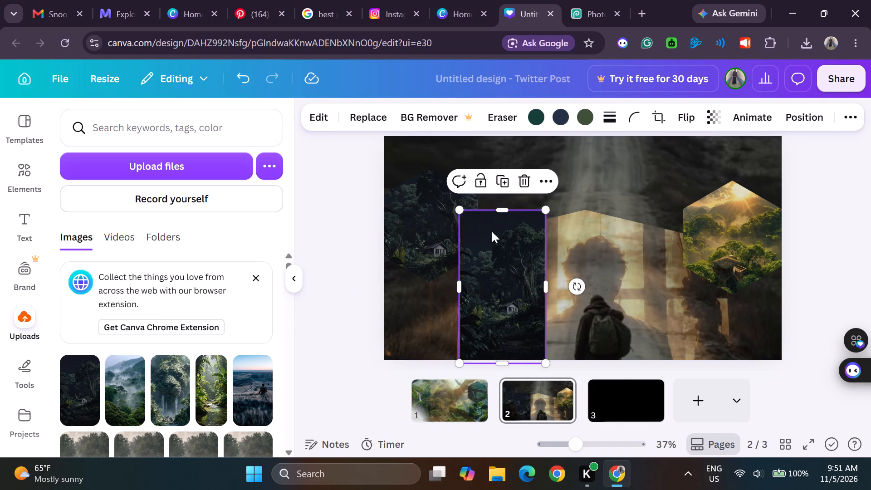
{"action": "left_click_drag", "start_coordinate": [512, 255], "coordinate": [524, 224]}
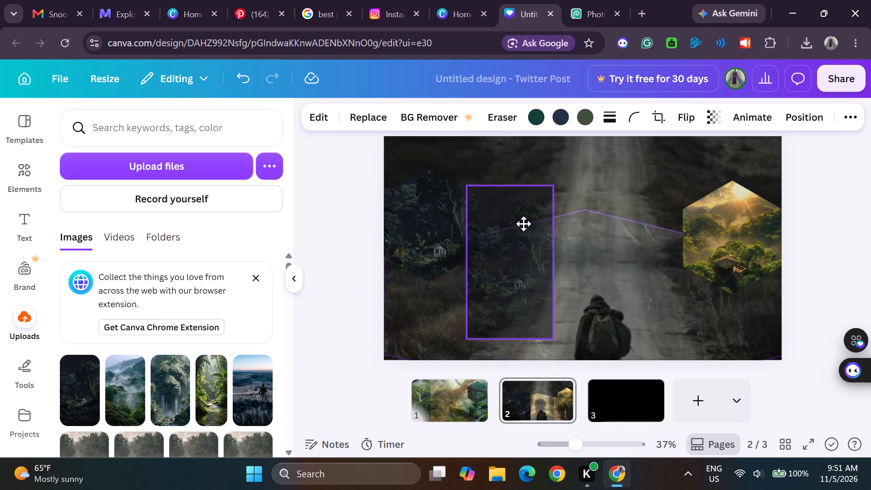
{"action": "left_click_drag", "start_coordinate": [524, 224], "coordinate": [558, 157]}
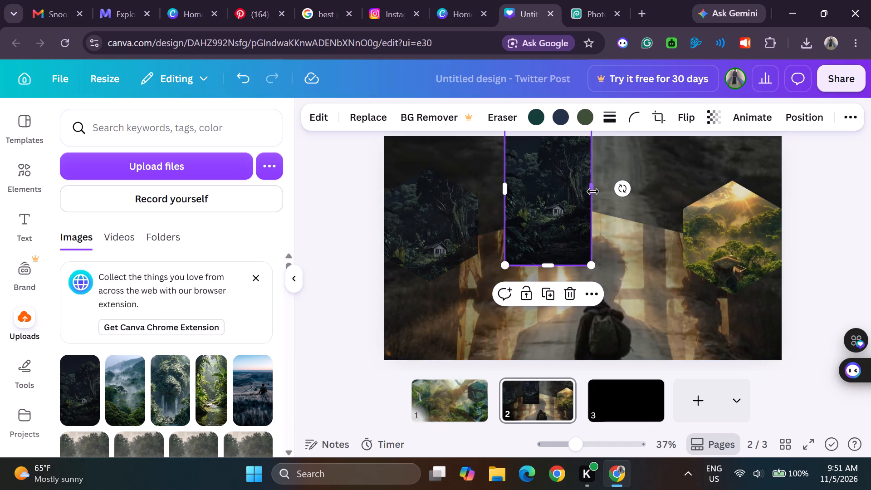
{"action": "left_click_drag", "start_coordinate": [594, 187], "coordinate": [648, 175]}
{"action": "left_click", "coordinate": [648, 175]}
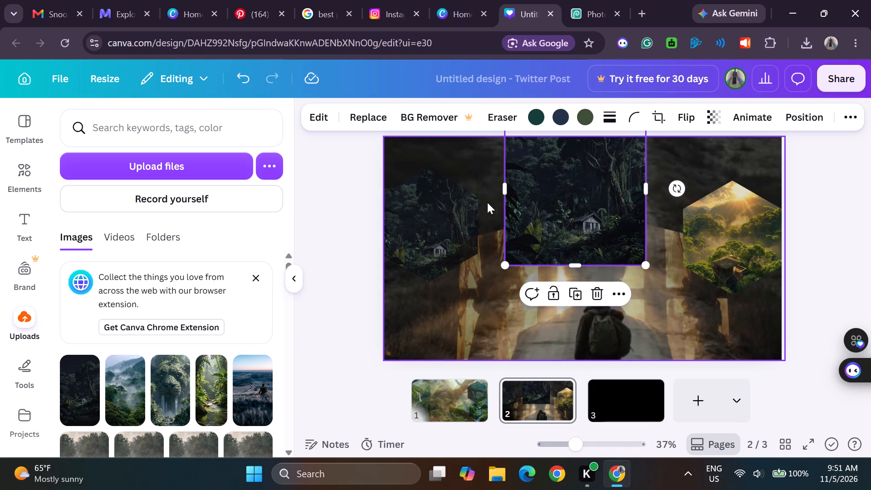
{"action": "left_click_drag", "start_coordinate": [487, 202], "coordinate": [489, 212]}
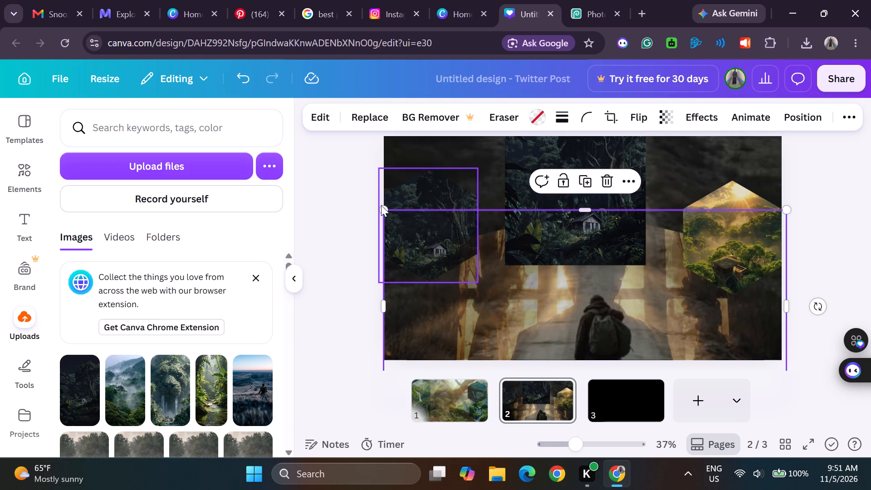
{"action": "scroll", "coordinate": [338, 216], "scroll_direction": "up", "scroll_amount": 1}
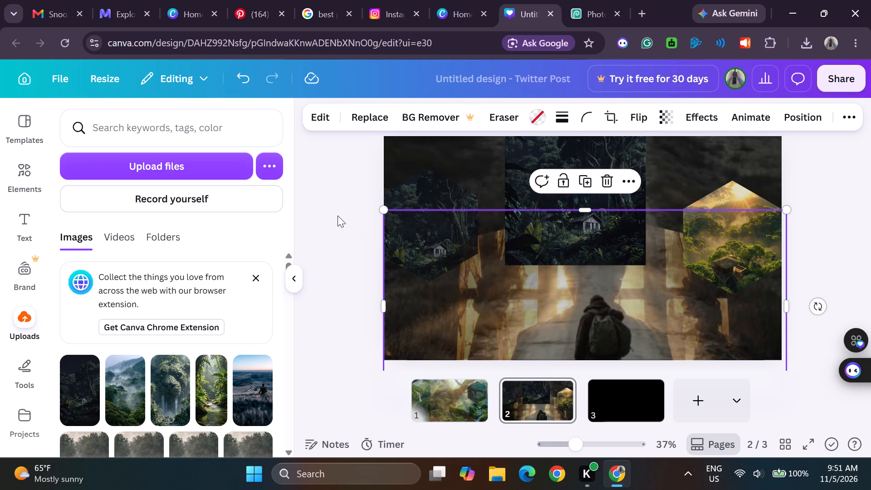
{"action": "scroll", "coordinate": [338, 216], "scroll_direction": "up", "scroll_amount": 1}
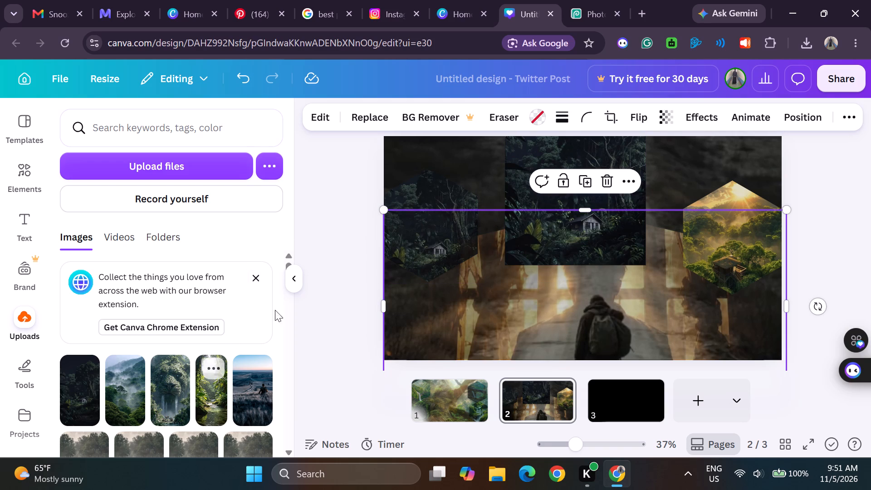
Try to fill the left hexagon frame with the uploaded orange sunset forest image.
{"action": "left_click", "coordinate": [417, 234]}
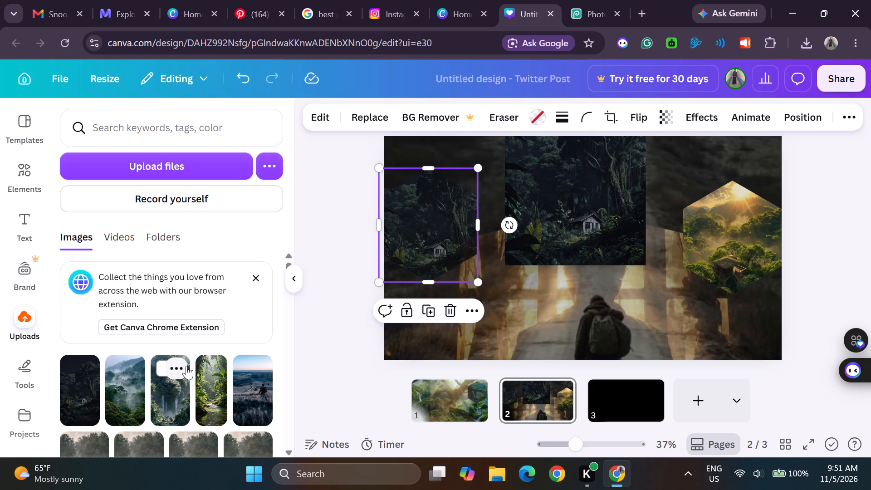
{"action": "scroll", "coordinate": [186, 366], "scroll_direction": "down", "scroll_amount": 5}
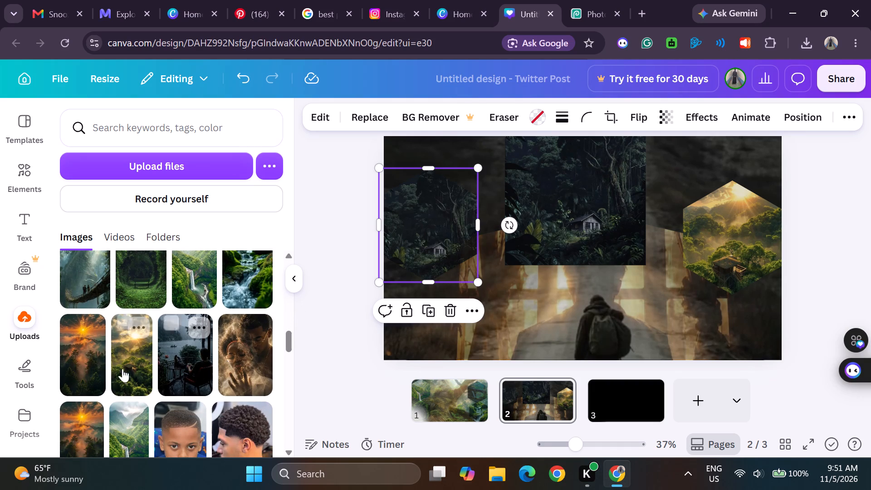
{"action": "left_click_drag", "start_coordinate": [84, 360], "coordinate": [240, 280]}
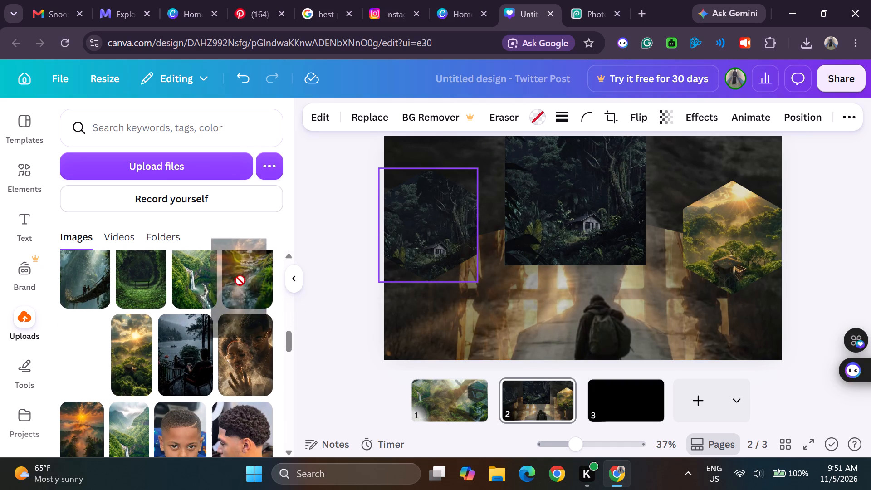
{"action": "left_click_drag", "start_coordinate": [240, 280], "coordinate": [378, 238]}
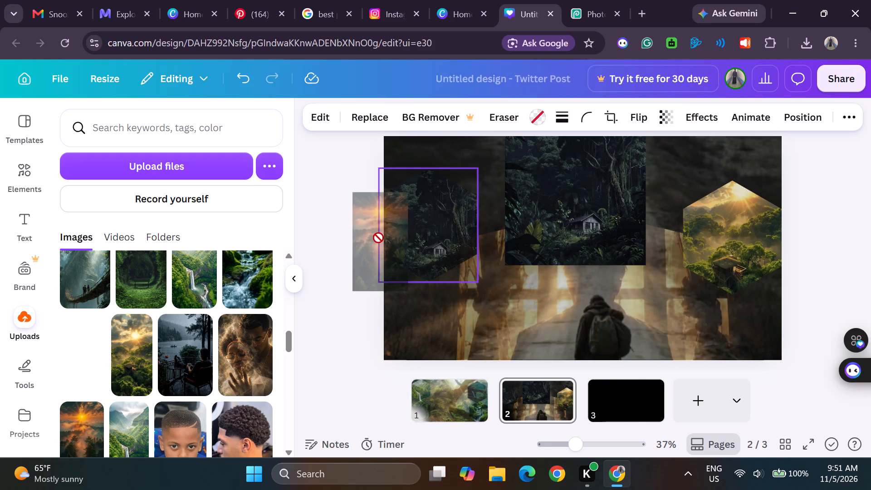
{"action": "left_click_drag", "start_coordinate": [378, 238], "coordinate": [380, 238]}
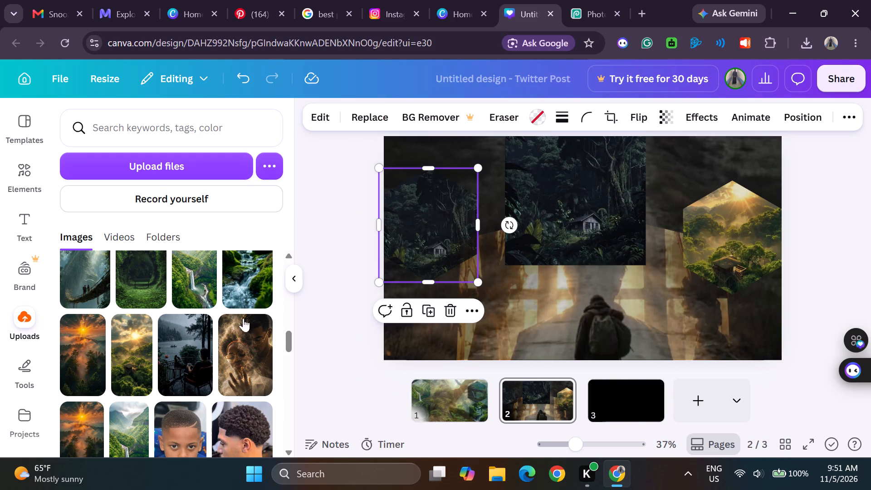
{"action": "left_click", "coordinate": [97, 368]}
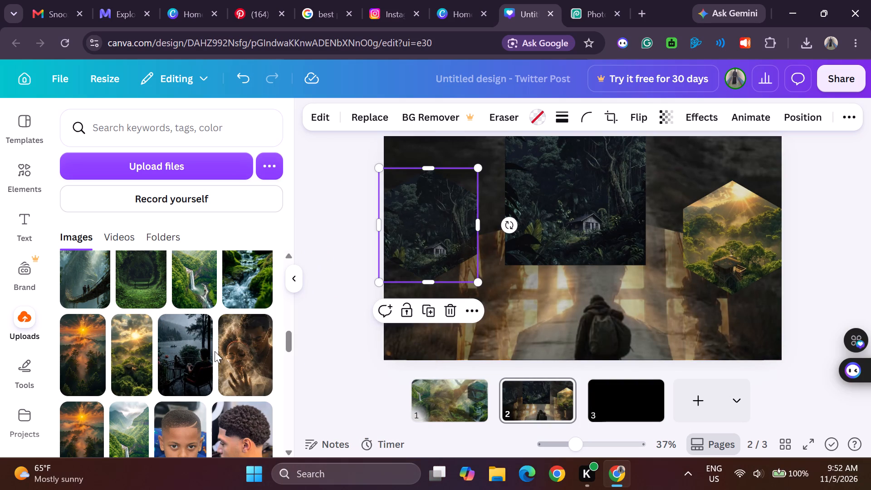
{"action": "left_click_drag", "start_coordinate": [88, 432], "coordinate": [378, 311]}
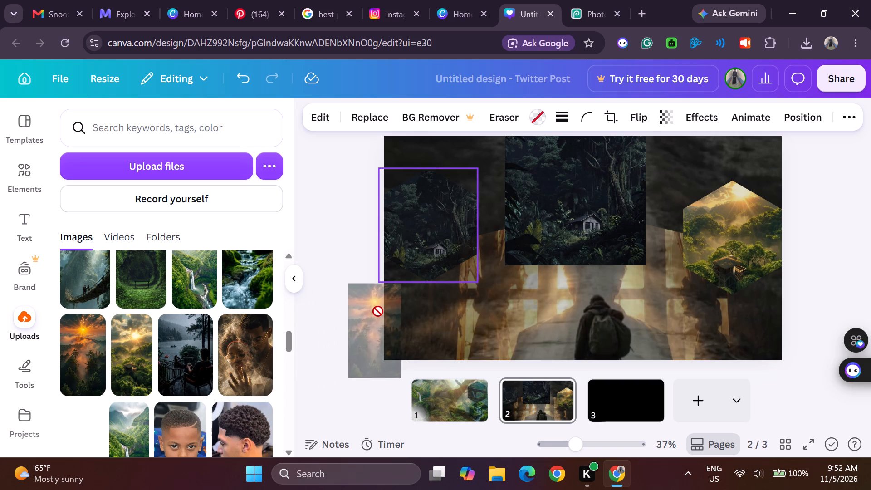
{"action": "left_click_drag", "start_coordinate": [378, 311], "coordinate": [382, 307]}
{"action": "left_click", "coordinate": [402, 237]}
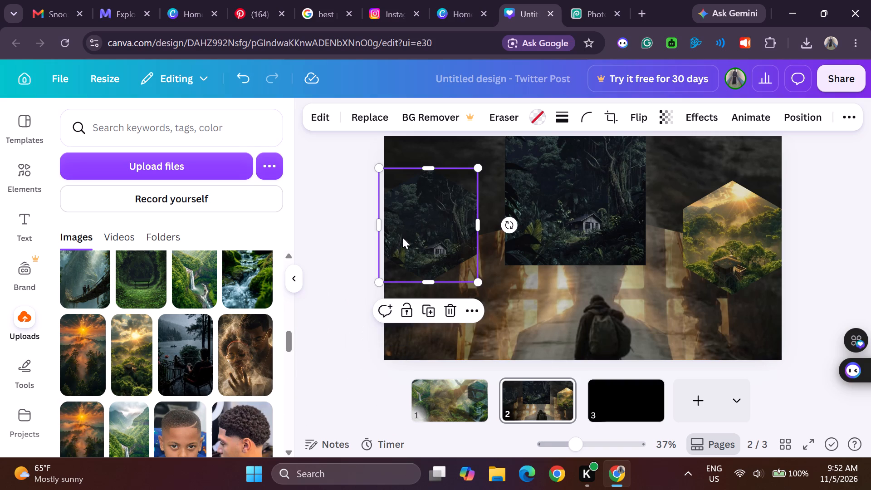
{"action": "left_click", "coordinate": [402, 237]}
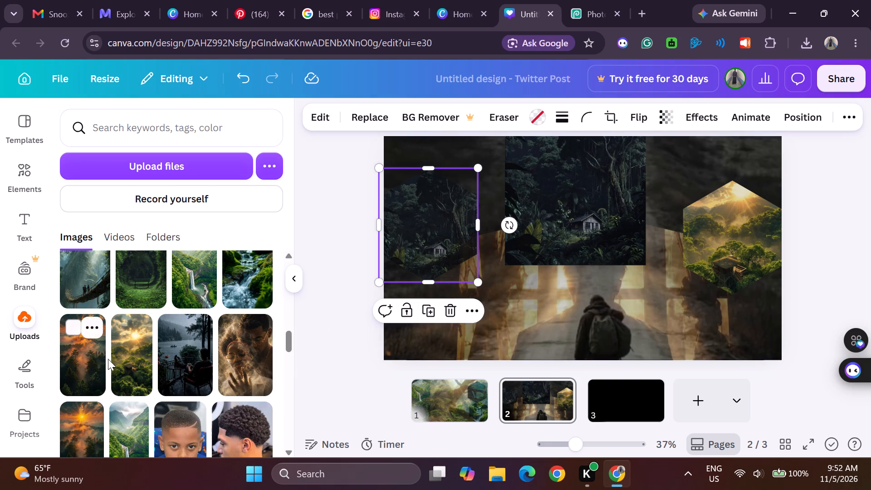
Lock the full-page photo of the hooded traveller on the road and the right hexagon frame.
{"action": "left_click", "coordinate": [537, 299]}
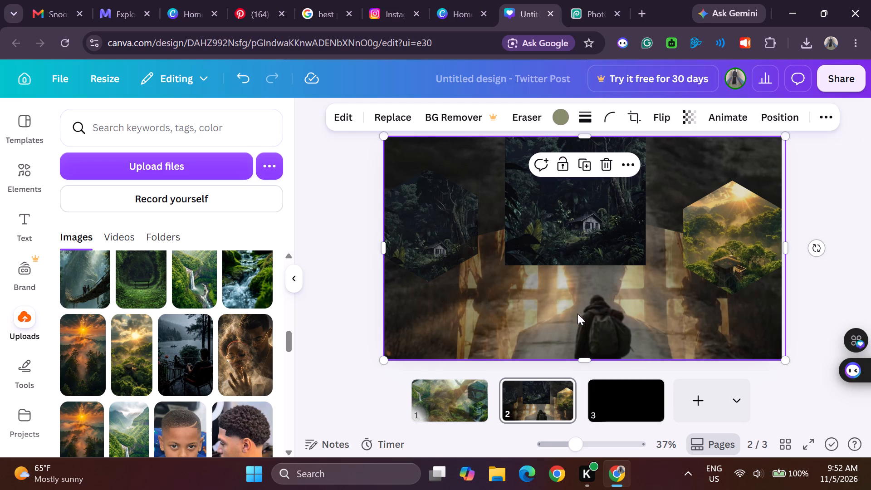
{"action": "left_click", "coordinate": [563, 163]}
{"action": "left_click", "coordinate": [726, 231]}
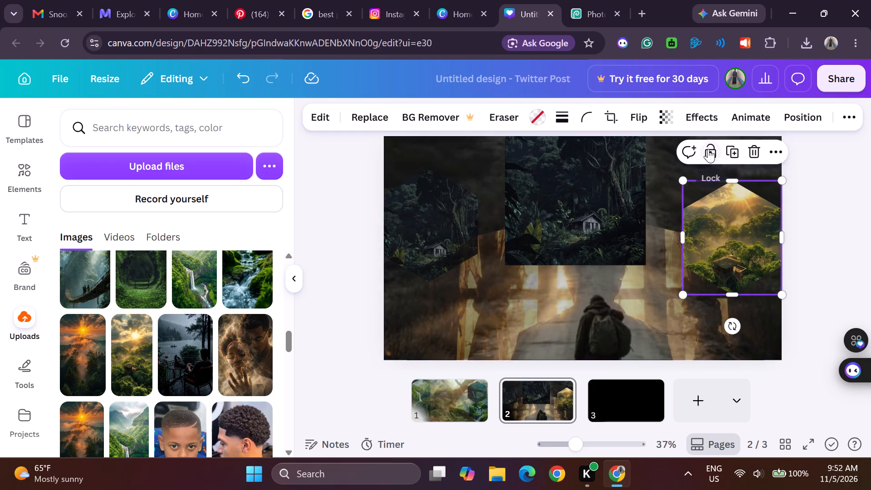
{"action": "left_click", "coordinate": [708, 149]}
{"action": "left_click", "coordinate": [607, 308]}
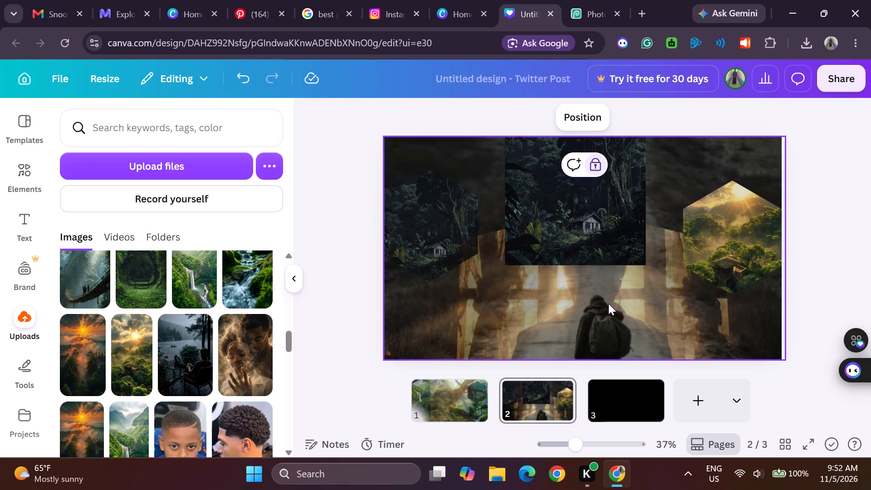
Replace the jungle hut picture in the left hexagon frame with the uploaded orange sunset forest image.
{"action": "left_click", "coordinate": [433, 231]}
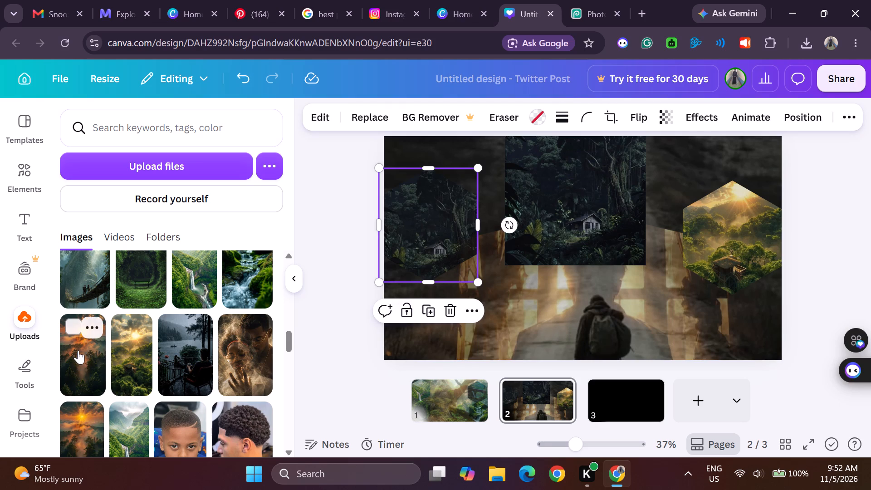
{"action": "left_click_drag", "start_coordinate": [78, 350], "coordinate": [401, 254]}
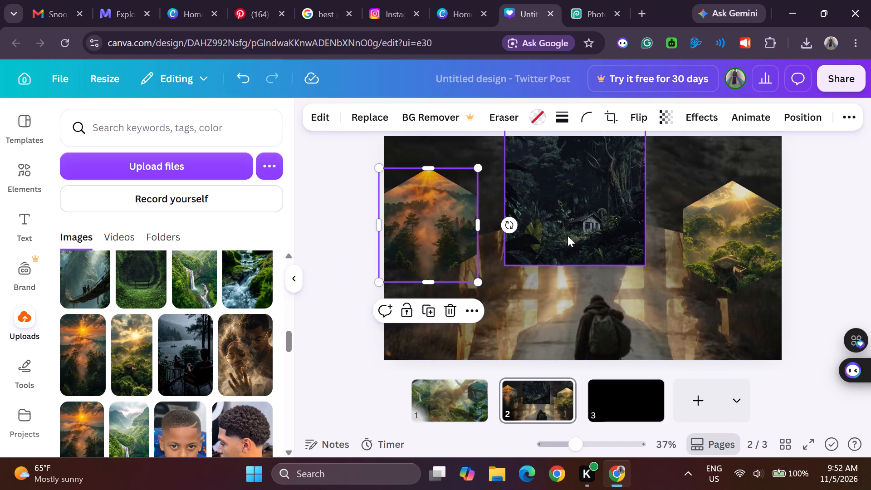
{"action": "scroll", "coordinate": [693, 266], "scroll_direction": "up", "scroll_amount": 1}
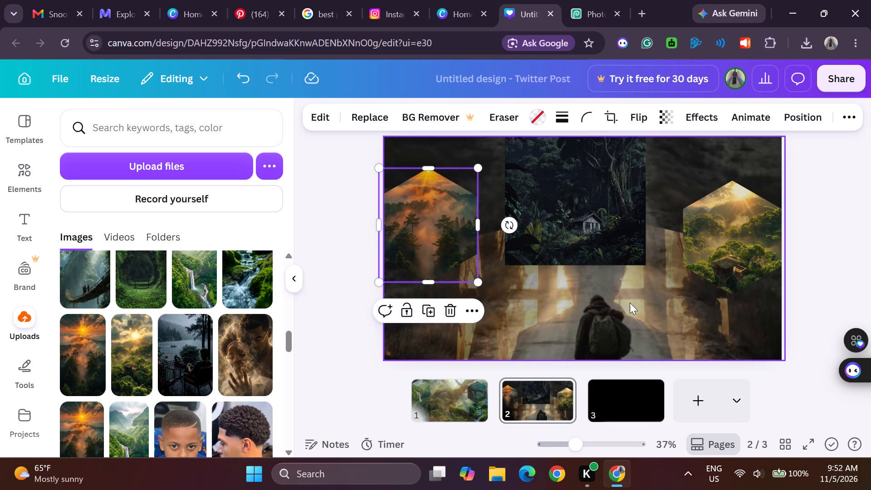
{"action": "left_click", "coordinate": [675, 159]}
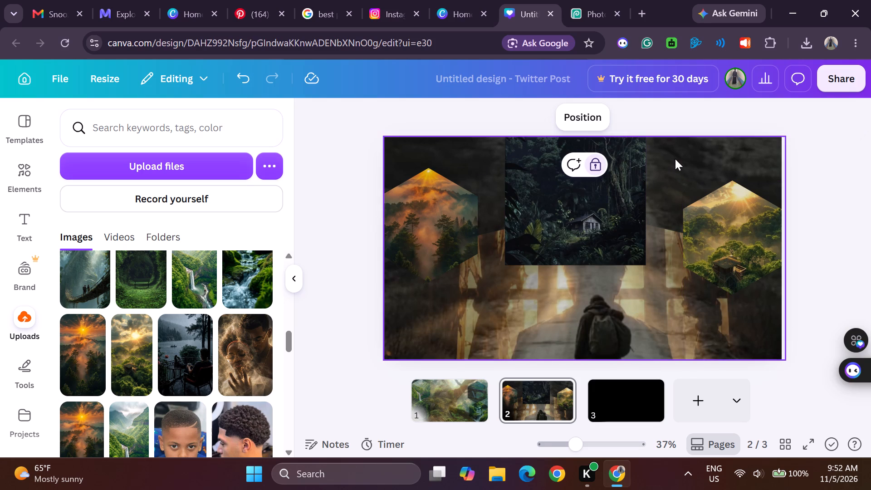
Widen the separate dark jungle hut image on both sides and move it to span page 2's upper half.
{"action": "left_click", "coordinate": [599, 210]}
{"action": "left_click", "coordinate": [596, 206]}
{"action": "left_click", "coordinate": [587, 181]}
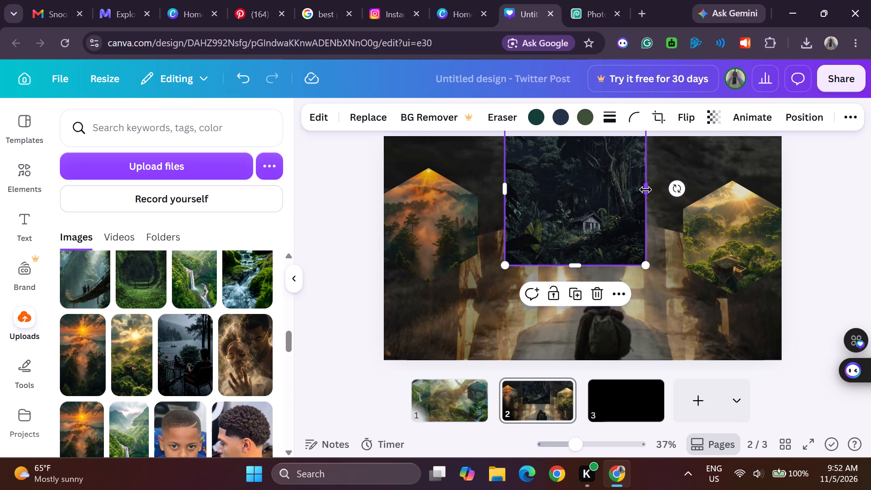
{"action": "left_click_drag", "start_coordinate": [646, 190], "coordinate": [732, 180]}
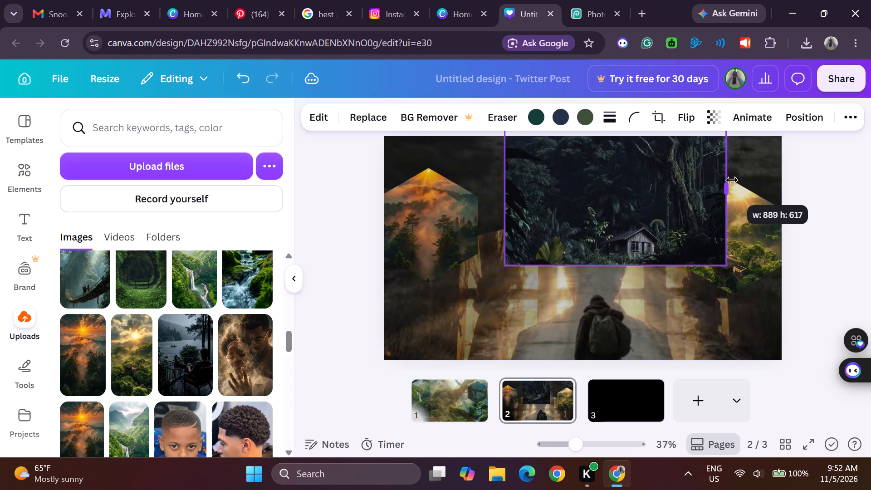
{"action": "left_click_drag", "start_coordinate": [732, 180], "coordinate": [824, 178]}
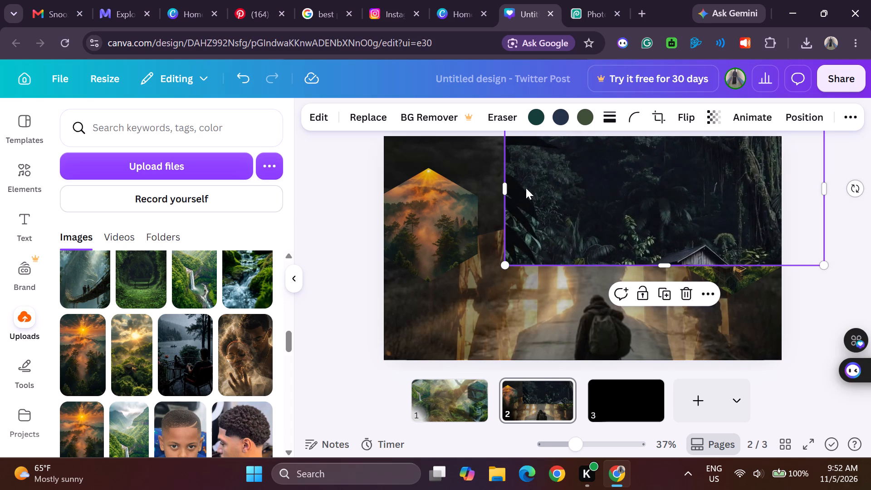
{"action": "left_click_drag", "start_coordinate": [505, 188], "coordinate": [405, 179]}
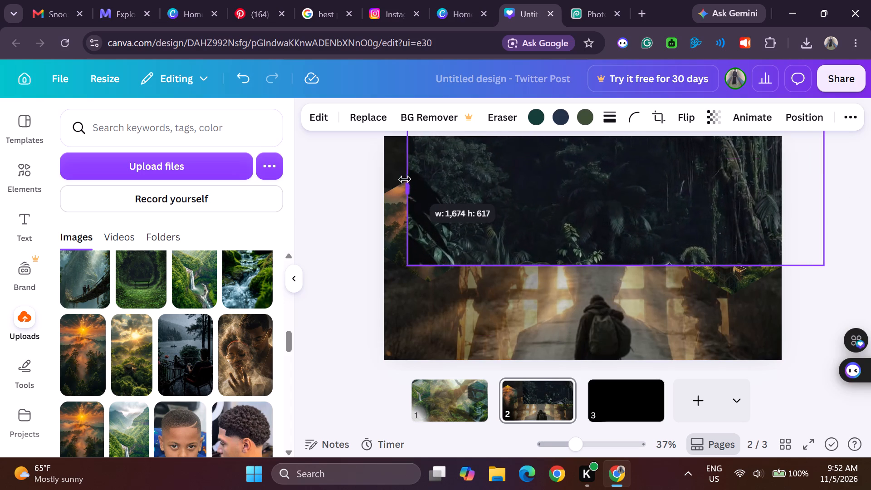
{"action": "left_click_drag", "start_coordinate": [405, 179], "coordinate": [396, 180]}
{"action": "left_click_drag", "start_coordinate": [568, 206], "coordinate": [560, 190]}
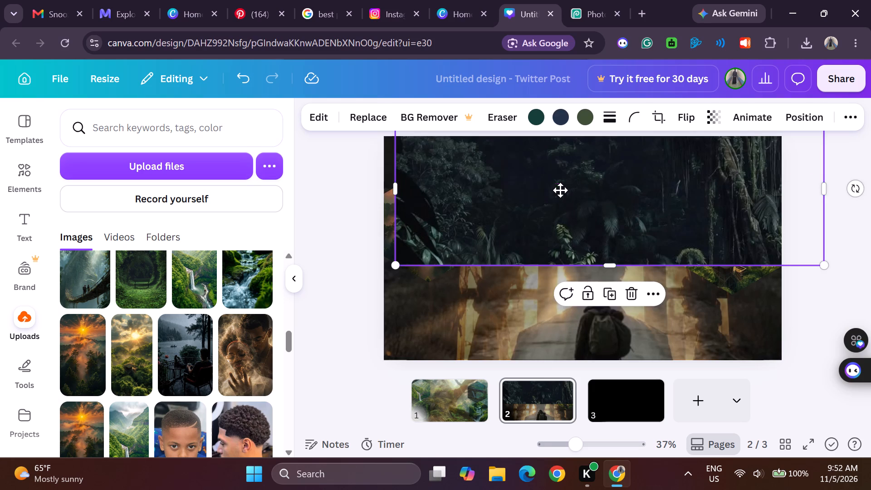
{"action": "left_click_drag", "start_coordinate": [560, 190], "coordinate": [556, 185]}
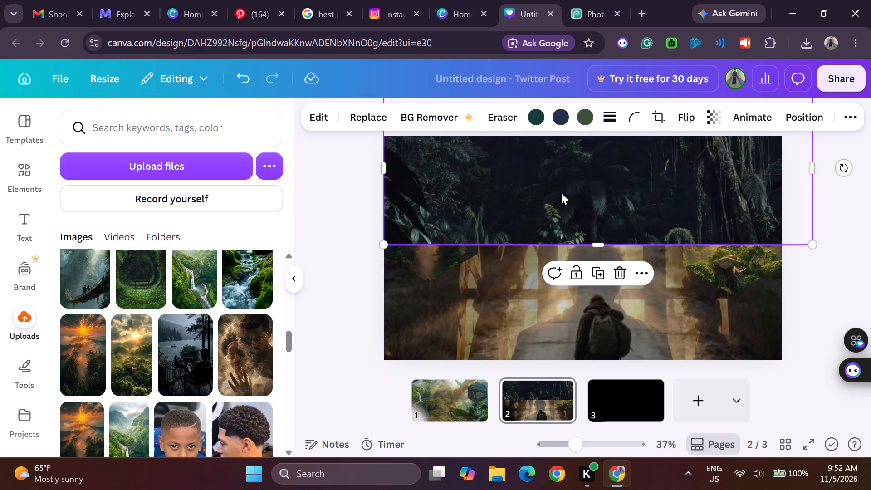
{"action": "scroll", "coordinate": [561, 193], "scroll_direction": "up", "scroll_amount": 1}
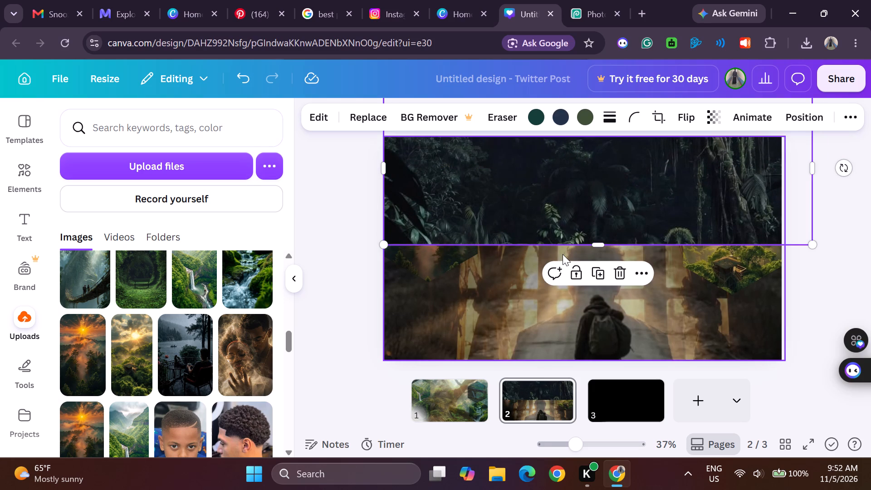
{"action": "left_click", "coordinate": [348, 226]}
{"action": "scroll", "coordinate": [355, 219], "scroll_direction": "up", "scroll_amount": 1}
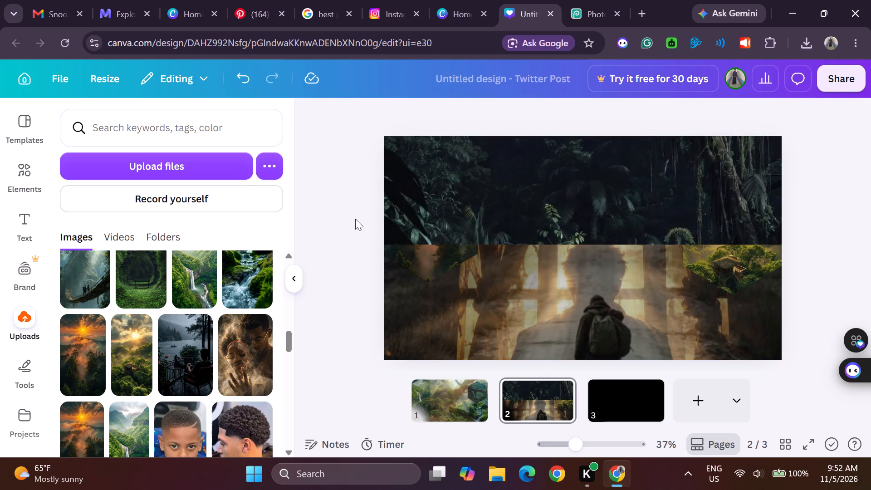
Narrow the dark jungle hut image to 1,600 wide at its right side and extend its lower edge to uncover the hut.
{"action": "scroll", "coordinate": [355, 219], "scroll_direction": "up", "scroll_amount": 1}
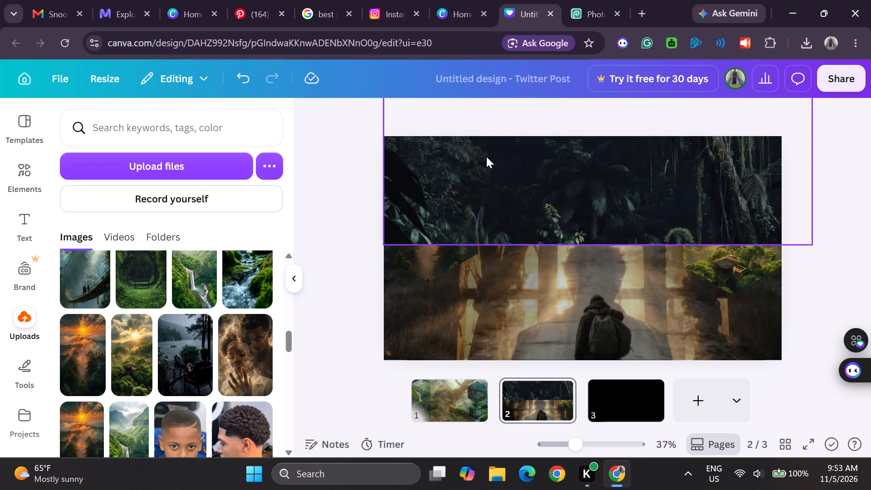
{"action": "left_click", "coordinate": [576, 205]}
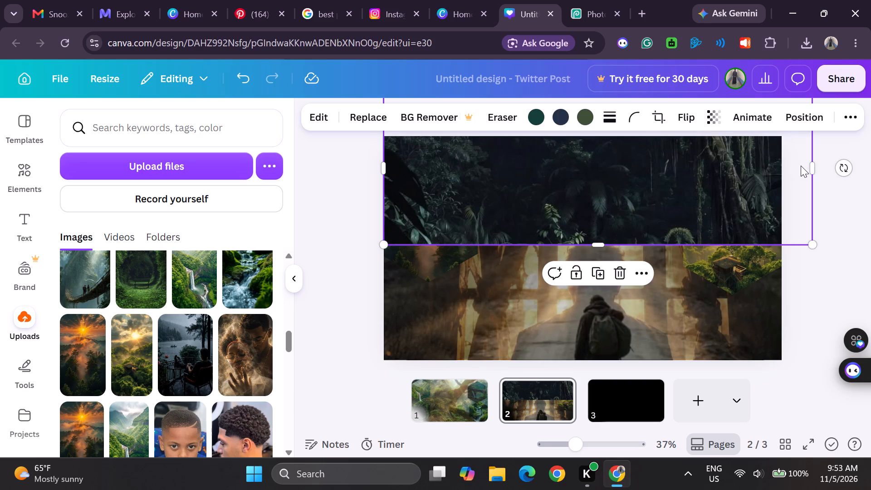
{"action": "left_click_drag", "start_coordinate": [811, 164], "coordinate": [780, 166]}
{"action": "left_click_drag", "start_coordinate": [587, 244], "coordinate": [595, 269]}
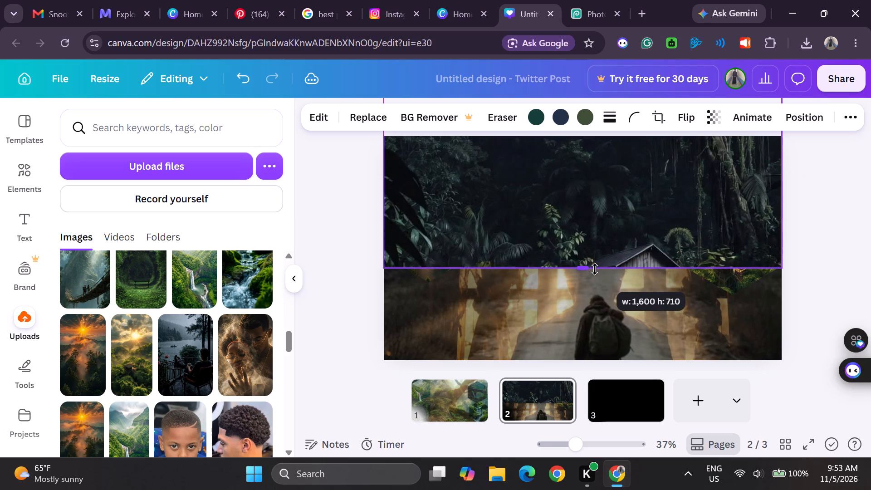
{"action": "left_click_drag", "start_coordinate": [595, 269], "coordinate": [602, 290]}
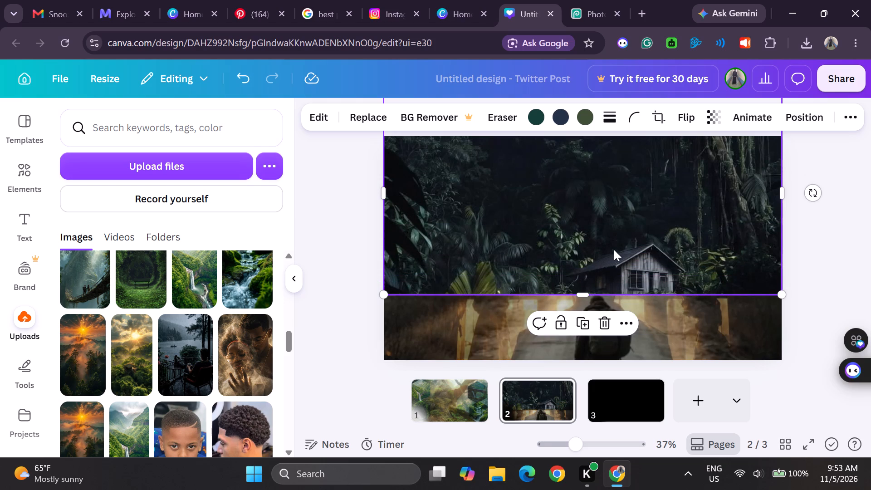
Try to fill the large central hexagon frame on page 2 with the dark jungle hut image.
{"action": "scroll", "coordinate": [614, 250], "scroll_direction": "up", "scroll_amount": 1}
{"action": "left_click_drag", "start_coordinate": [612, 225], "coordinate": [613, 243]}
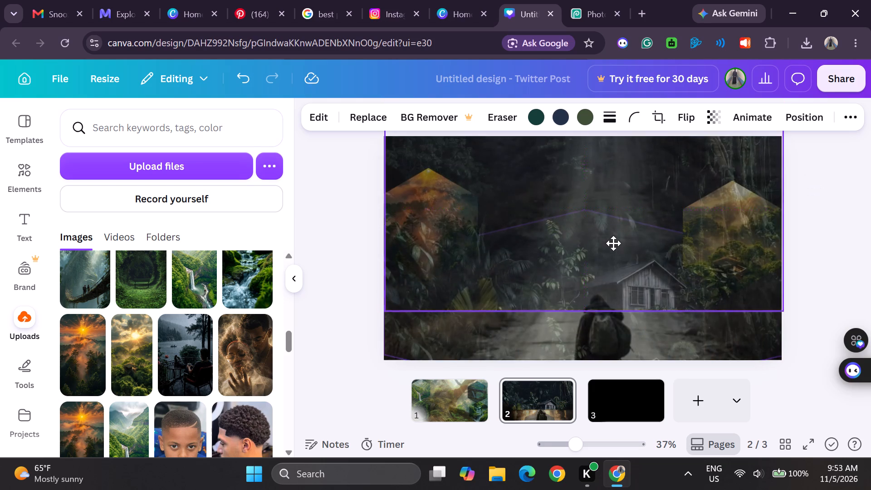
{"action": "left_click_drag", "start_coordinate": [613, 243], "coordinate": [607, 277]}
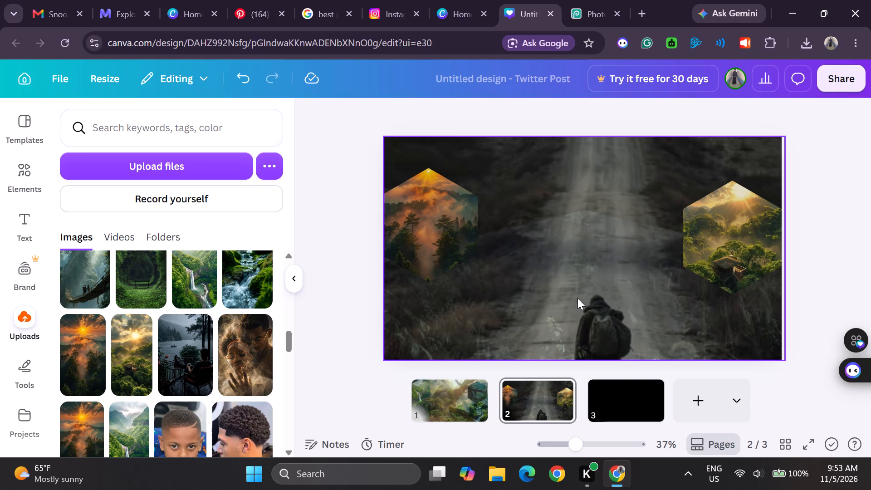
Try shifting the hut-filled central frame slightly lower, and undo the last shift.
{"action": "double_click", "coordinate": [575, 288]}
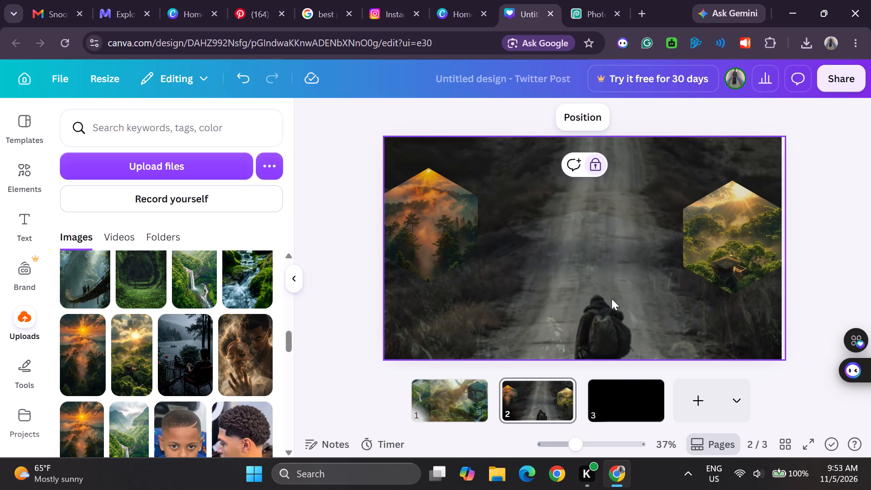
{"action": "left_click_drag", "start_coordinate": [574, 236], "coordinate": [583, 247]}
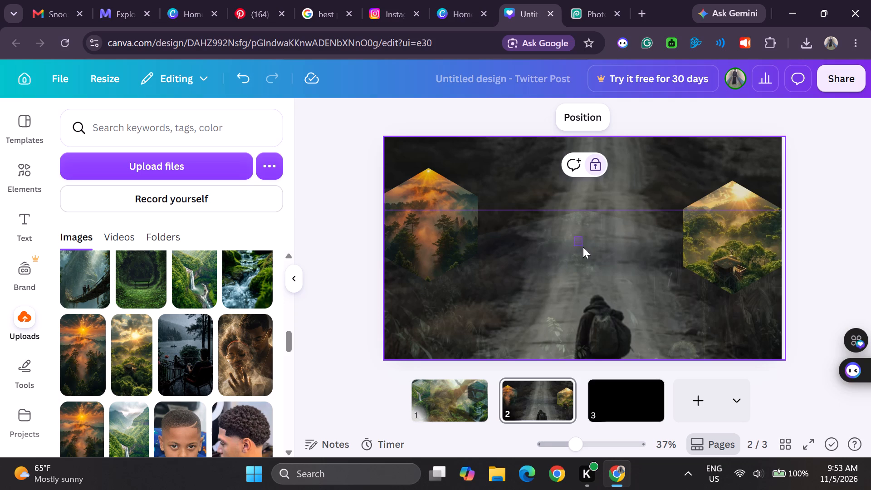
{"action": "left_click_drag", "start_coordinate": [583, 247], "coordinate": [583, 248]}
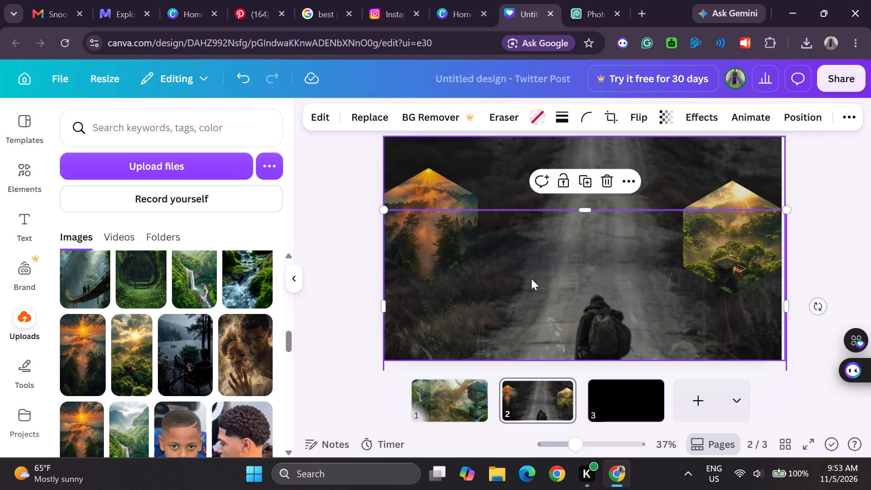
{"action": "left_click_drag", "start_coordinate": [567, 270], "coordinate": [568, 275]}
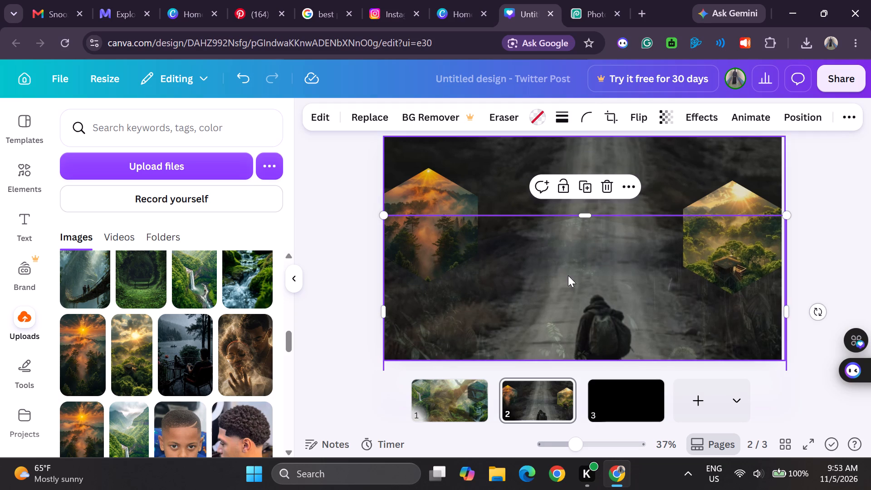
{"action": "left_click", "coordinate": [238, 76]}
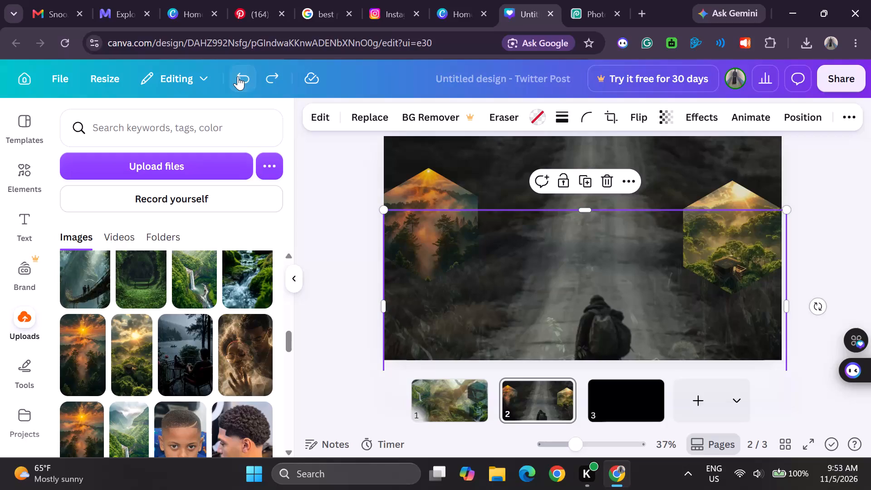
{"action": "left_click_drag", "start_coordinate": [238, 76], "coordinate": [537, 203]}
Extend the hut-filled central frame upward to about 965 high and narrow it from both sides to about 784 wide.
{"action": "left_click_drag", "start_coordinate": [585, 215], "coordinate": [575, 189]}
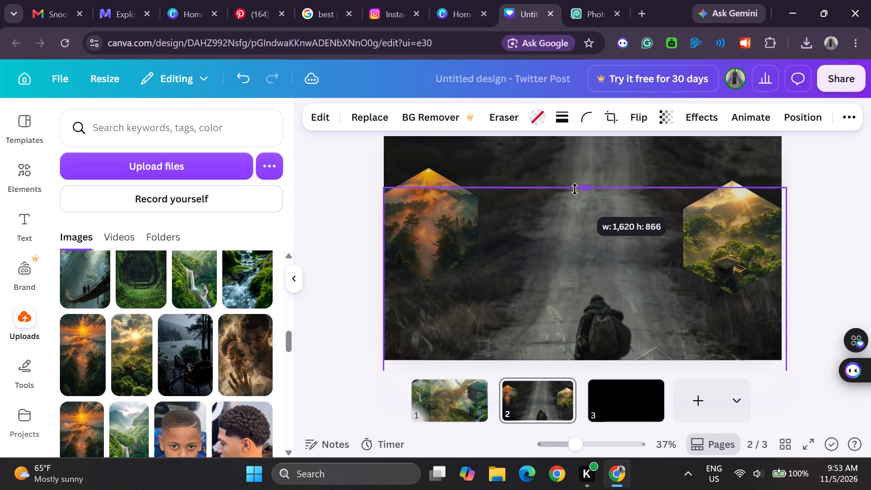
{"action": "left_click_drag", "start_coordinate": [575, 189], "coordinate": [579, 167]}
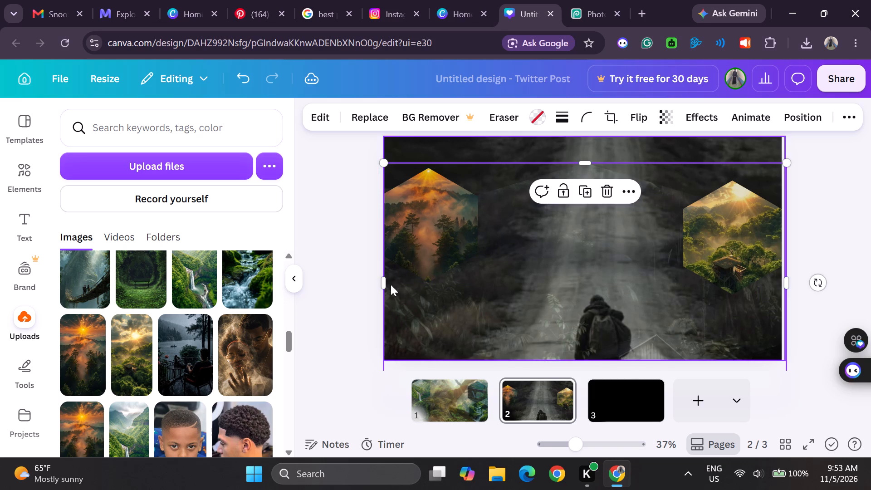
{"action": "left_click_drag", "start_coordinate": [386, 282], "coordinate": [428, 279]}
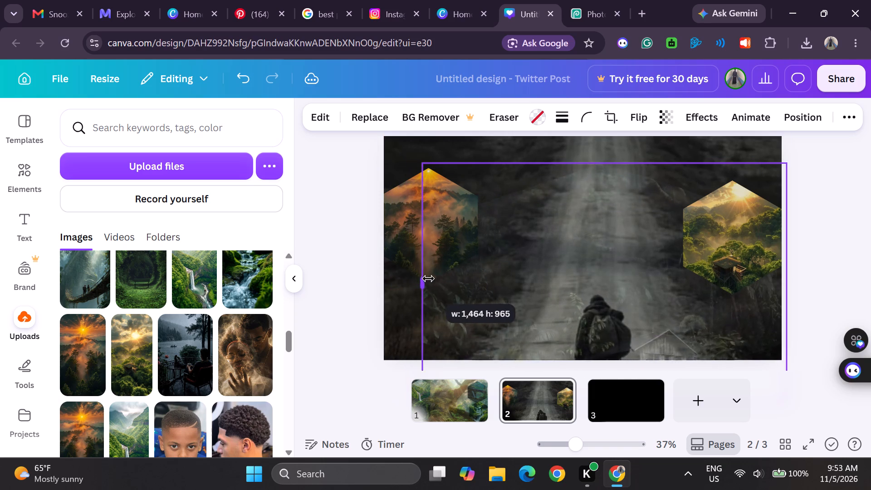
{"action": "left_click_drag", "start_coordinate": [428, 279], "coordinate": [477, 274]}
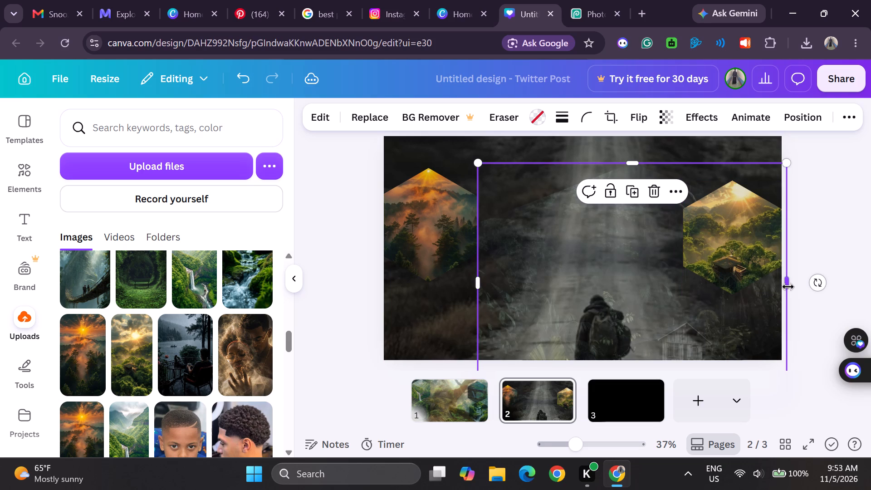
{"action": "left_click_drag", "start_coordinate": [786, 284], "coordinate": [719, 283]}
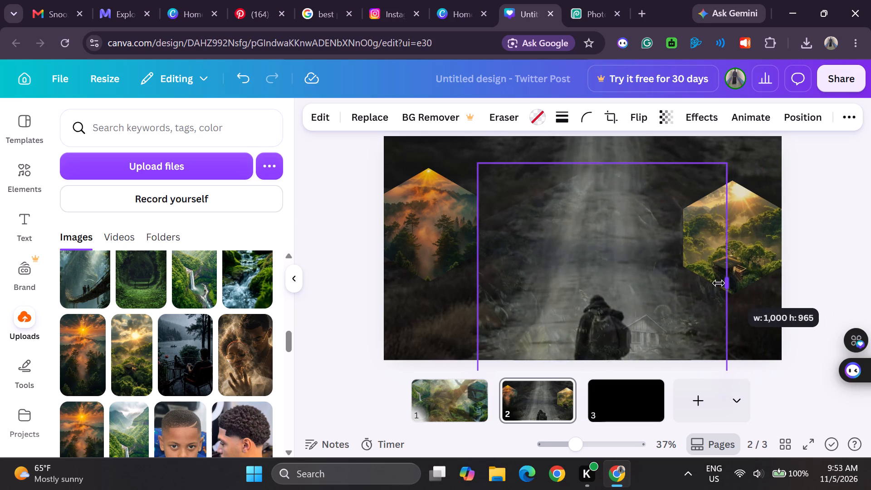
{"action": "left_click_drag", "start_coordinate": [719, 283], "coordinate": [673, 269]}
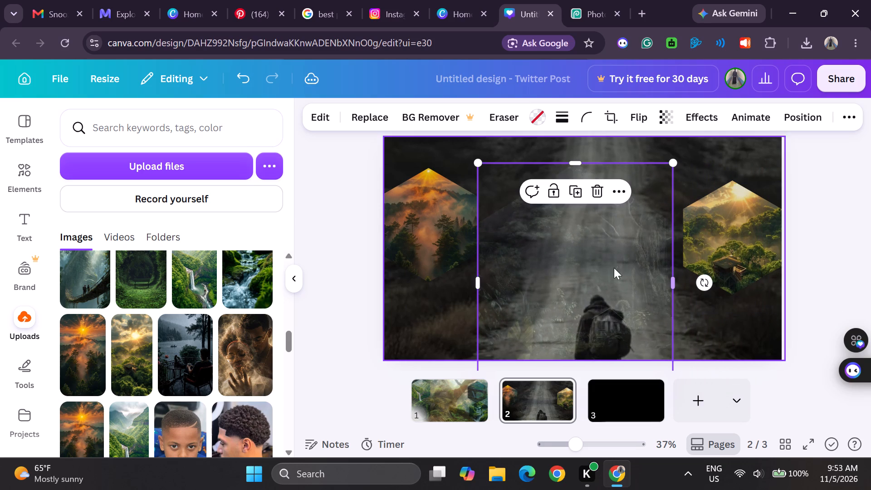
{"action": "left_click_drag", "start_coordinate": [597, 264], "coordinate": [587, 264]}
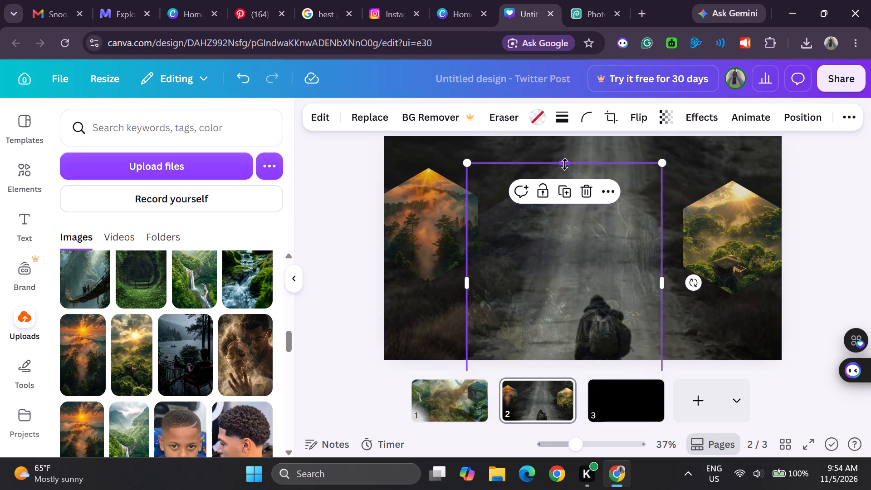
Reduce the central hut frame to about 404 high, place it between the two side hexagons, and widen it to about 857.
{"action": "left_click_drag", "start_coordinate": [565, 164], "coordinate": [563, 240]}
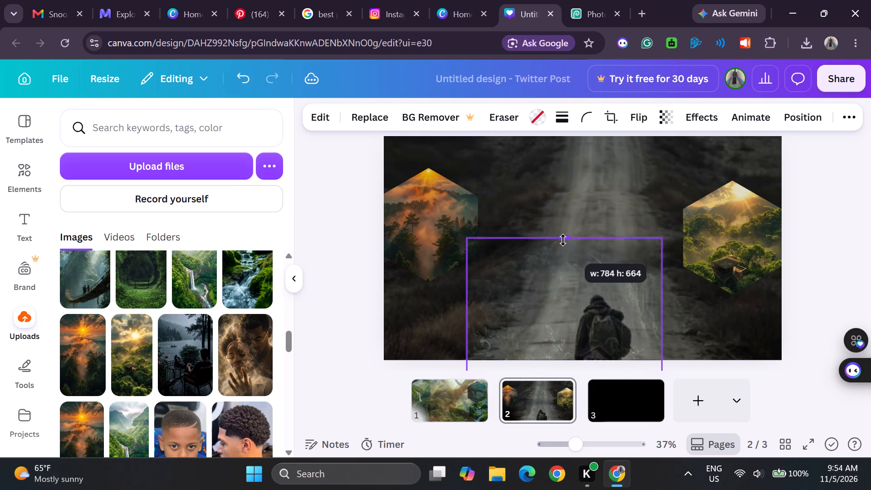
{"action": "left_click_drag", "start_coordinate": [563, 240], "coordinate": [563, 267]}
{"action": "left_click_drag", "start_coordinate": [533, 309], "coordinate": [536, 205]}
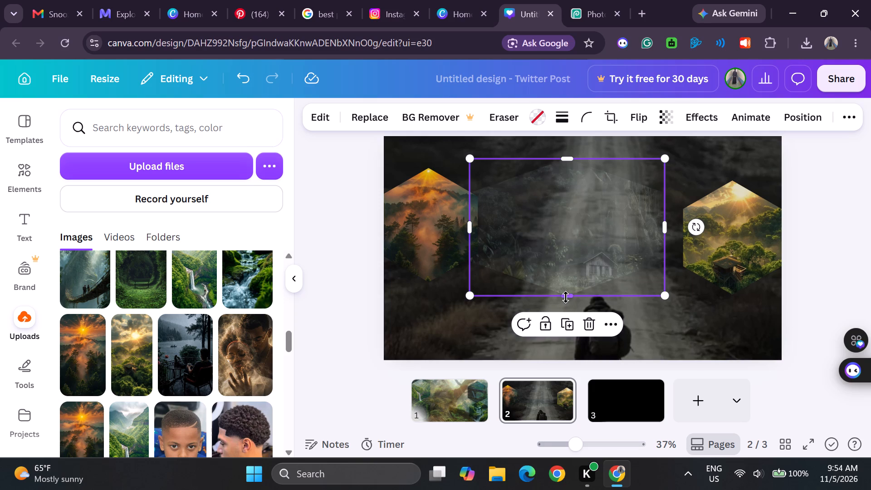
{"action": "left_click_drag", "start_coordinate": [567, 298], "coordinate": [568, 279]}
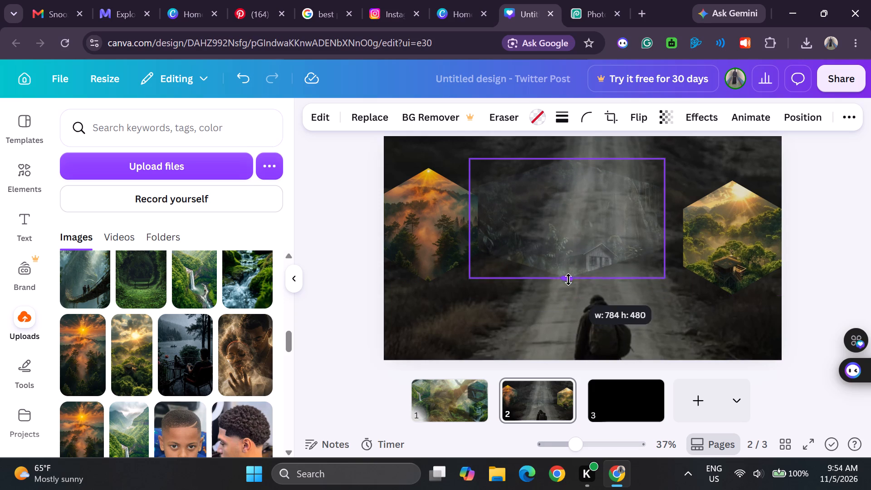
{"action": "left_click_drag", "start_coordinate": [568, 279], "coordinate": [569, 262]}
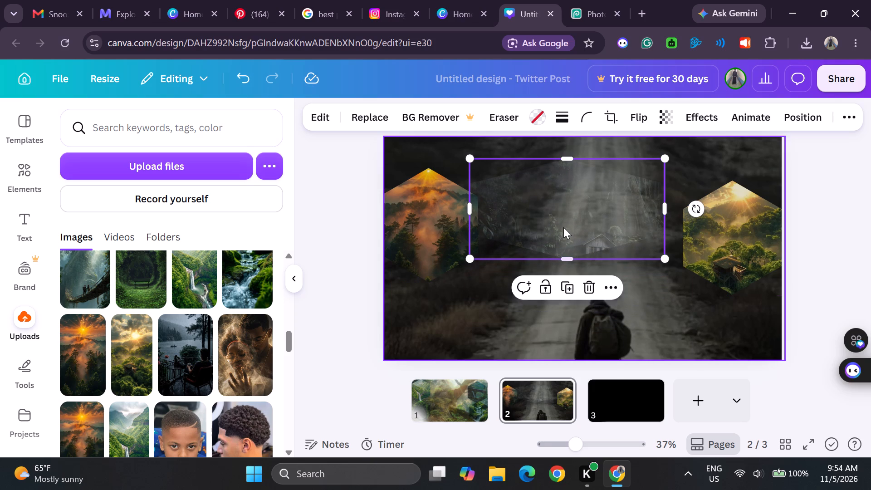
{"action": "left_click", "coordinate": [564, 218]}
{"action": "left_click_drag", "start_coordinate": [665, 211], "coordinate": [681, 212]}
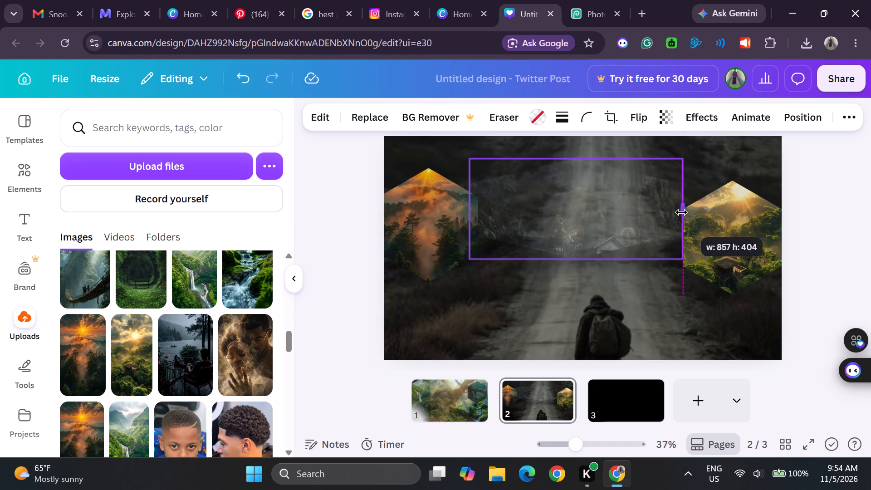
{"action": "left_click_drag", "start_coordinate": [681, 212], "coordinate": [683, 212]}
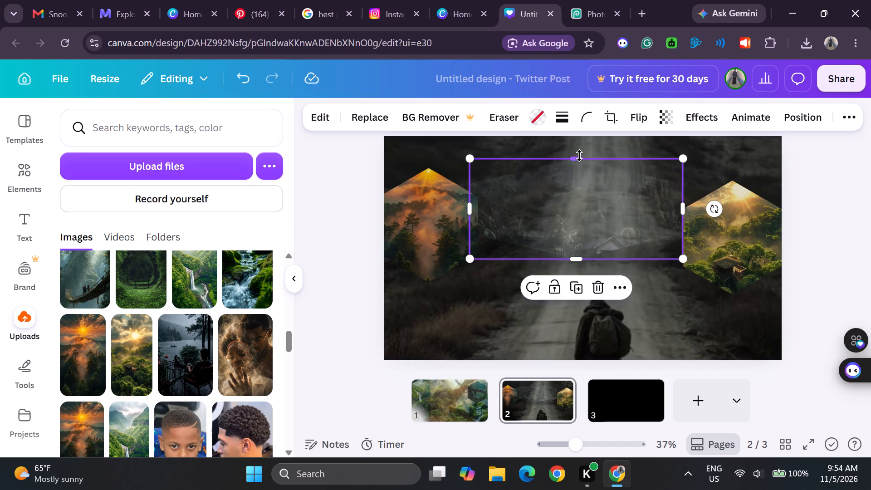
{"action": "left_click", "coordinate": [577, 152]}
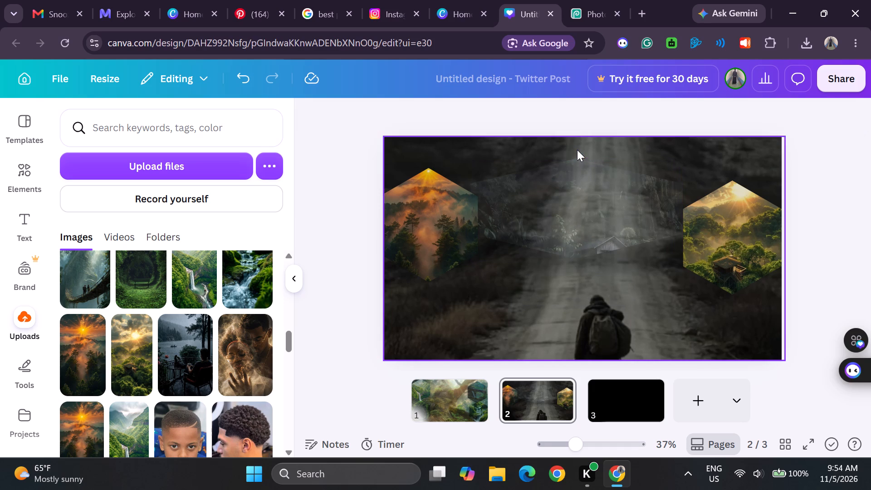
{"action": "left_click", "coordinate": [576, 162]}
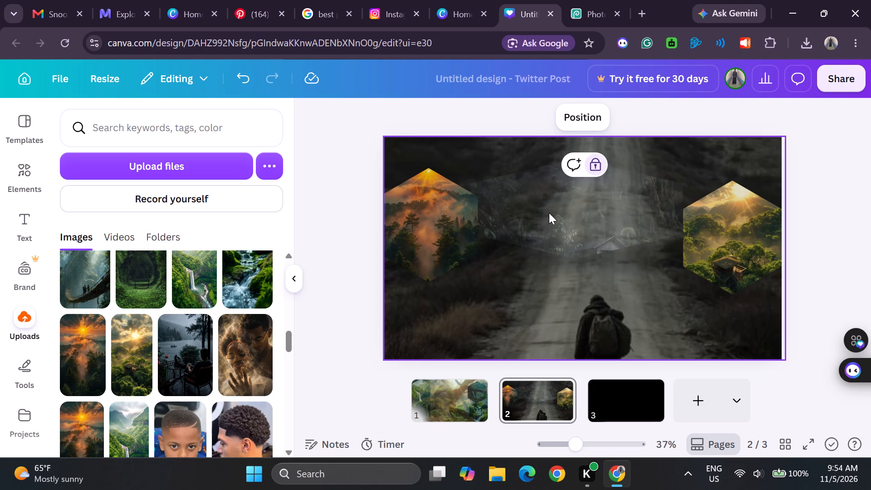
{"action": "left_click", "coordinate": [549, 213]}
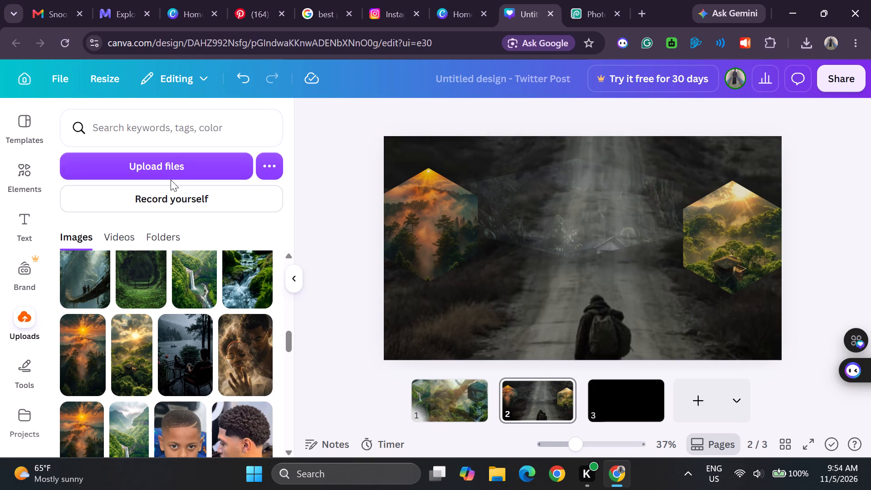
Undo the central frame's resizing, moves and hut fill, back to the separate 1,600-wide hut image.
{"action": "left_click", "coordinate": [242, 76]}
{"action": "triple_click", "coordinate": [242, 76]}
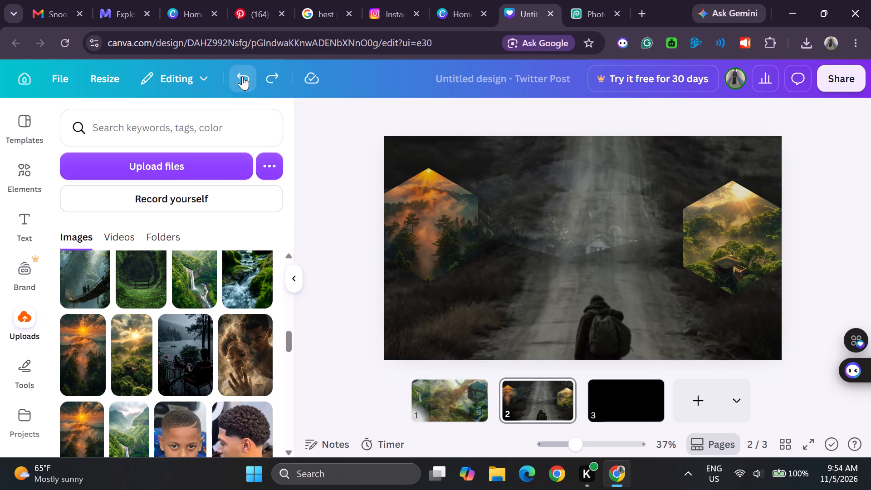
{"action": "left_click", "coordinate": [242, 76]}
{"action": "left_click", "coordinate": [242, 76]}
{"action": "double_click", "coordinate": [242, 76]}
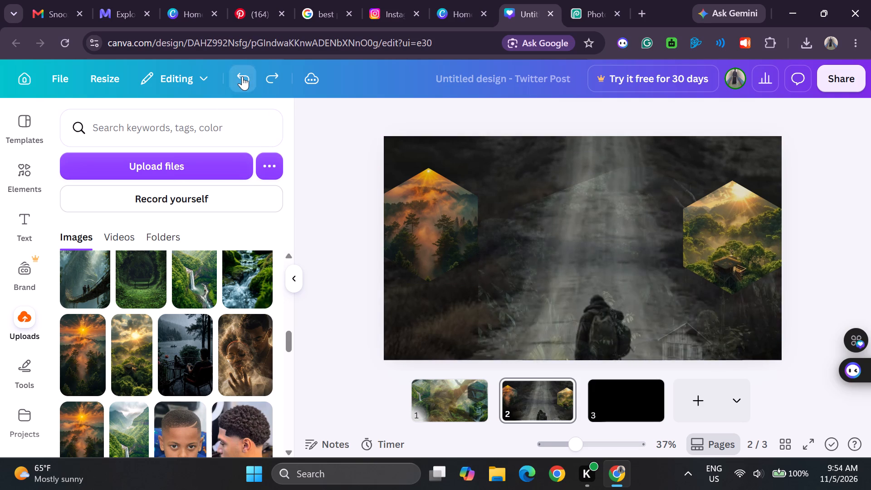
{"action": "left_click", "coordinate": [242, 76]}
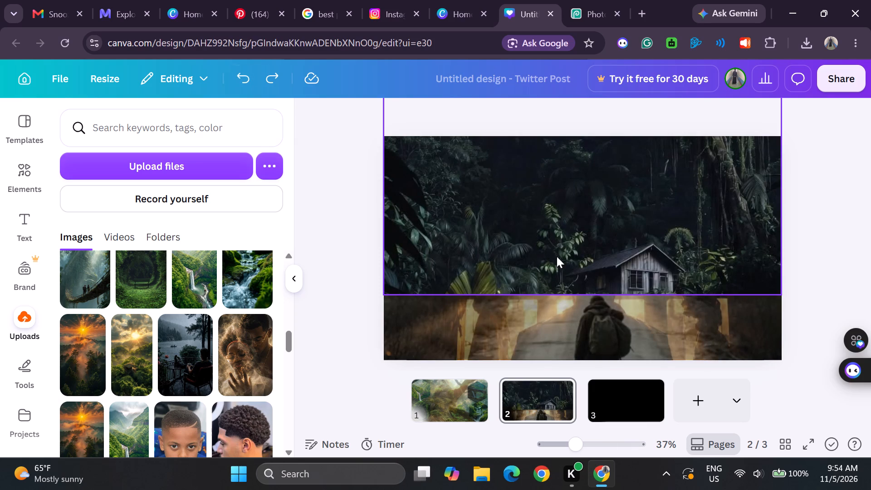
Move the separate dark jungle hut image up so its lower edge sits just above the middle of page 2.
{"action": "left_click", "coordinate": [584, 263]}
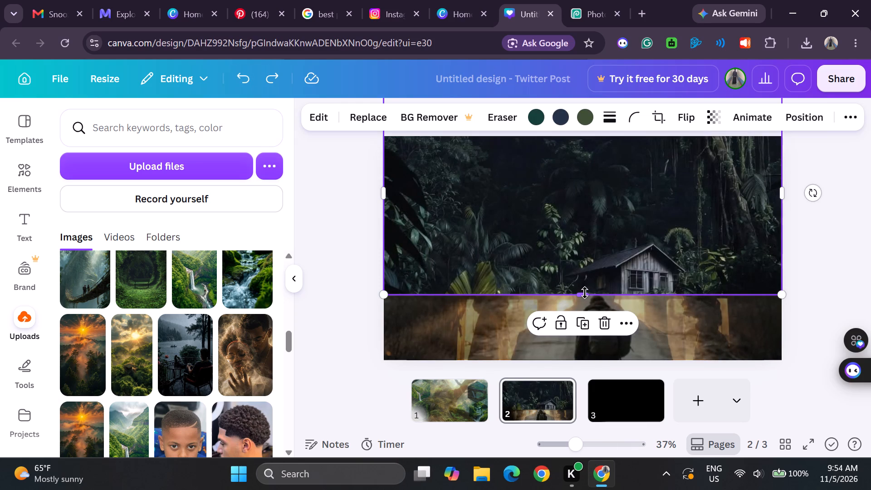
{"action": "left_click_drag", "start_coordinate": [573, 244], "coordinate": [574, 211]}
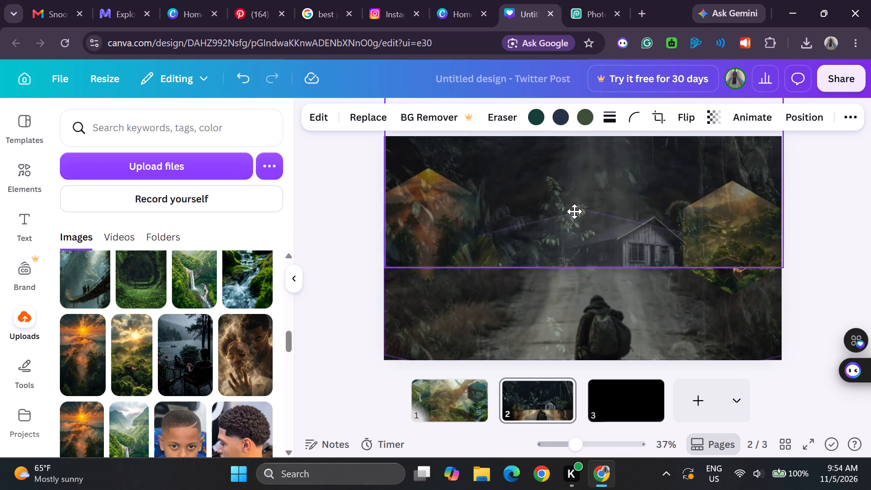
{"action": "left_click_drag", "start_coordinate": [574, 211], "coordinate": [575, 180]}
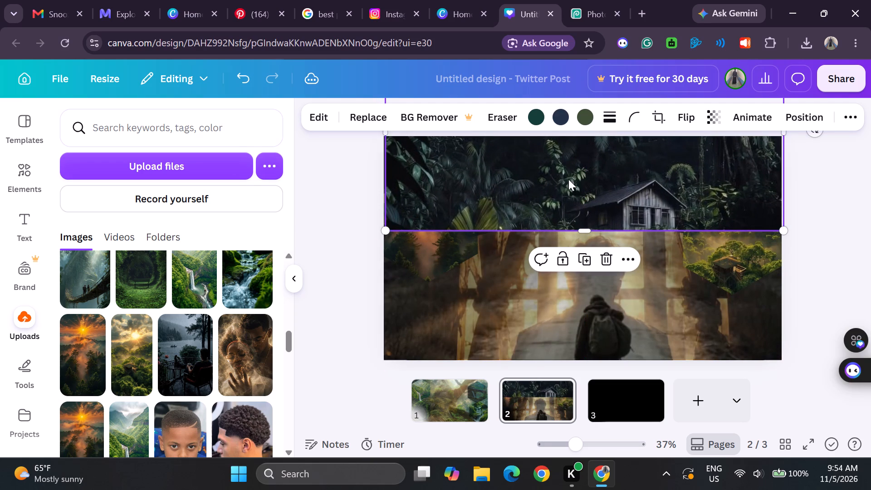
Bring the misty orange forest hexagon at the page's left side forward, above the dark jungle hut image.
{"action": "left_click", "coordinate": [568, 179]}
{"action": "left_click", "coordinate": [563, 179]}
{"action": "left_click", "coordinate": [436, 253]}
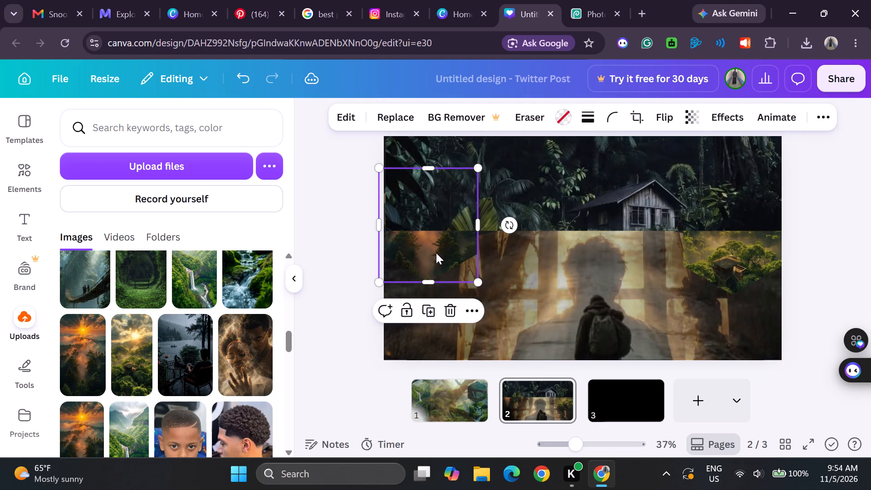
{"action": "left_click", "coordinate": [797, 108]}
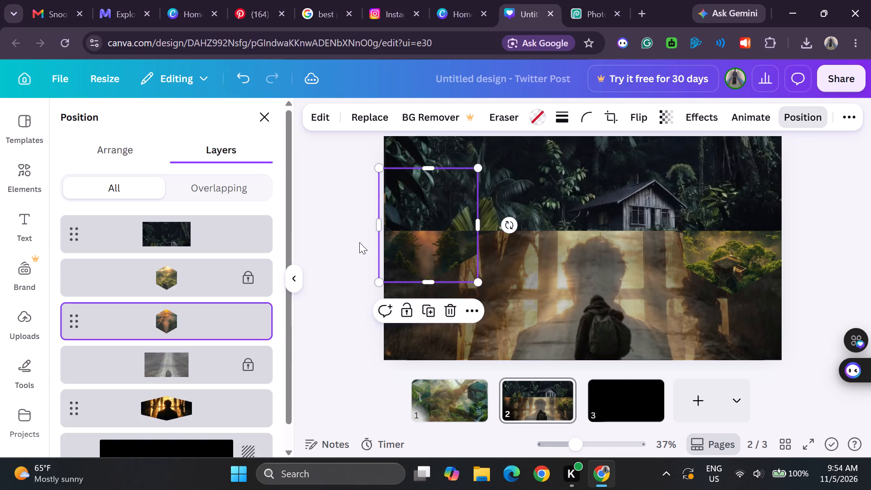
{"action": "left_click", "coordinate": [108, 151]}
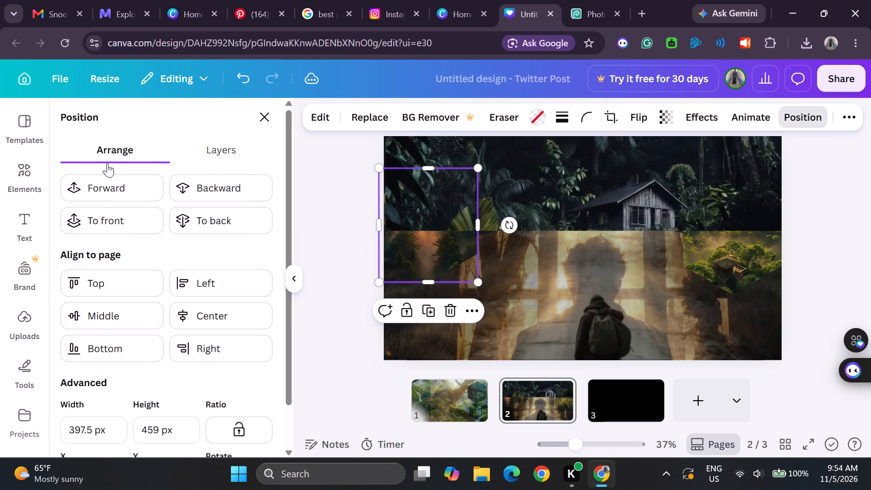
{"action": "left_click", "coordinate": [102, 187]}
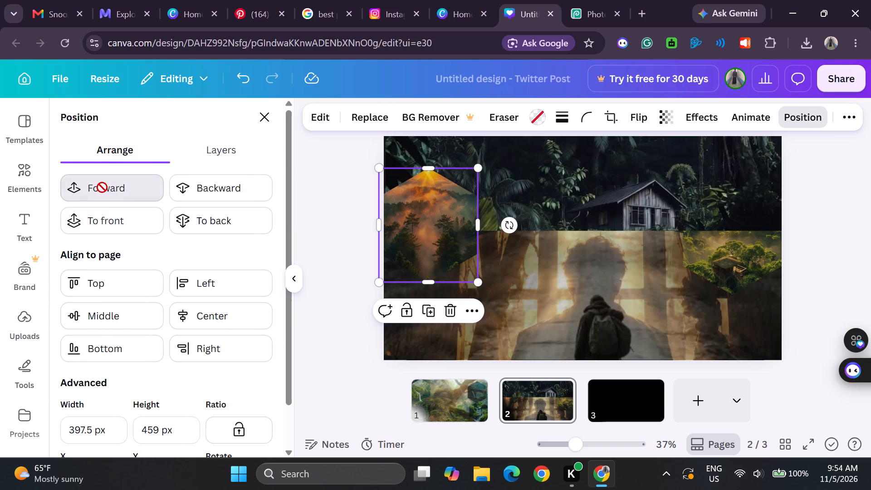
Unlock the green treetop hexagon at the page's right side and bring it forward above the dark hut image.
{"action": "left_click", "coordinate": [721, 245]}
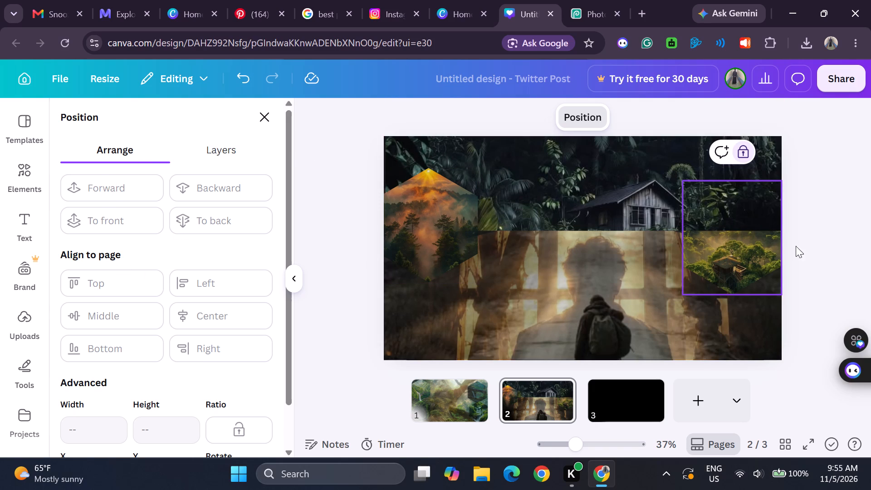
{"action": "left_click", "coordinate": [745, 156]}
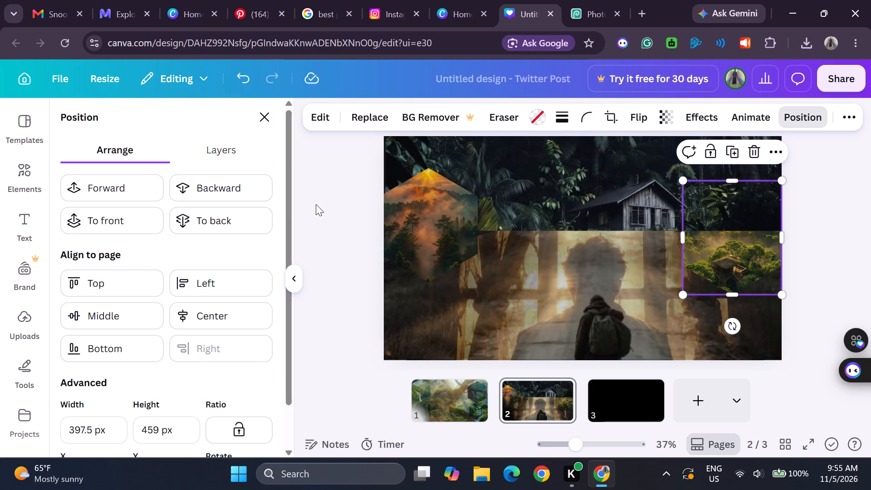
{"action": "left_click", "coordinate": [107, 184]}
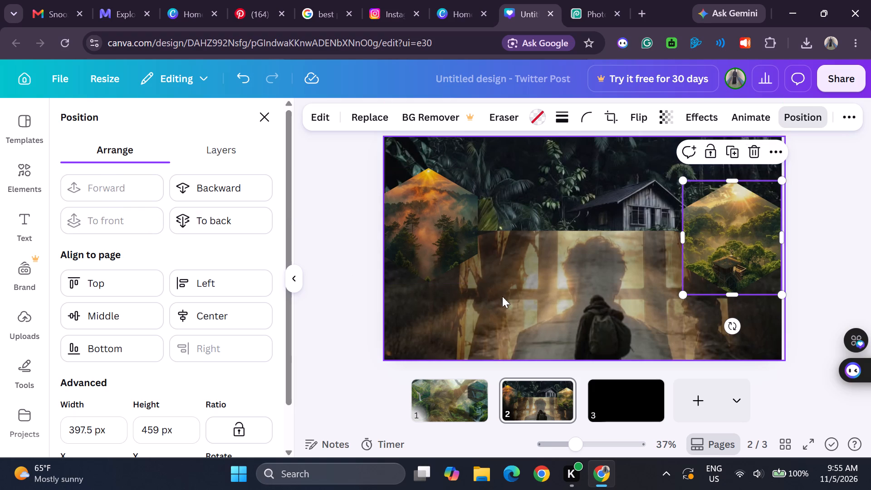
Unlock the full-page backpacker road image and restack it above the hut image, one level behind the front.
{"action": "left_click", "coordinate": [513, 288]}
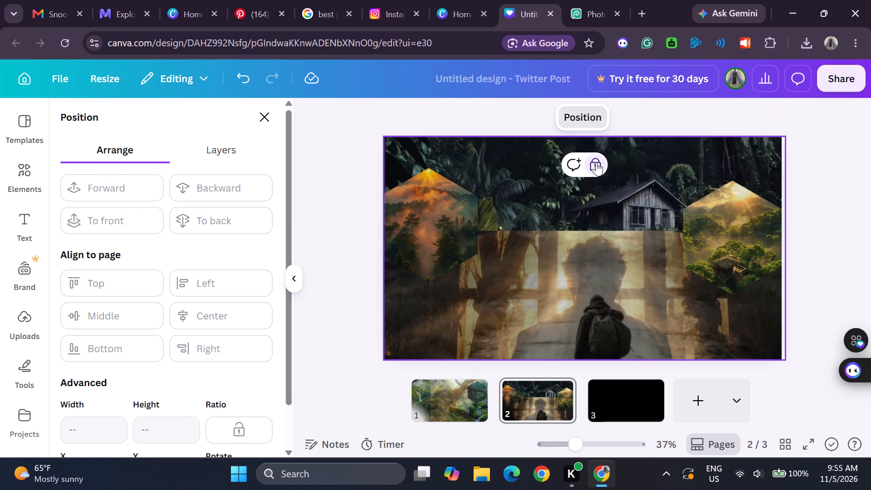
{"action": "left_click", "coordinate": [596, 162]}
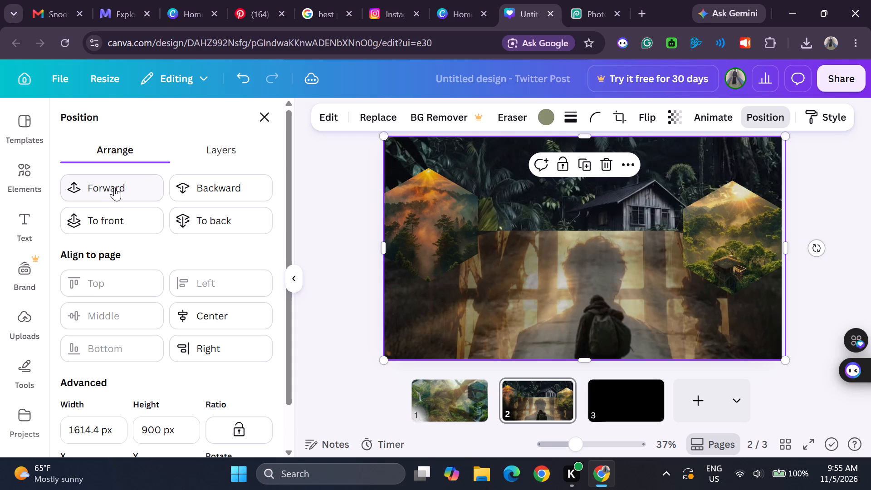
{"action": "left_click", "coordinate": [114, 187]}
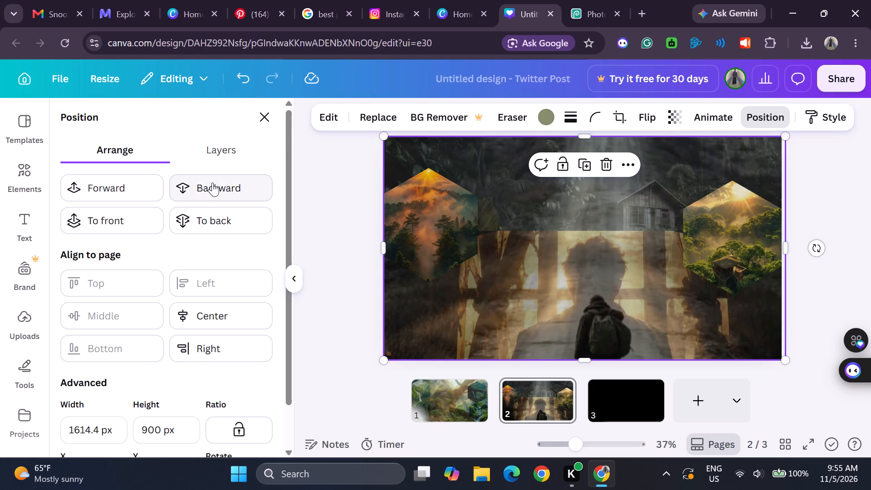
{"action": "left_click", "coordinate": [222, 216]}
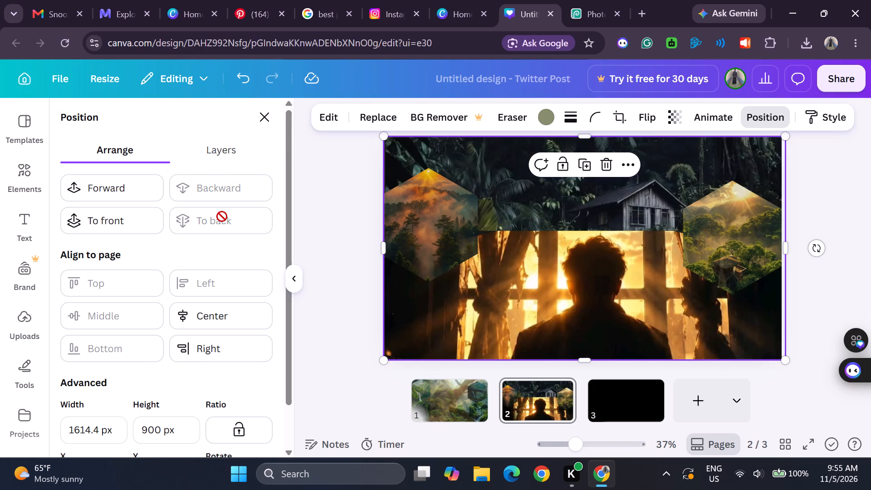
{"action": "left_click", "coordinate": [130, 221]}
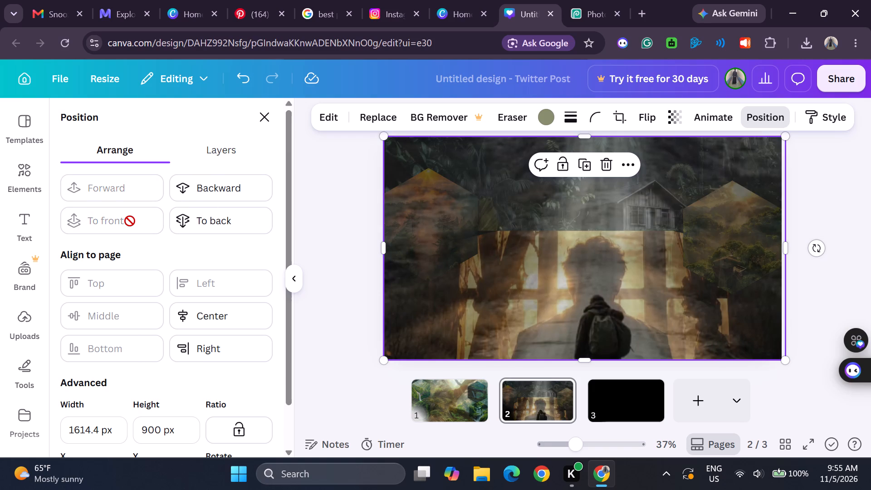
{"action": "left_click", "coordinate": [217, 186]}
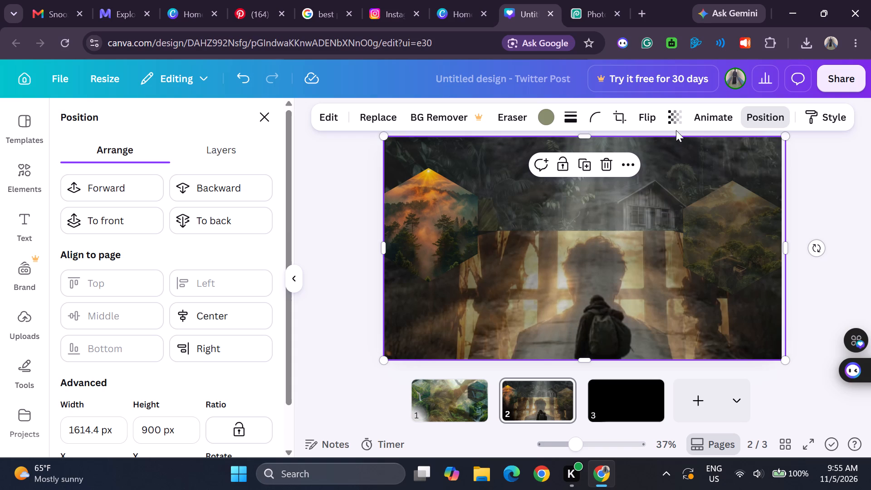
Reduce the backpacker road image's transparency value to about 40, so it blends over the hut and window silhouette images.
{"action": "left_click", "coordinate": [676, 157]}
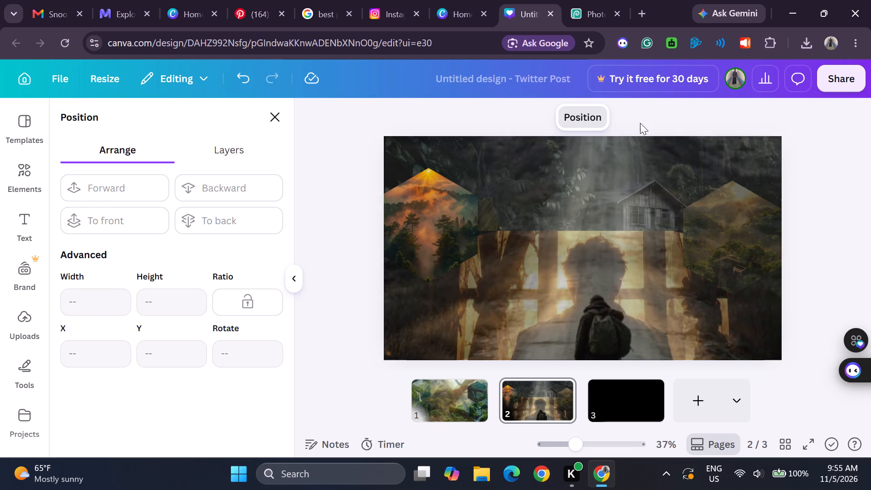
{"action": "left_click", "coordinate": [644, 154]}
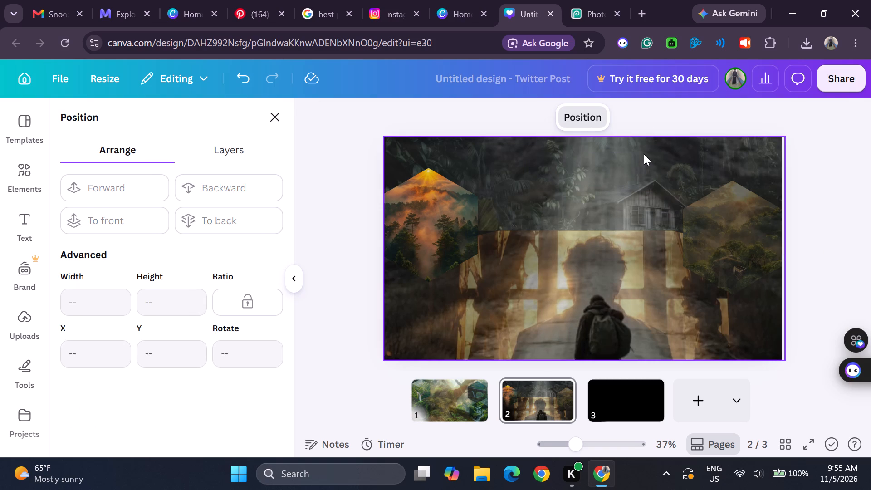
{"action": "left_click", "coordinate": [670, 115]}
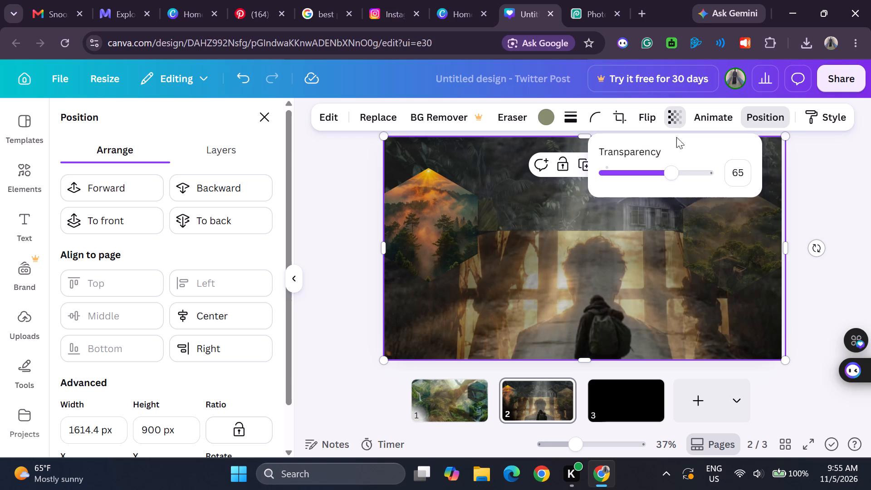
{"action": "left_click_drag", "start_coordinate": [674, 176], "coordinate": [690, 176]}
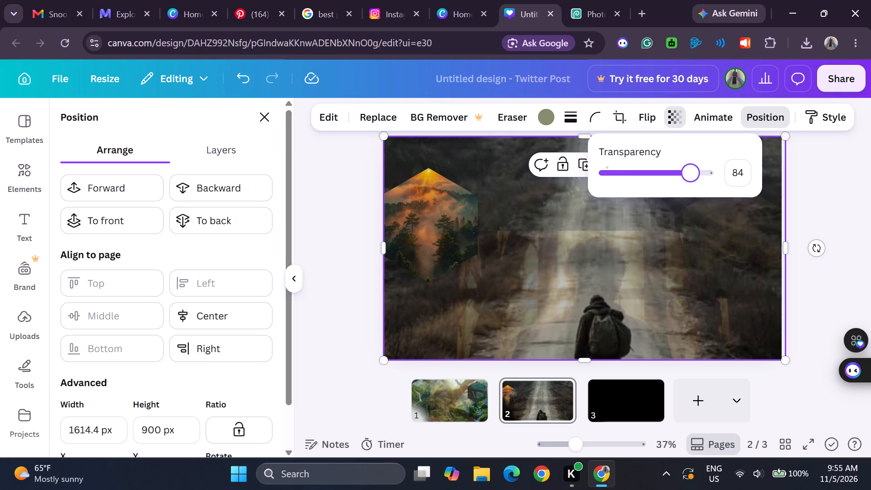
{"action": "left_click_drag", "start_coordinate": [690, 176], "coordinate": [665, 182]}
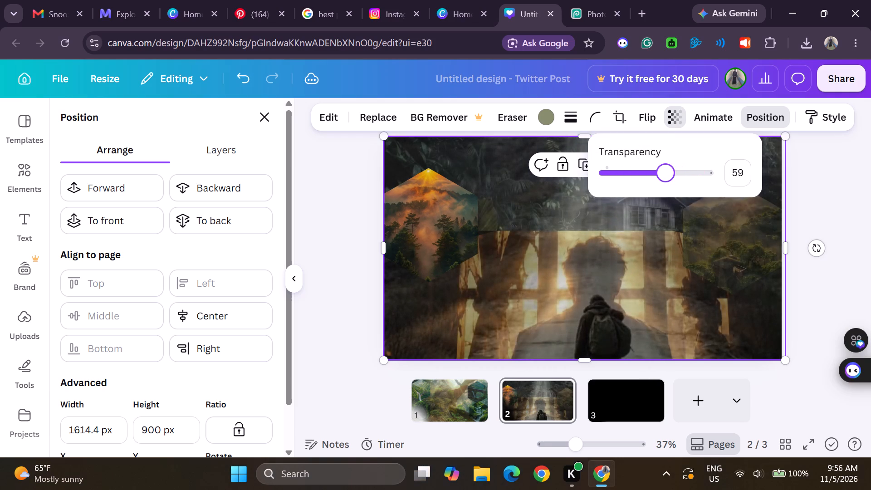
{"action": "left_click_drag", "start_coordinate": [665, 182], "coordinate": [661, 183]}
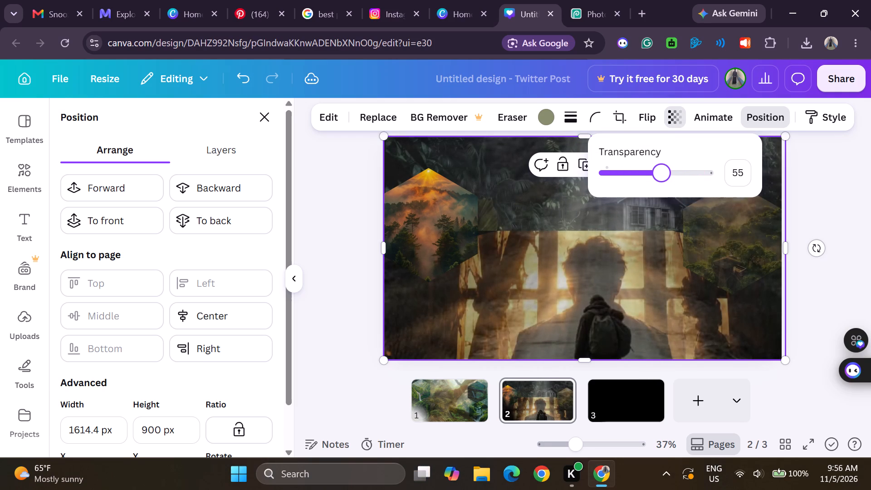
{"action": "left_click_drag", "start_coordinate": [661, 183], "coordinate": [650, 183]}
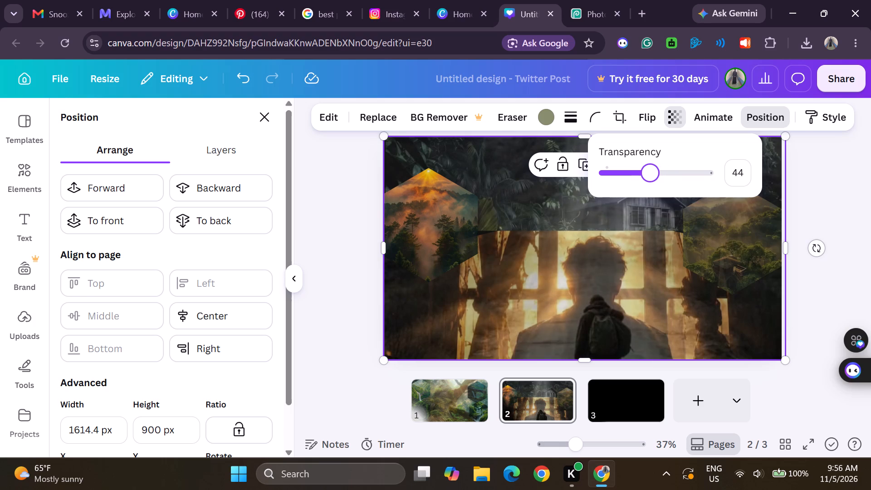
{"action": "left_click_drag", "start_coordinate": [650, 183], "coordinate": [621, 182]}
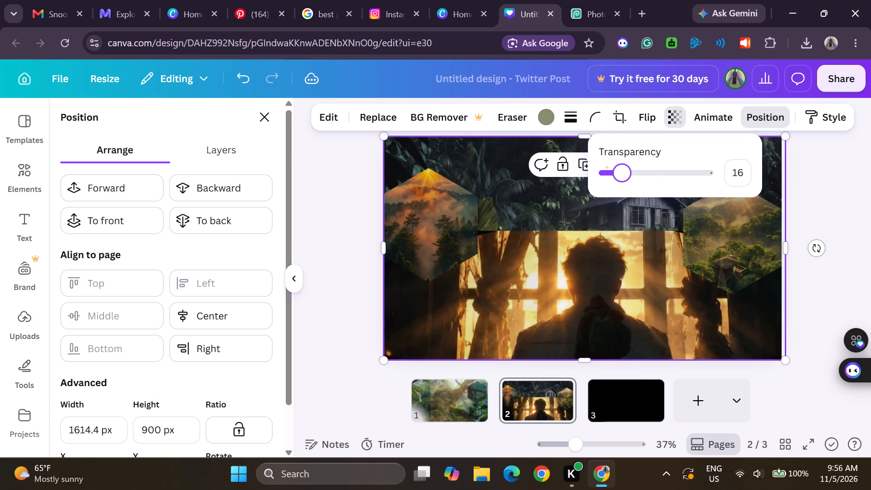
{"action": "left_click_drag", "start_coordinate": [621, 182], "coordinate": [628, 182]}
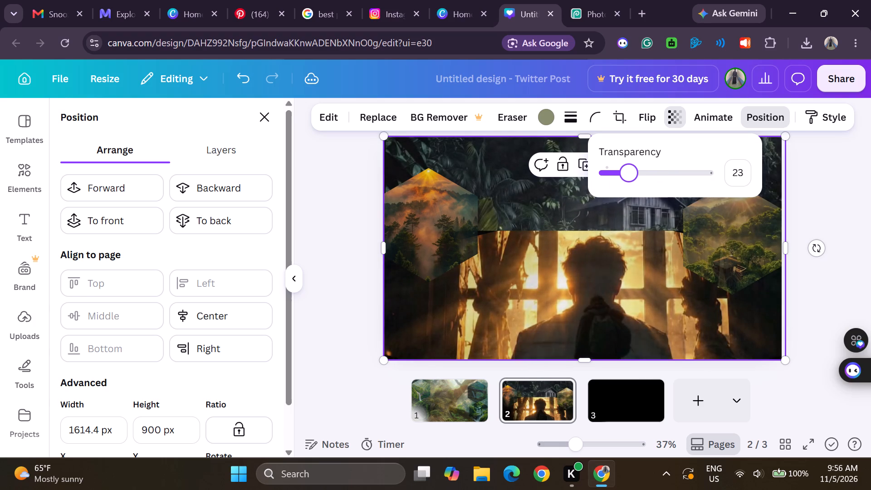
{"action": "left_click_drag", "start_coordinate": [628, 182], "coordinate": [632, 181]}
{"action": "left_click_drag", "start_coordinate": [632, 181], "coordinate": [641, 181]}
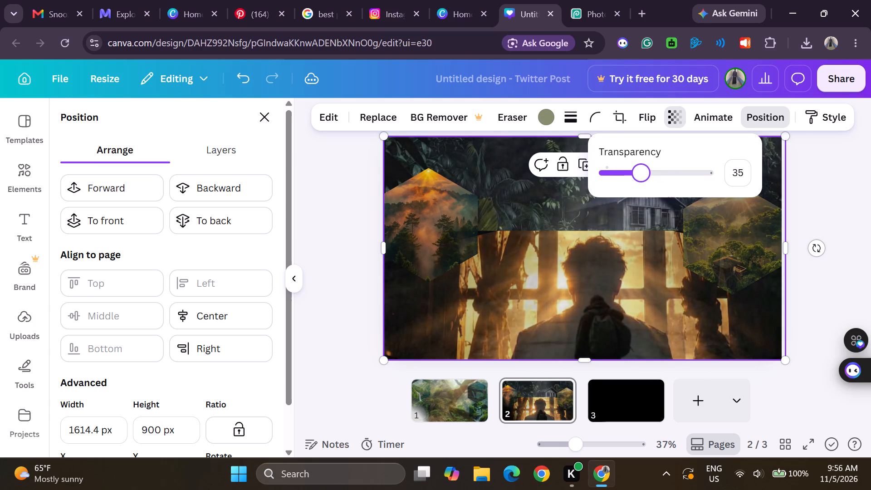
{"action": "left_click_drag", "start_coordinate": [641, 181], "coordinate": [660, 180]}
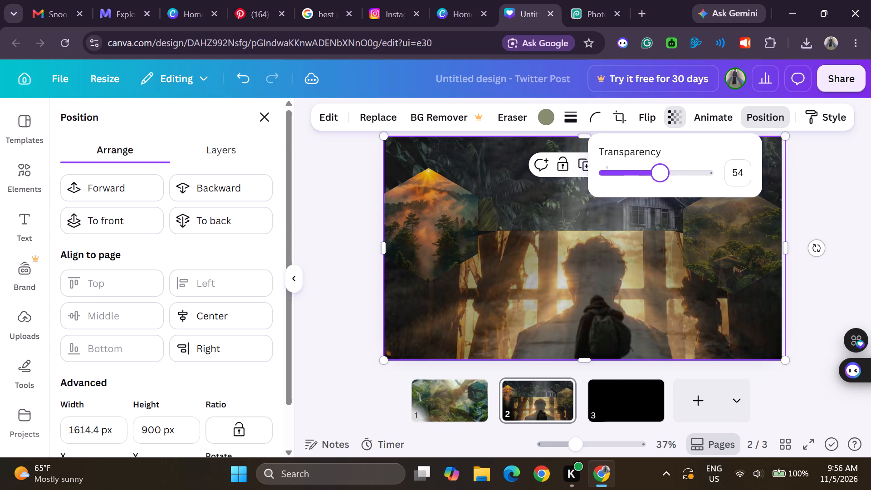
{"action": "left_click_drag", "start_coordinate": [660, 180], "coordinate": [646, 181]}
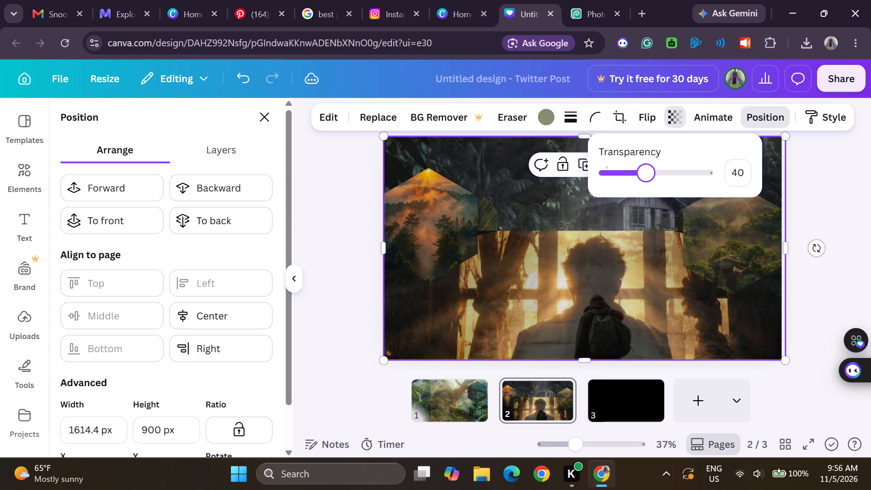
{"action": "left_click_drag", "start_coordinate": [646, 181], "coordinate": [644, 181]}
{"action": "left_click", "coordinate": [539, 201]}
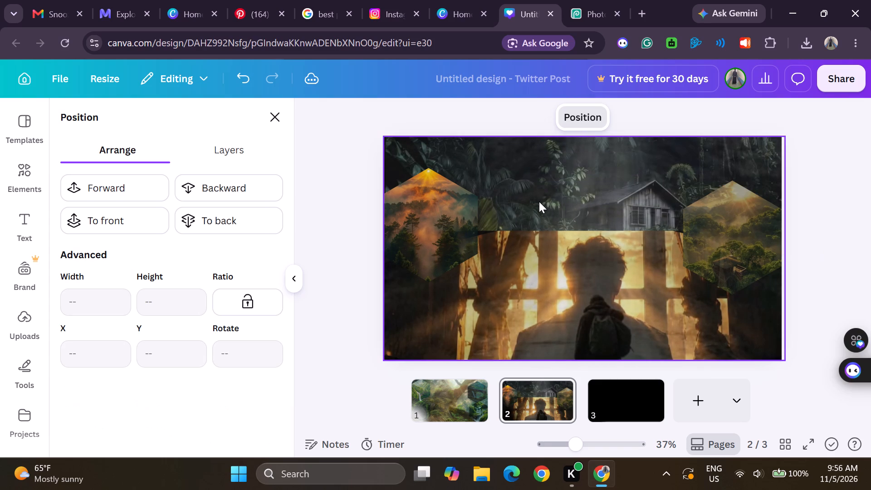
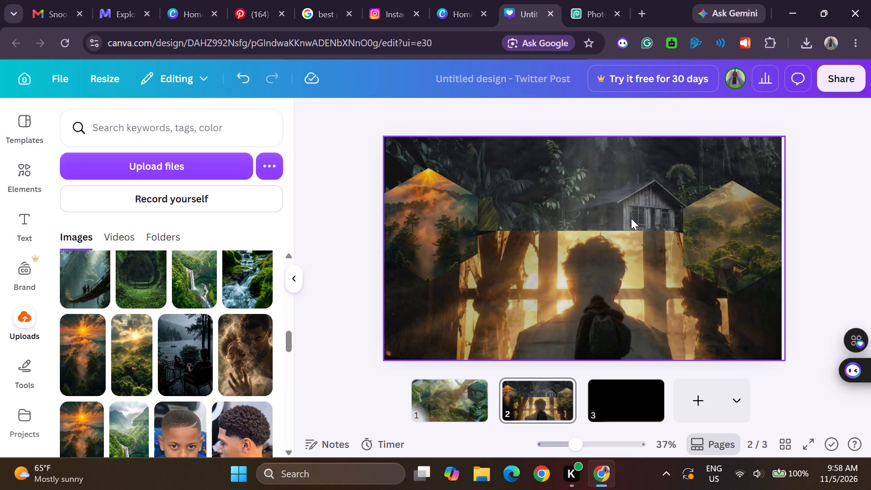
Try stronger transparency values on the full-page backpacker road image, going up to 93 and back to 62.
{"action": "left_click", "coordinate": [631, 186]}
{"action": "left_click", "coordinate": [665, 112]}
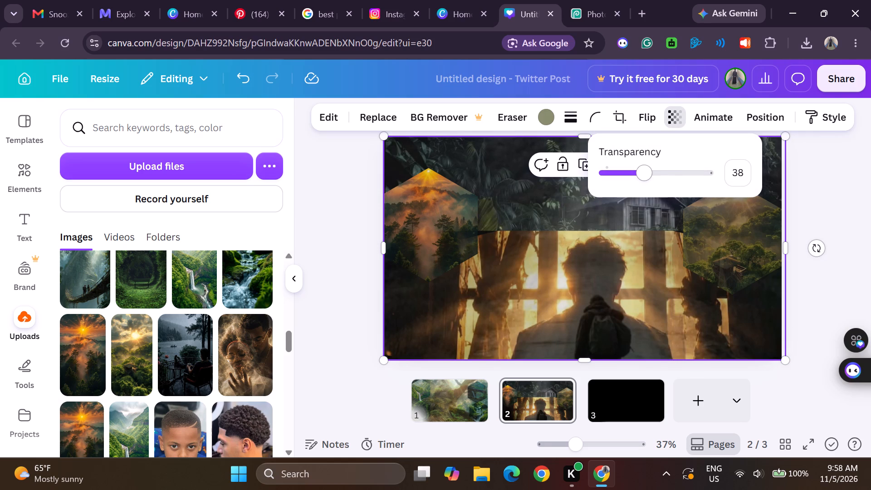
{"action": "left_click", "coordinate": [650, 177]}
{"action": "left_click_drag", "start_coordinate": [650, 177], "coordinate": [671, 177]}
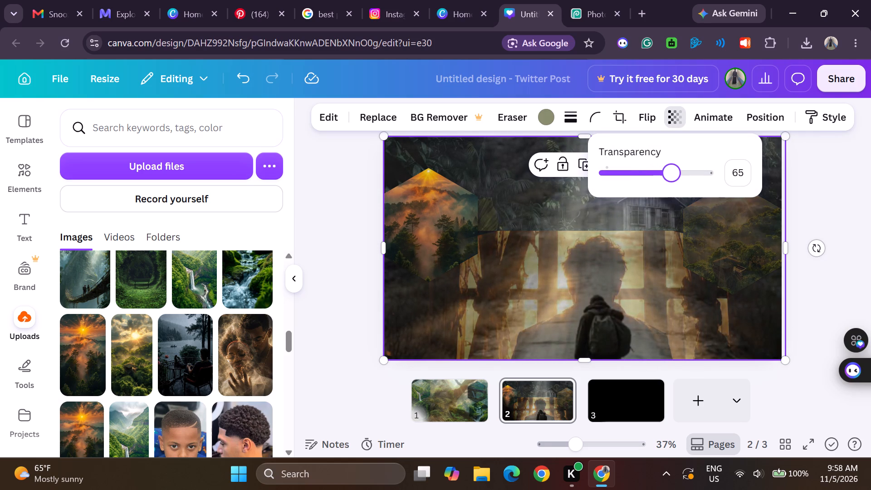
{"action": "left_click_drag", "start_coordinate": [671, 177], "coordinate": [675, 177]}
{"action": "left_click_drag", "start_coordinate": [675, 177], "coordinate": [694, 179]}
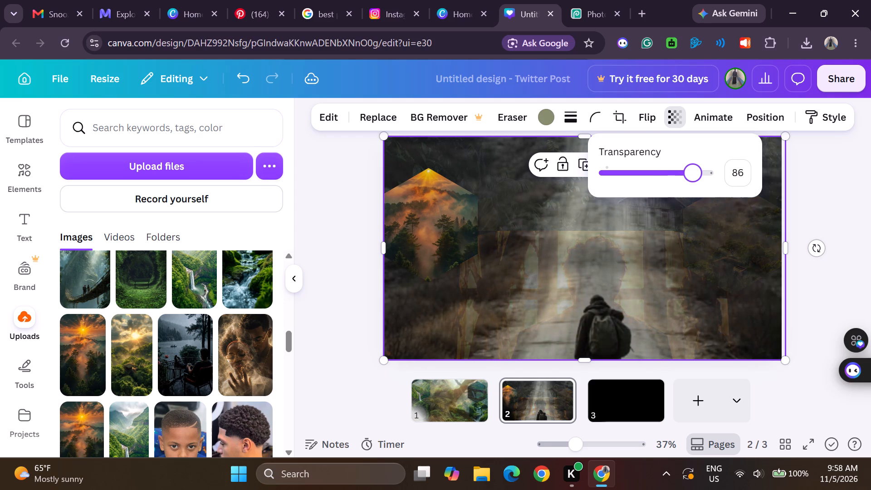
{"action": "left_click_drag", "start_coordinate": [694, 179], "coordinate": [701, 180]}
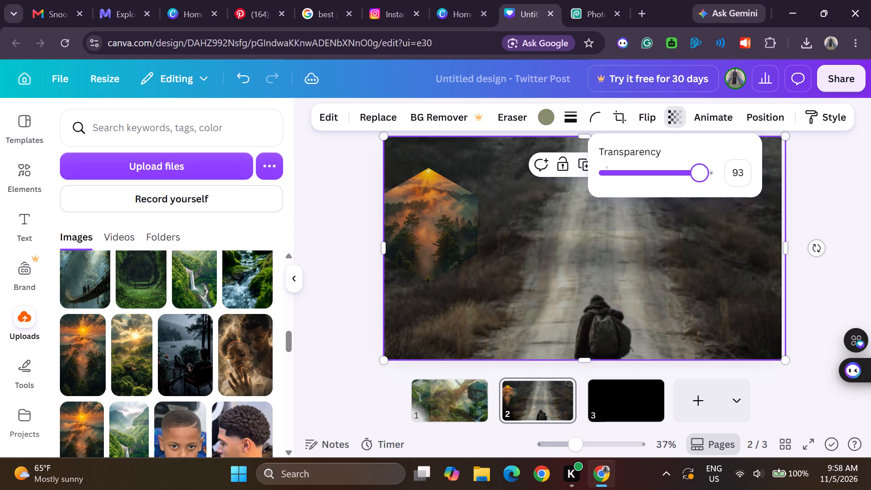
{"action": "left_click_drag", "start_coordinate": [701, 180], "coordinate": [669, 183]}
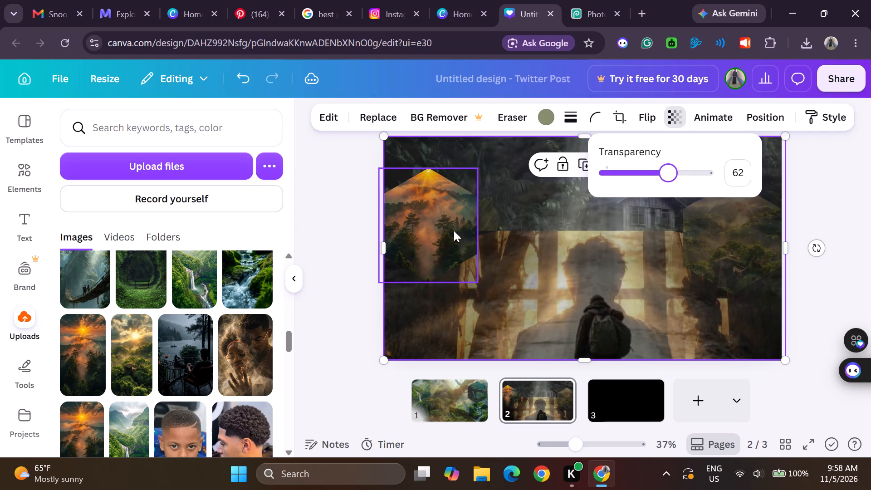
Lower the misty orange forest hexagon's transparency value to below 69, so it blends with the jungle image behind it.
{"action": "left_click", "coordinate": [453, 230]}
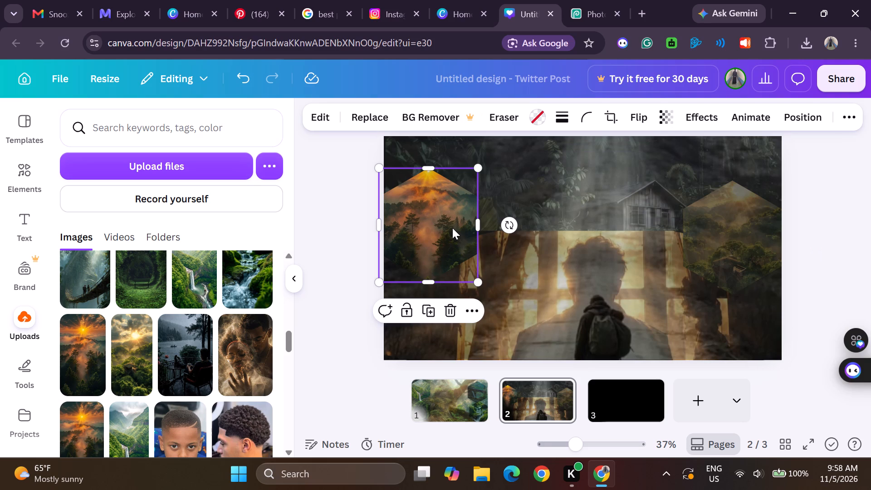
{"action": "left_click", "coordinate": [670, 113]}
{"action": "left_click_drag", "start_coordinate": [687, 178], "coordinate": [667, 180]}
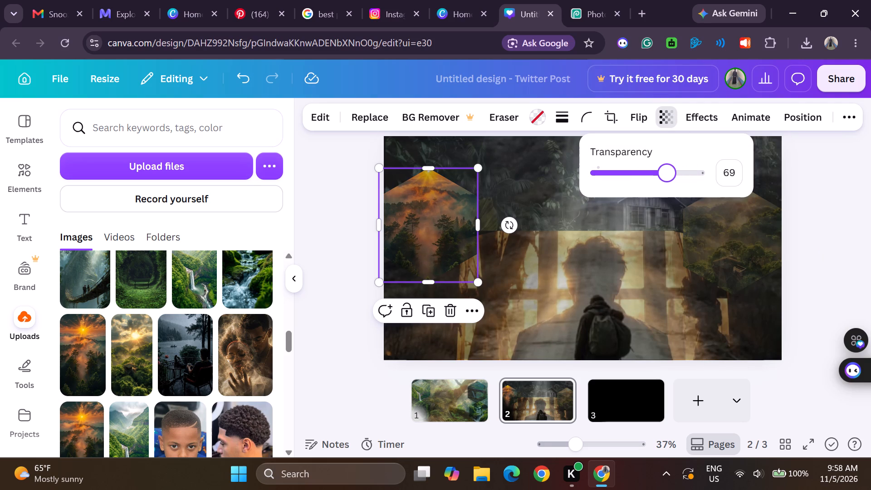
{"action": "left_click_drag", "start_coordinate": [667, 180], "coordinate": [653, 180]}
Set the full-page backpacker road image's transparency value to 38 and deselect it.
{"action": "left_click", "coordinate": [538, 201]}
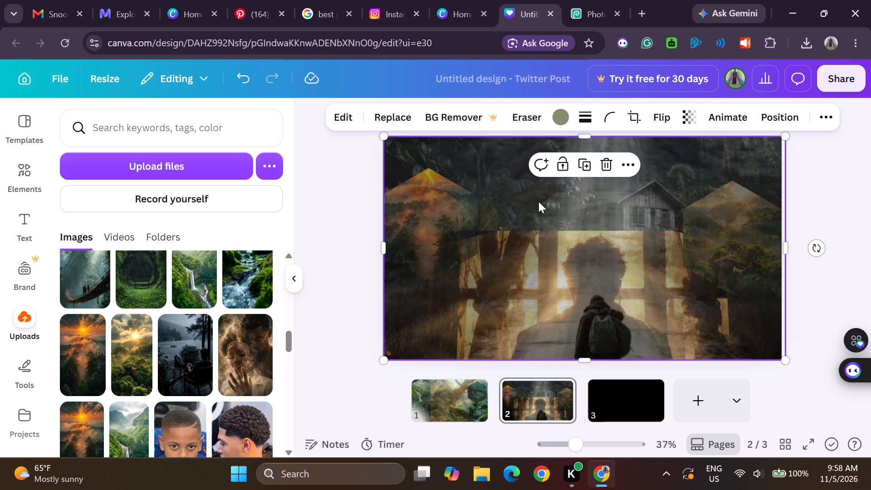
{"action": "left_click", "coordinate": [679, 118]}
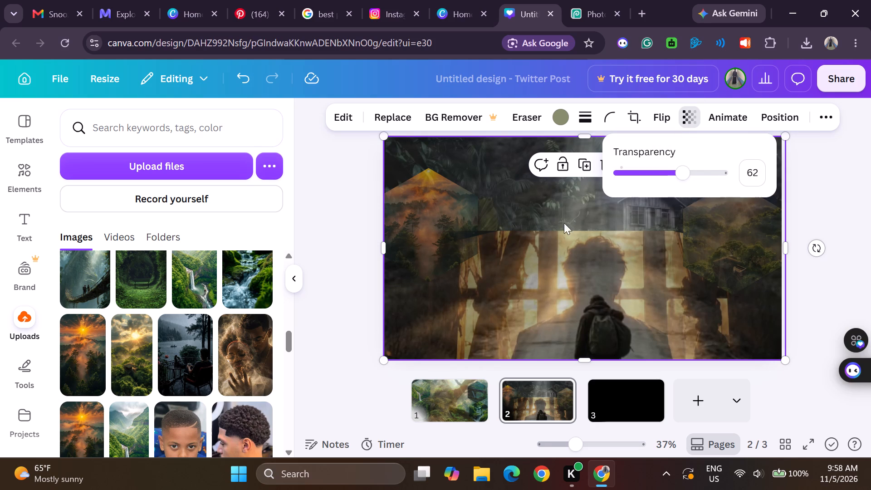
{"action": "left_click_drag", "start_coordinate": [683, 170], "coordinate": [659, 178]}
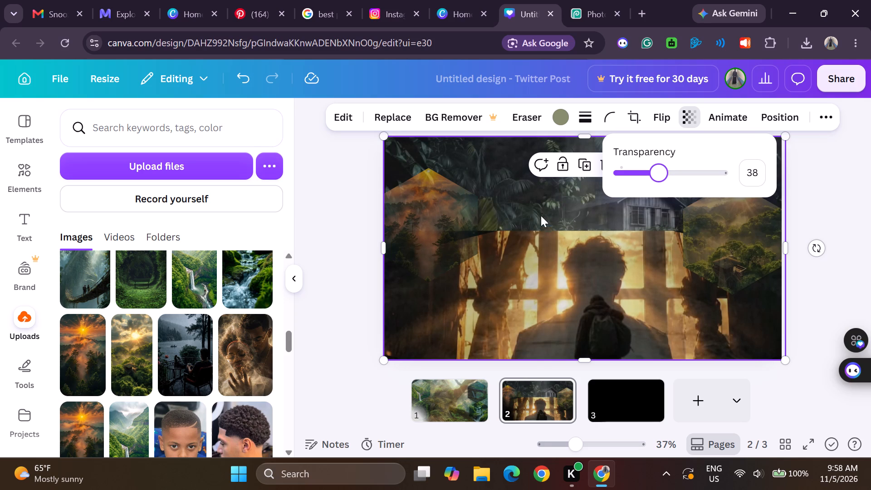
{"action": "left_click", "coordinate": [535, 208]}
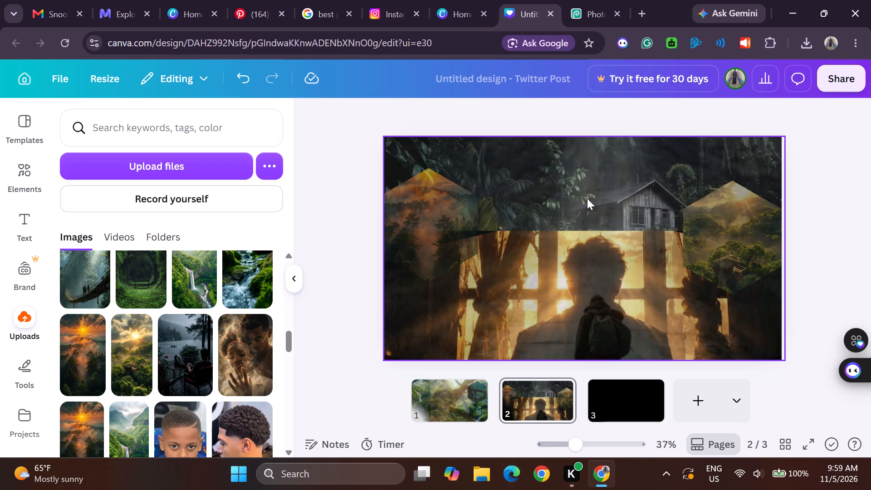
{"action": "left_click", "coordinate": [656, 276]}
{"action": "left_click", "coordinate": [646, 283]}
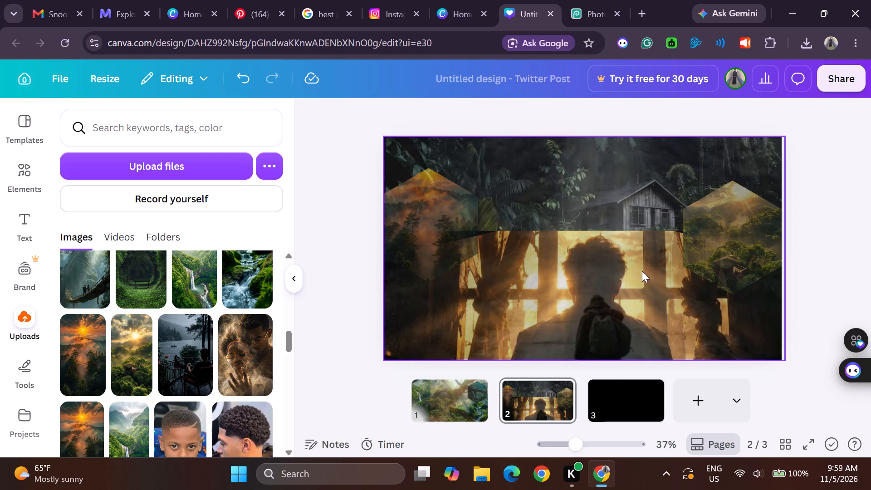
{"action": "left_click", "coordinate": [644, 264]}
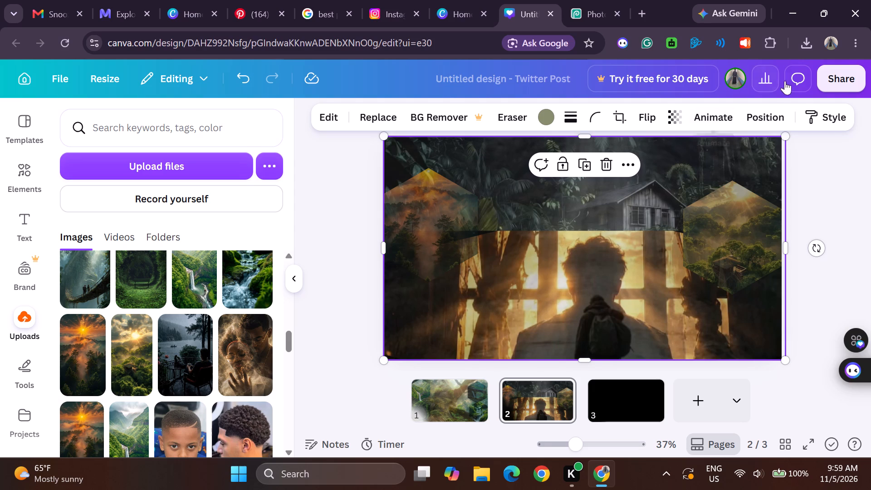
Download the design as a PNG at 1,600 × 900 px with high quality.
{"action": "left_click", "coordinate": [837, 75]}
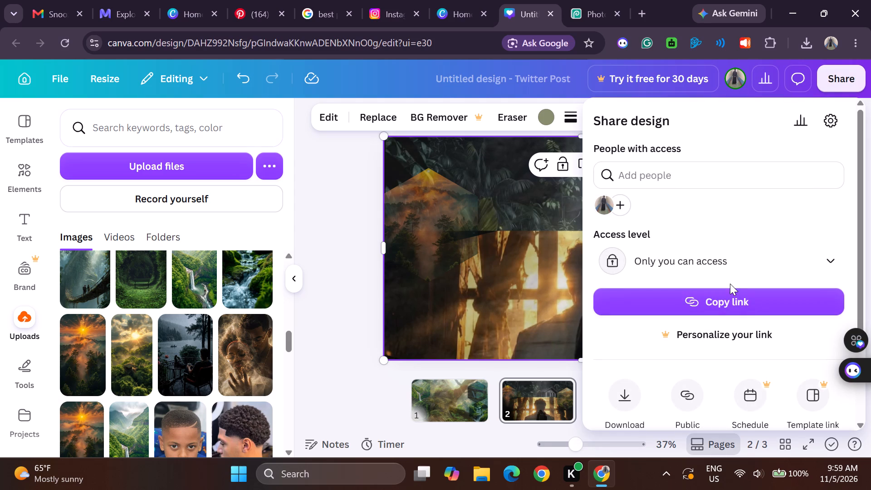
{"action": "left_click", "coordinate": [624, 397]}
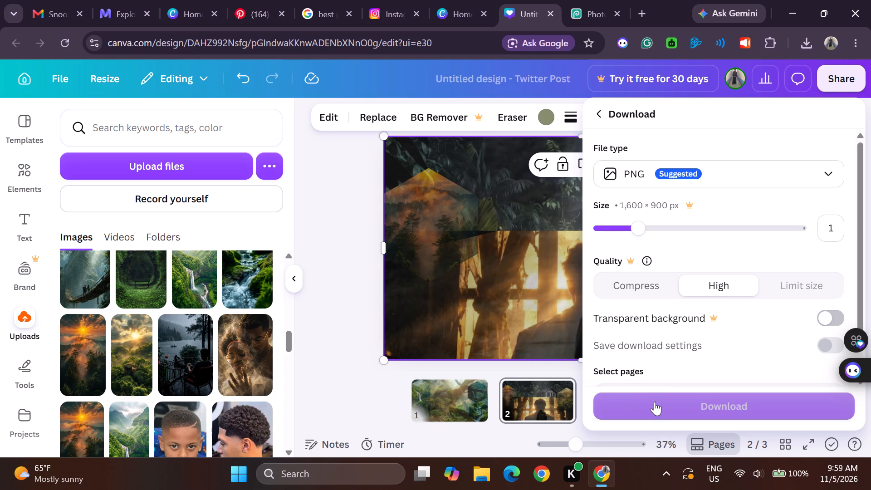
{"action": "left_click", "coordinate": [655, 402]}
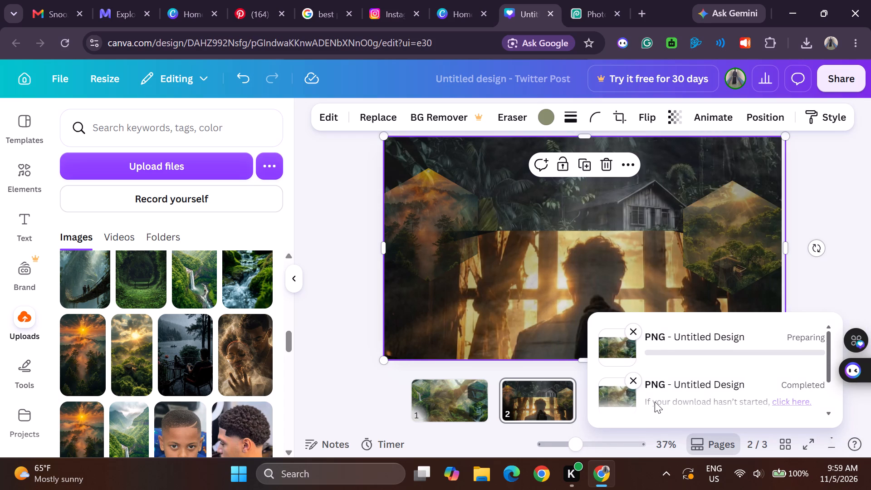
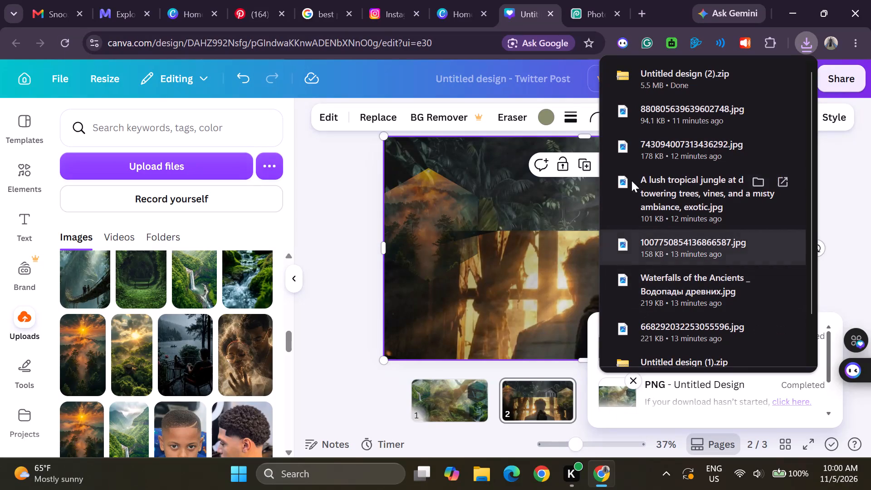
Switch to Photopea and review the whole 2.png composite, including its "THE LONELY FOREST GUY" title and the blended traveller and forest images.
{"action": "left_click", "coordinate": [583, 9]}
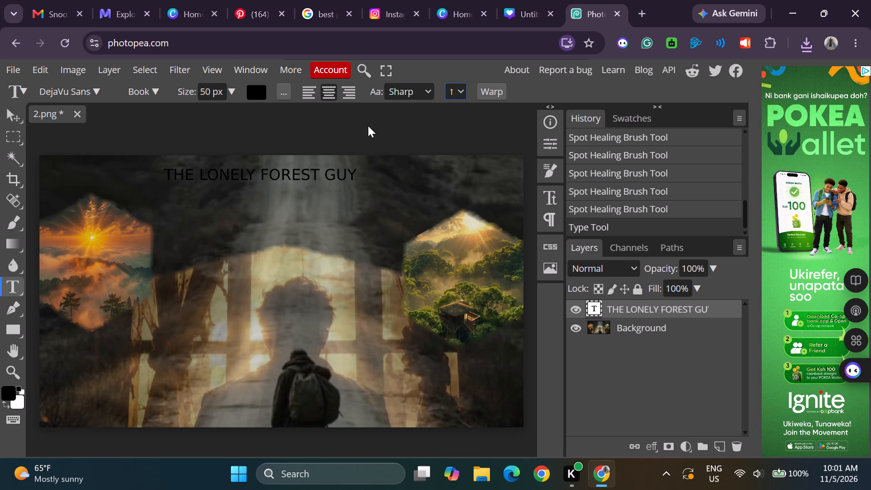
{"action": "scroll", "coordinate": [198, 243], "scroll_direction": "down", "scroll_amount": 4}
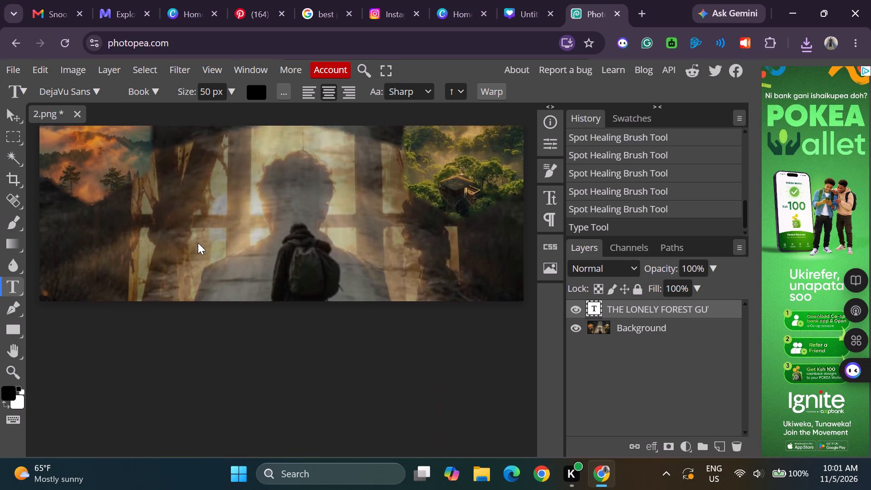
{"action": "scroll", "coordinate": [198, 243], "scroll_direction": "up", "scroll_amount": 3}
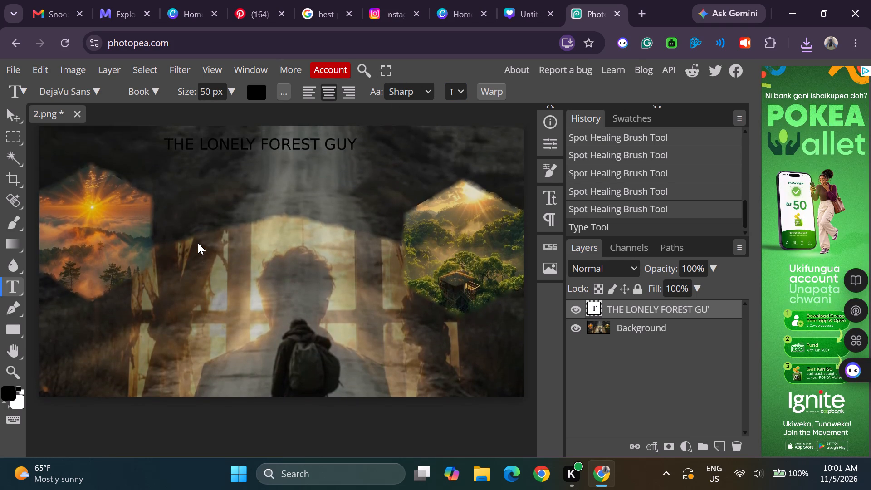
{"action": "scroll", "coordinate": [198, 243], "scroll_direction": "up", "scroll_amount": 1}
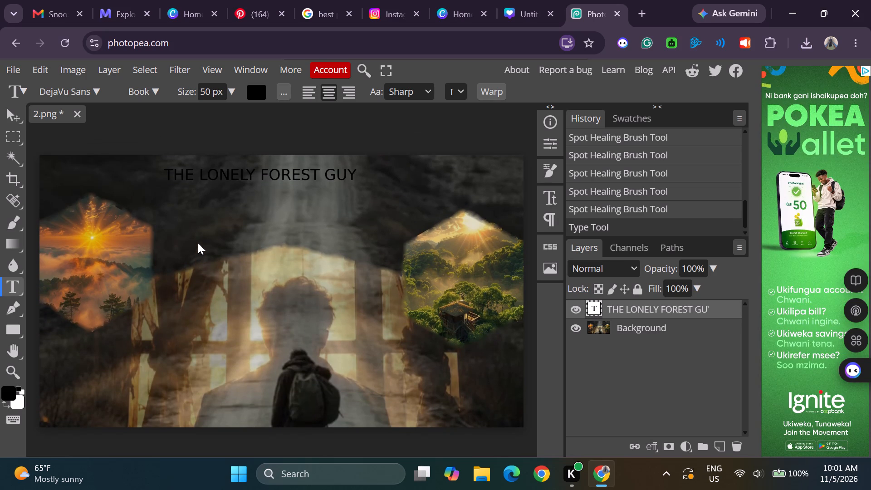
{"action": "scroll", "coordinate": [198, 243], "scroll_direction": "down", "scroll_amount": 1}
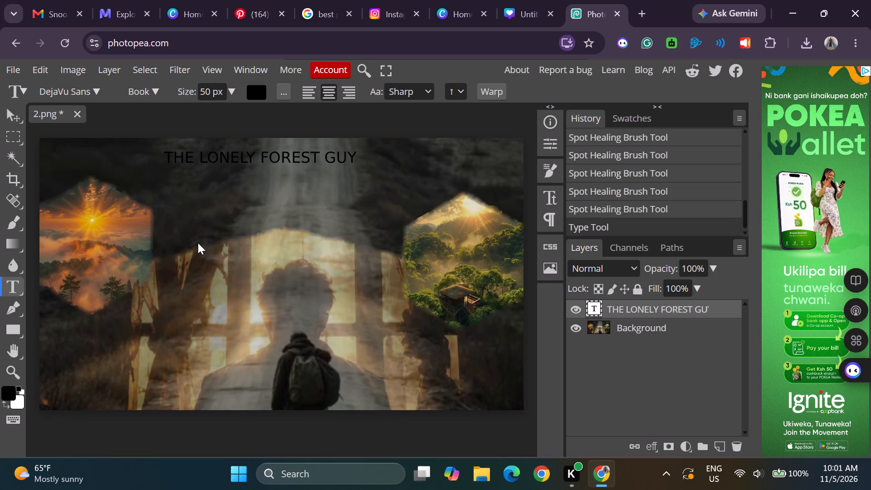
{"action": "scroll", "coordinate": [198, 243], "scroll_direction": "down", "scroll_amount": 3}
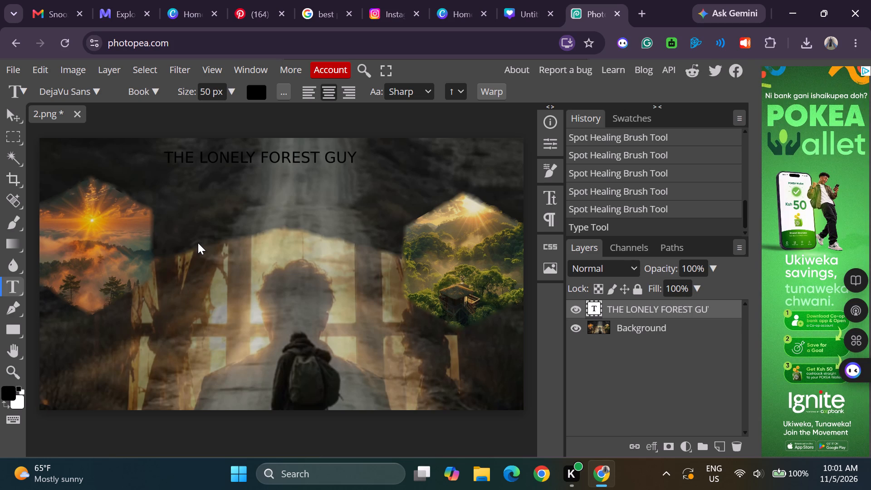
{"action": "scroll", "coordinate": [198, 243], "scroll_direction": "down", "scroll_amount": 4}
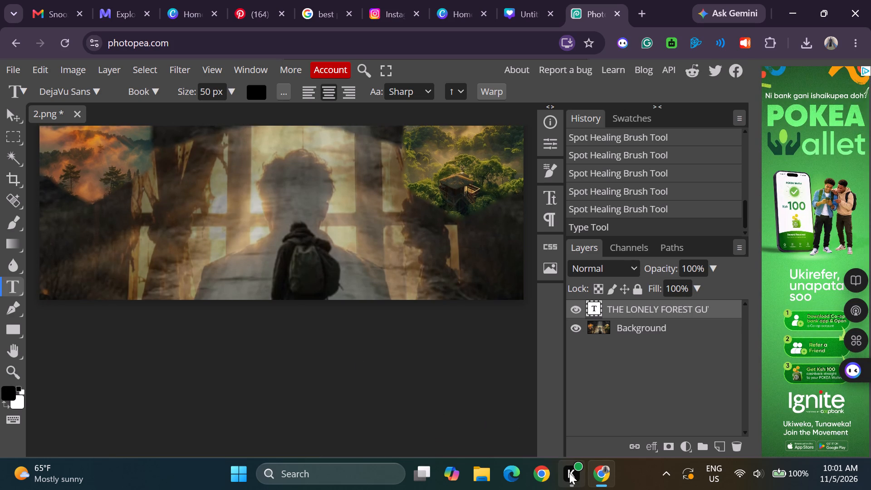
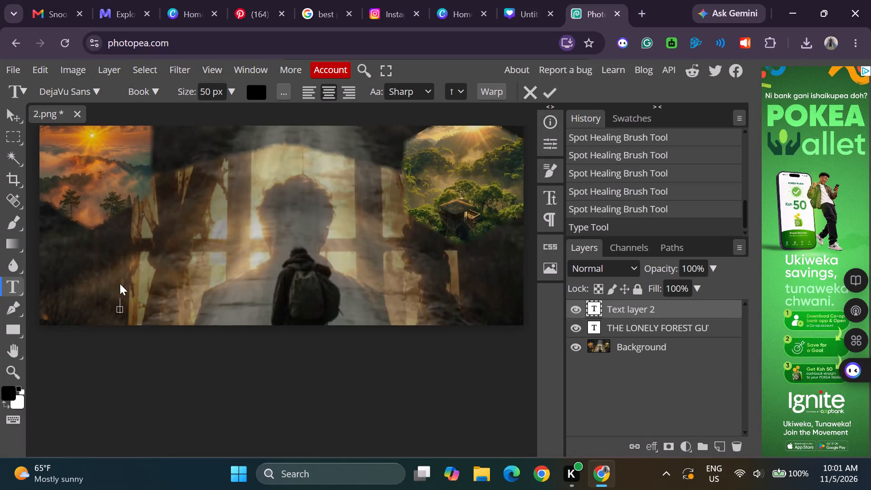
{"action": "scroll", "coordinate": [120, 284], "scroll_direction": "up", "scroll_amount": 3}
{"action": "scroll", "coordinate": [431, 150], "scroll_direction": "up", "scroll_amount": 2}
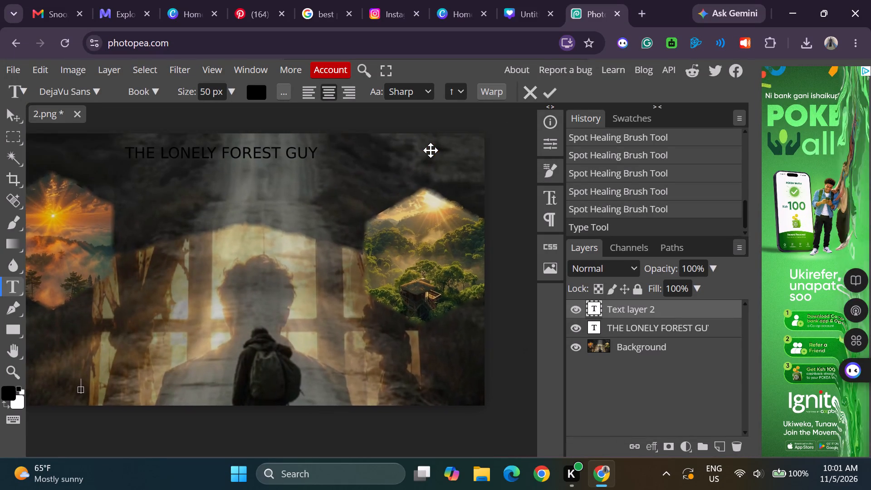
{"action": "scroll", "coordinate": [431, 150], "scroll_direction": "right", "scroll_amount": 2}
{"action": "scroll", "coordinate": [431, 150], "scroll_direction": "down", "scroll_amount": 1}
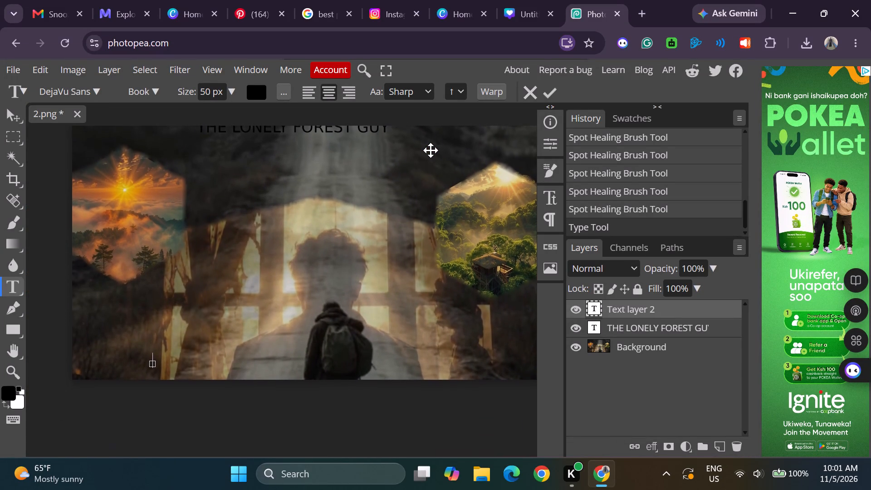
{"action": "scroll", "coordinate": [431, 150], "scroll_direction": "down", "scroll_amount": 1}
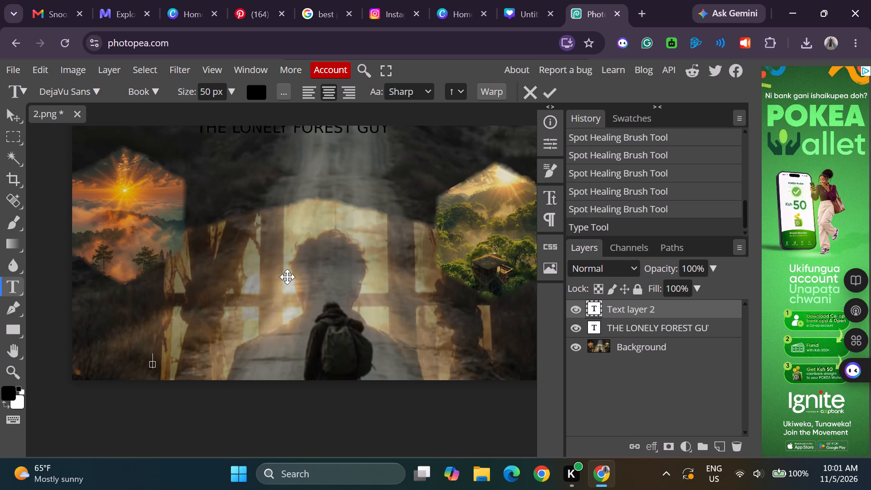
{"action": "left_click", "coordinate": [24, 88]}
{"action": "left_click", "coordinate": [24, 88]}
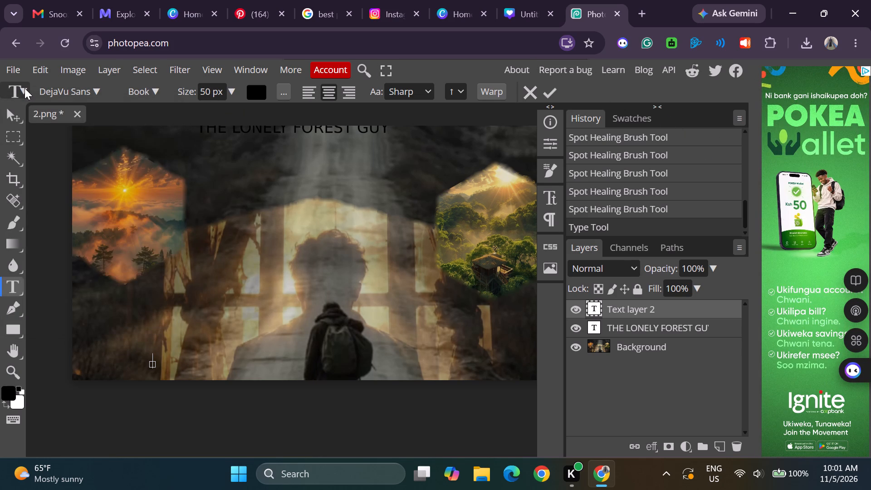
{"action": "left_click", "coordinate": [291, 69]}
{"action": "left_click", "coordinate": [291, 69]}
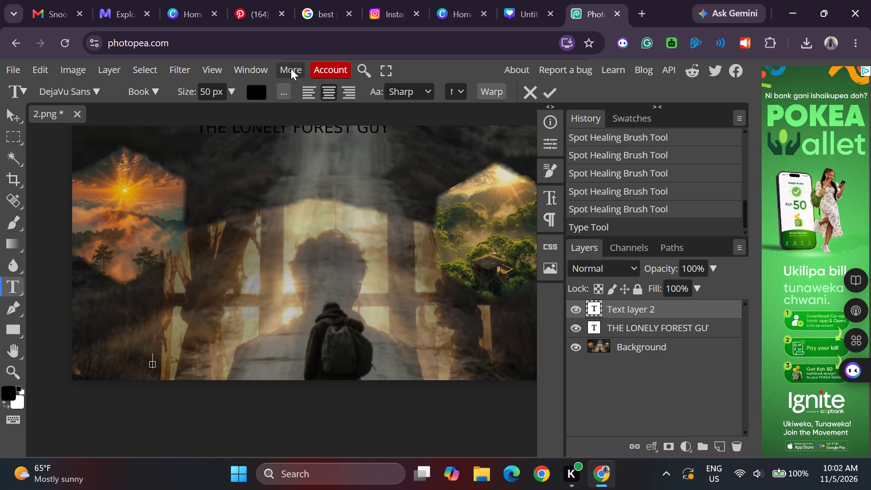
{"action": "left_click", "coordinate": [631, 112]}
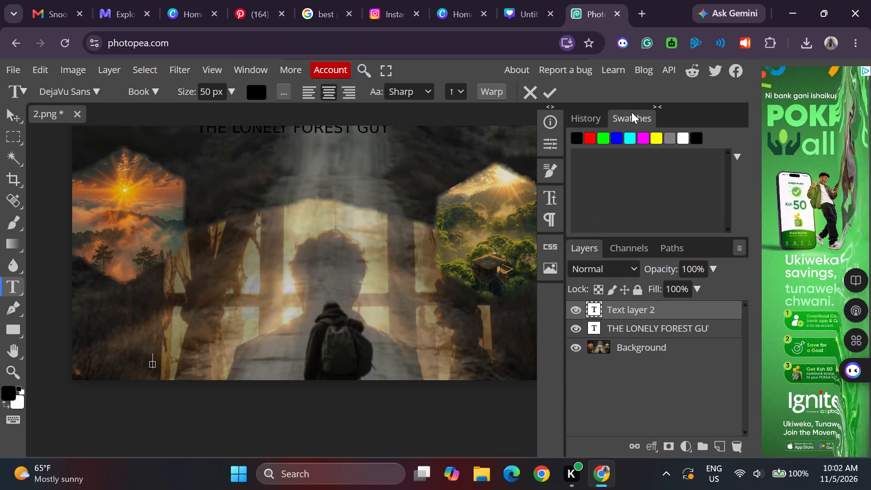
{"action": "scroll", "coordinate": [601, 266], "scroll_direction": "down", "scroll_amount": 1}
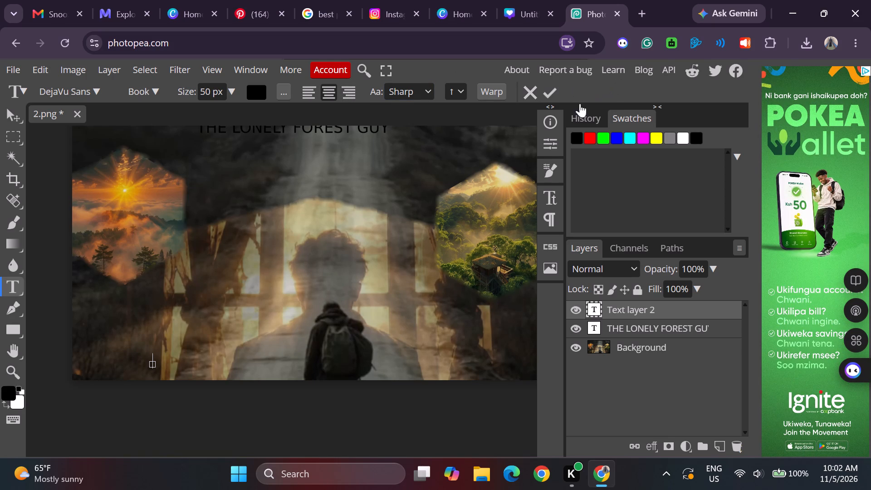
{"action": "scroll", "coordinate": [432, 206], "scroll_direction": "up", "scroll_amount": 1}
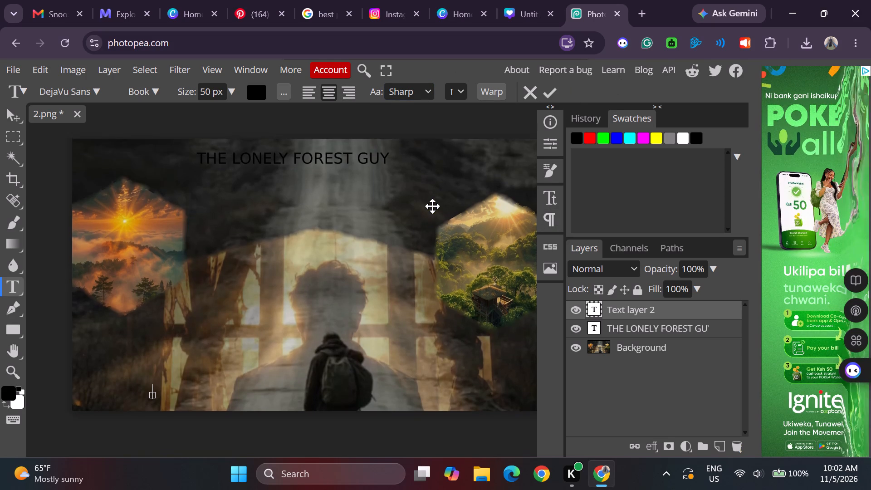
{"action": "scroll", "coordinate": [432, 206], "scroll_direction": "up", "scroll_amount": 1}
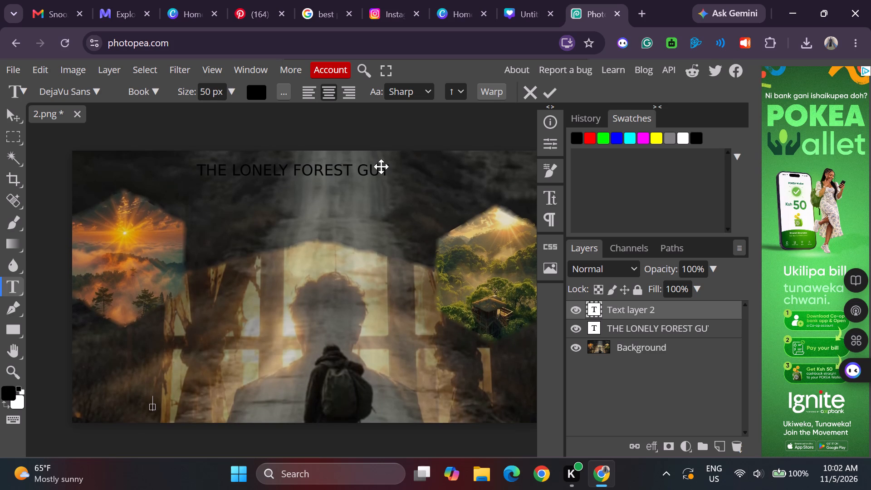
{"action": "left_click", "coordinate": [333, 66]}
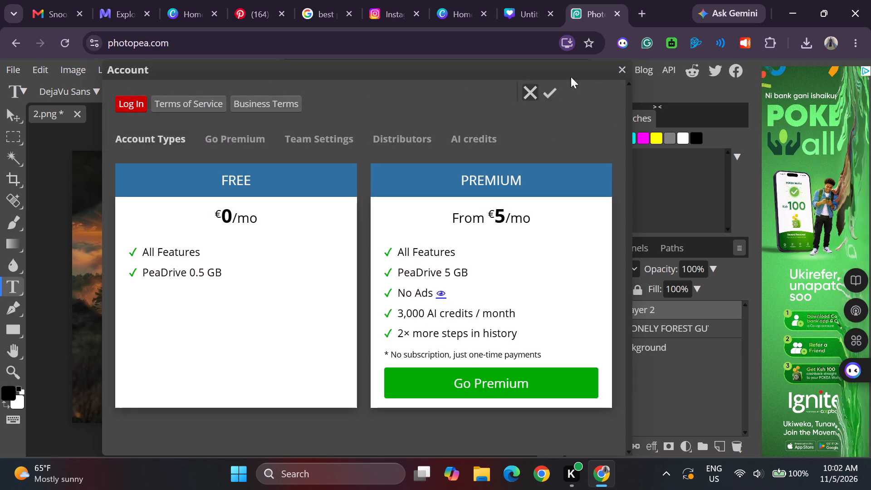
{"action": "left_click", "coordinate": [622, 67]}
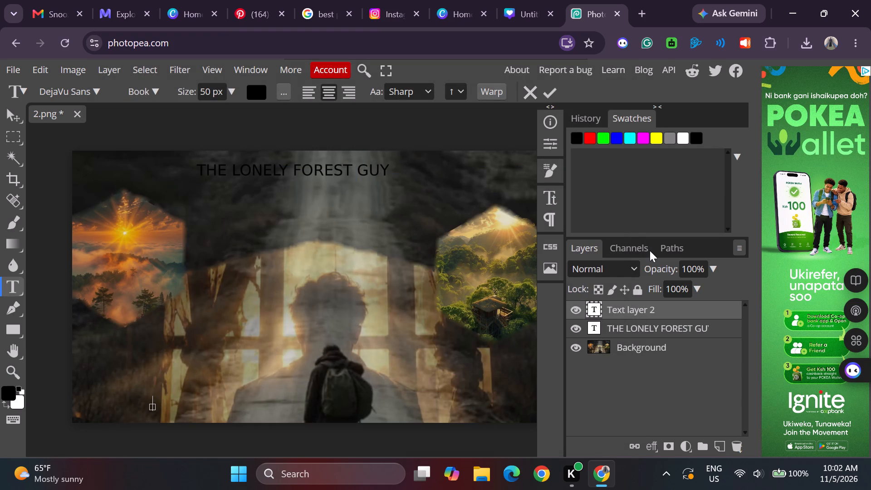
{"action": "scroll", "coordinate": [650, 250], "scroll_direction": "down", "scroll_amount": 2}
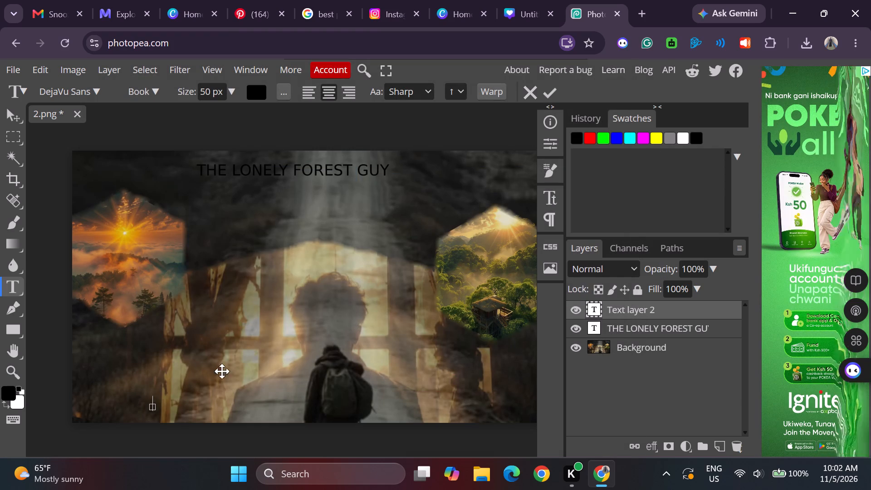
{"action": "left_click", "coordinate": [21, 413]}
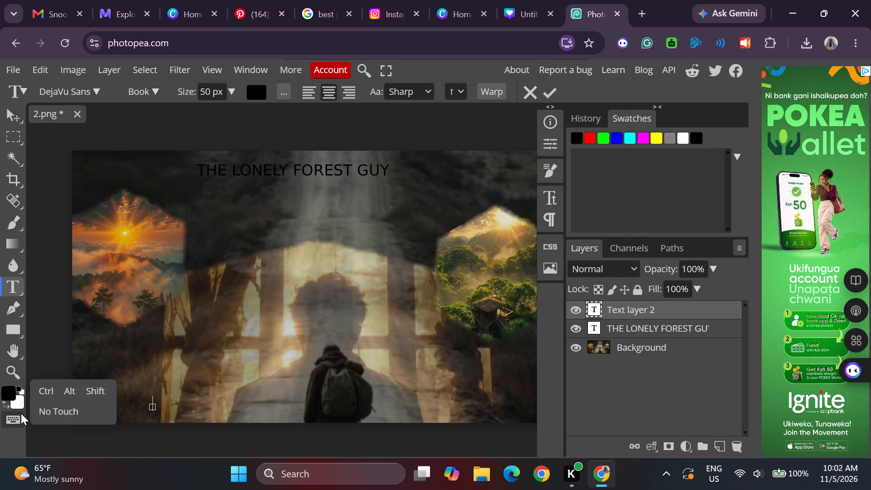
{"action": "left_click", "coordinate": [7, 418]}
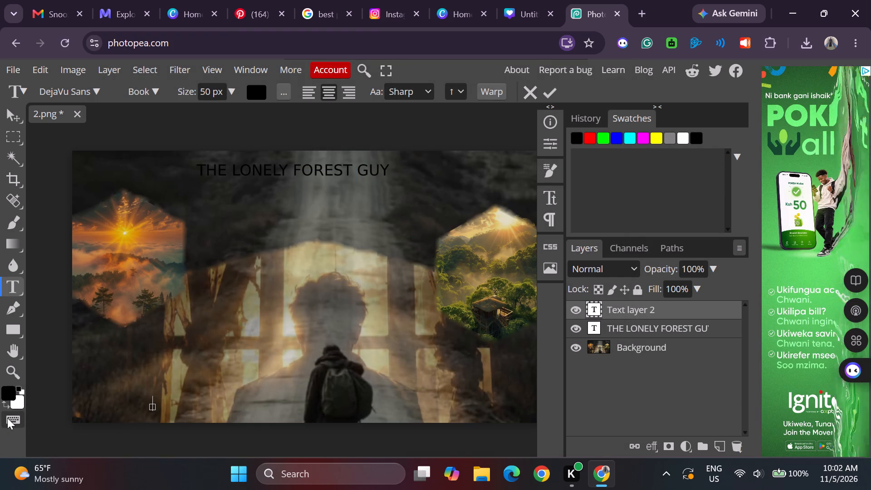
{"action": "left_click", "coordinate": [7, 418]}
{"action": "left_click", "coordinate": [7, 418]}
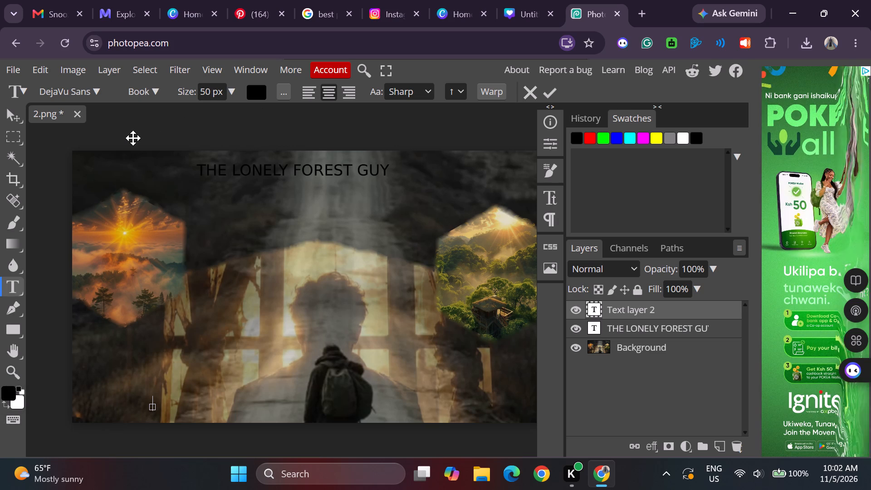
Save the composite as a PSD in the Downloads folder, replacing the existing file Untitled design (1).
{"action": "left_click", "coordinate": [13, 69]}
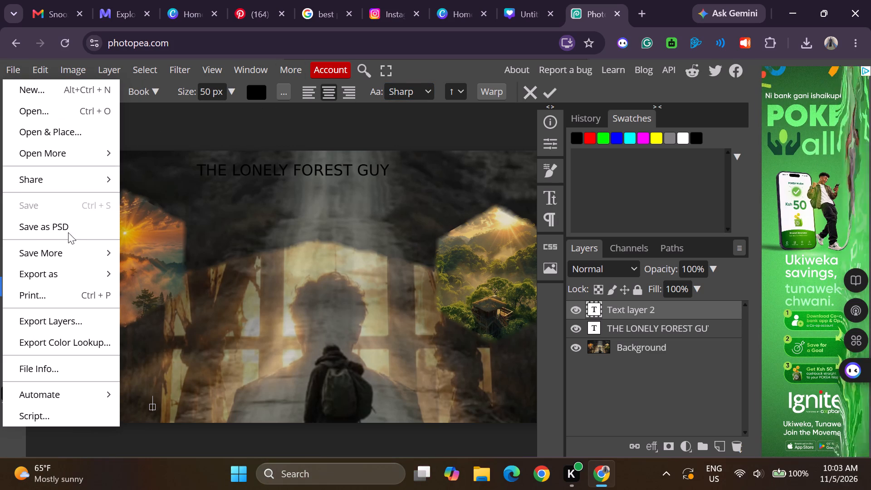
{"action": "left_click", "coordinate": [65, 221]}
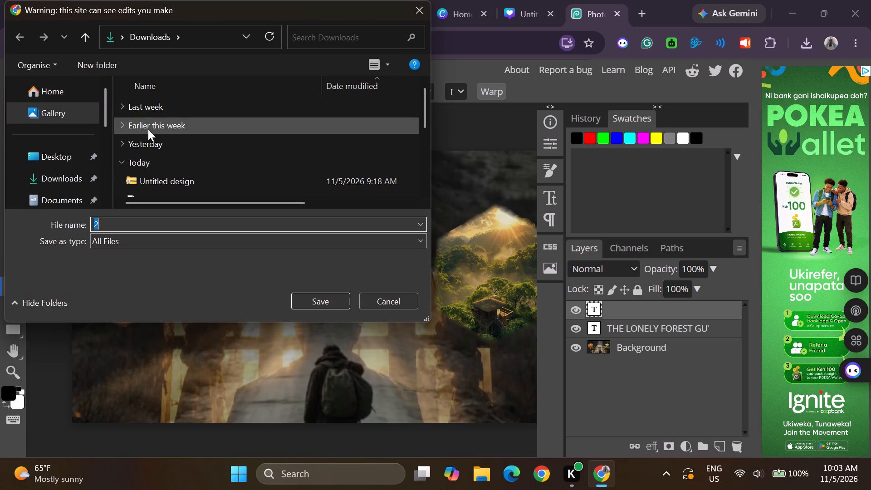
{"action": "scroll", "coordinate": [148, 130], "scroll_direction": "down", "scroll_amount": 2}
{"action": "scroll", "coordinate": [148, 130], "scroll_direction": "up", "scroll_amount": 1}
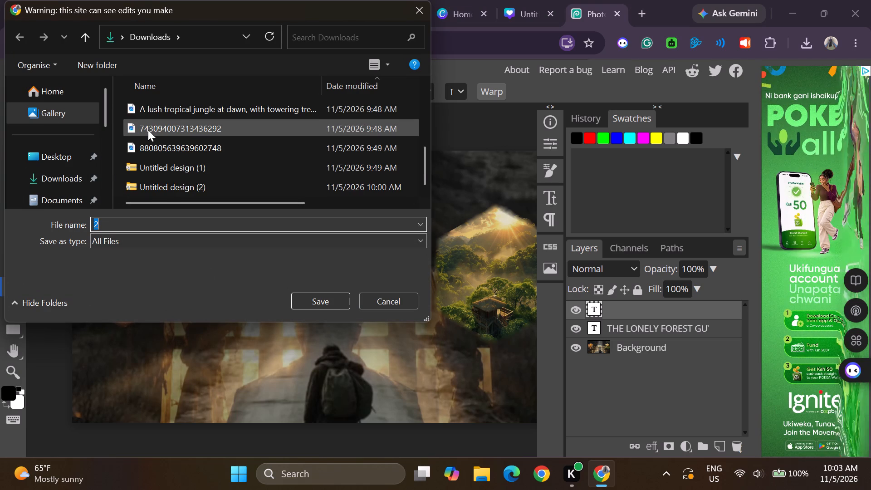
{"action": "scroll", "coordinate": [148, 130], "scroll_direction": "up", "scroll_amount": 1}
{"action": "scroll", "coordinate": [148, 130], "scroll_direction": "down", "scroll_amount": 1}
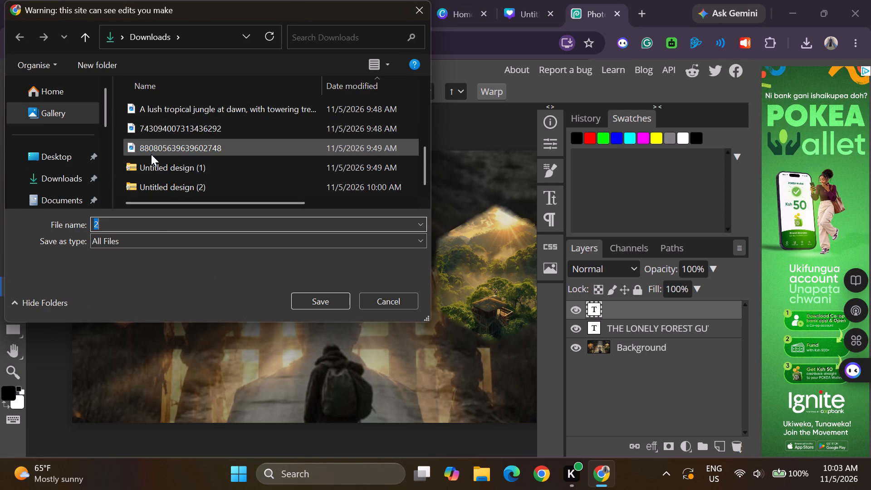
{"action": "double_click", "coordinate": [160, 166]}
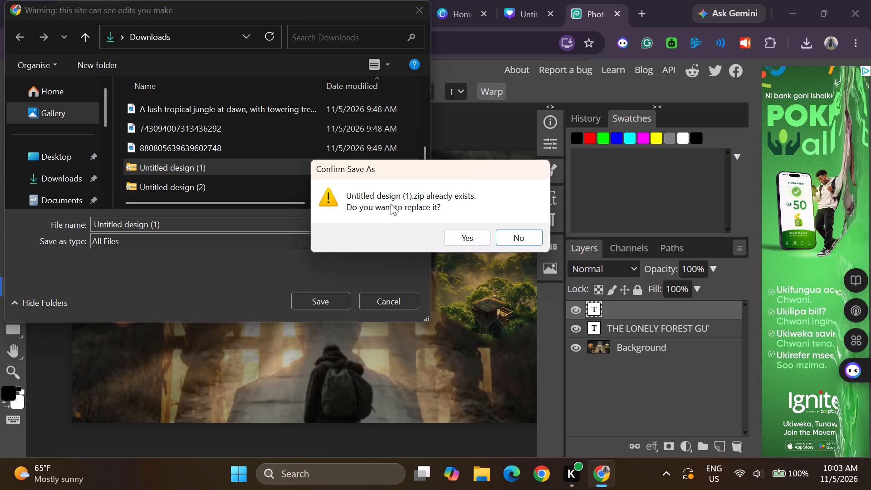
{"action": "left_click", "coordinate": [469, 236]}
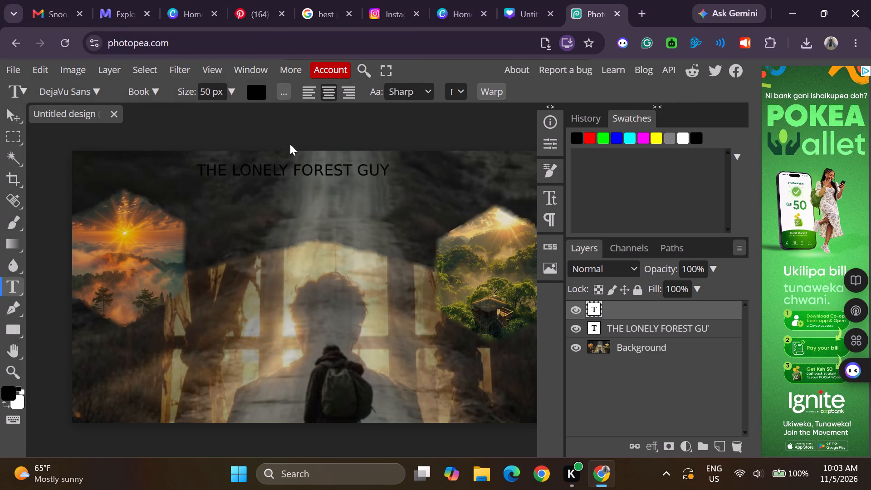
Export the whole titled composite as a PNG at 1600 × 900 px and 100% quality and save it.
{"action": "left_click", "coordinate": [13, 70]}
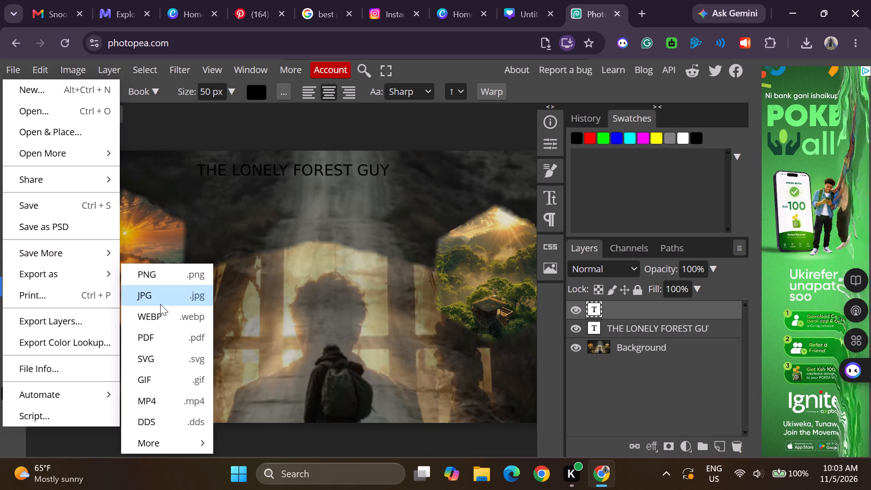
{"action": "left_click", "coordinate": [171, 273]}
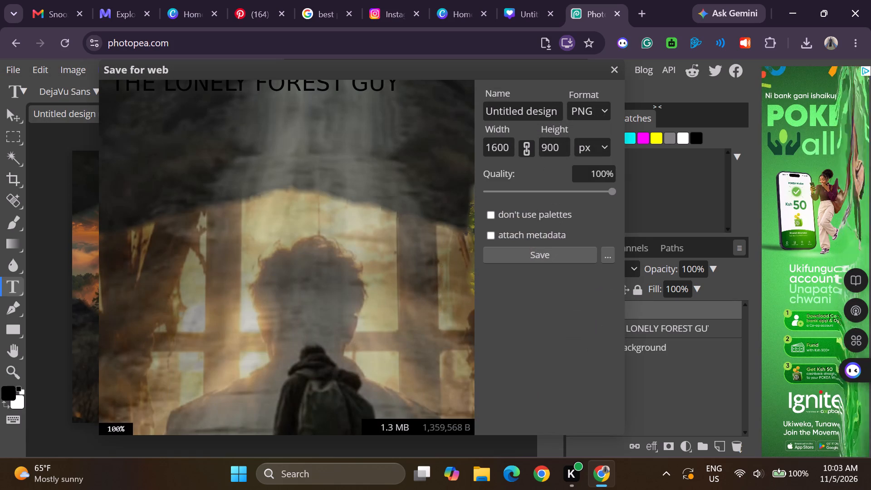
{"action": "scroll", "coordinate": [294, 301], "scroll_direction": "down", "scroll_amount": 1}
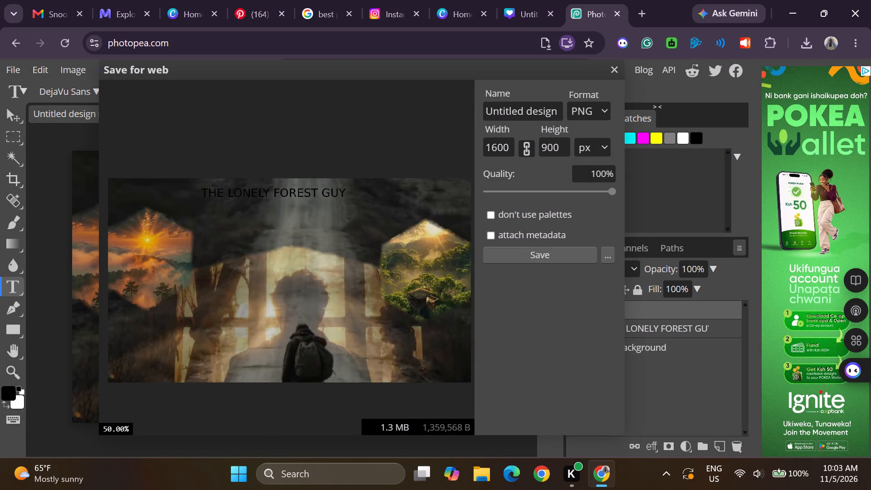
{"action": "scroll", "coordinate": [294, 301], "scroll_direction": "down", "scroll_amount": 2}
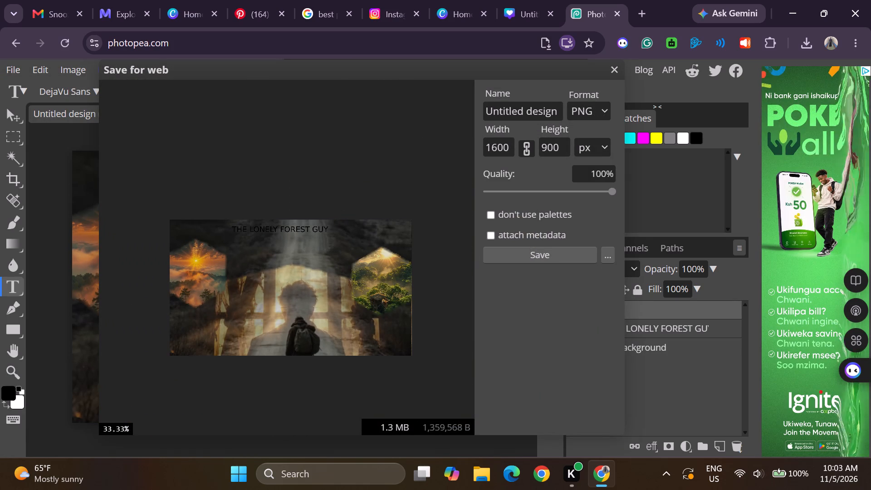
{"action": "scroll", "coordinate": [294, 301], "scroll_direction": "down", "scroll_amount": 1}
{"action": "scroll", "coordinate": [514, 342], "scroll_direction": "down", "scroll_amount": 1}
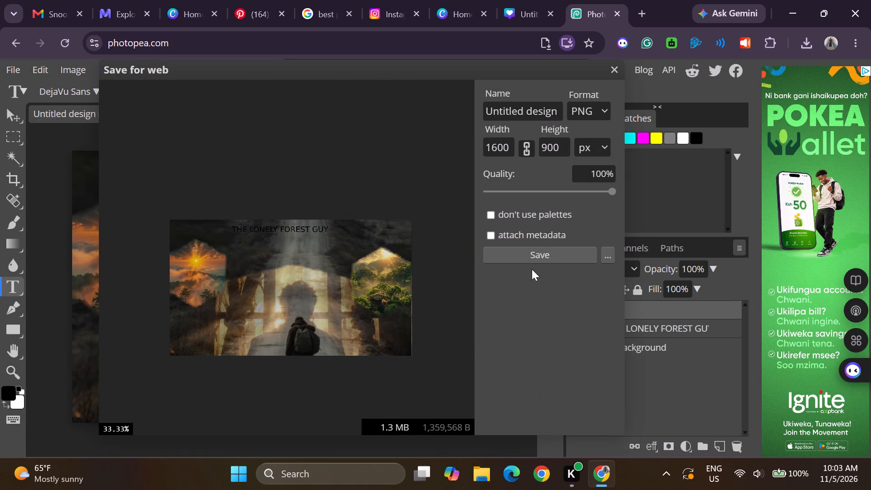
{"action": "left_click", "coordinate": [539, 247]}
{"action": "left_click", "coordinate": [539, 247]}
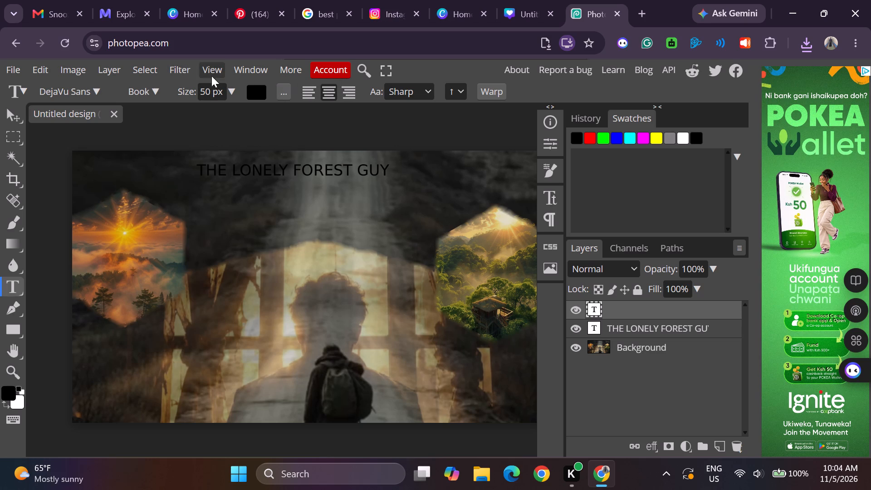
Bring up the save and export commands for the titled composite.
{"action": "left_click", "coordinate": [16, 66]}
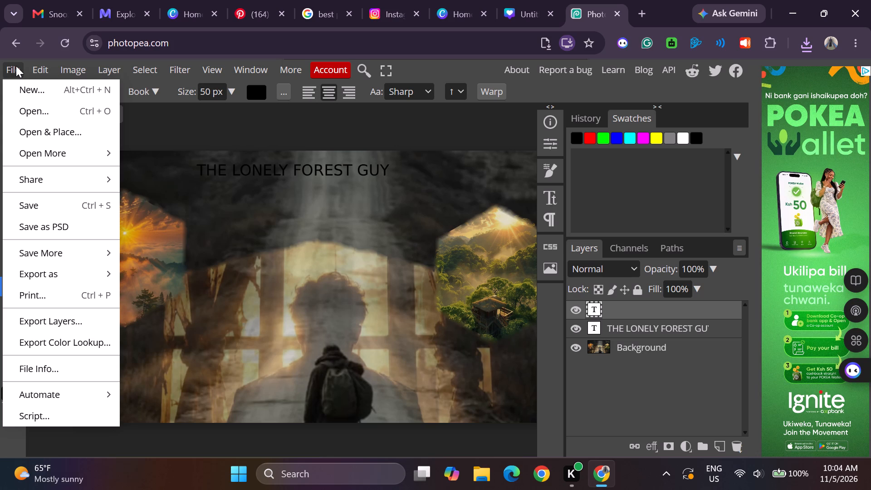
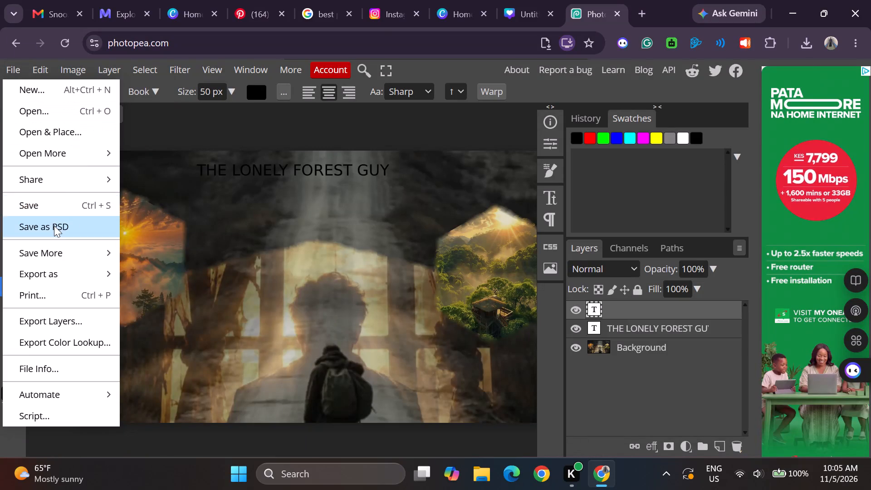
Export the titled composite as a JPG at 1600 × 900 px and 70% quality, without metadata, and save it.
{"action": "left_click", "coordinate": [83, 277]}
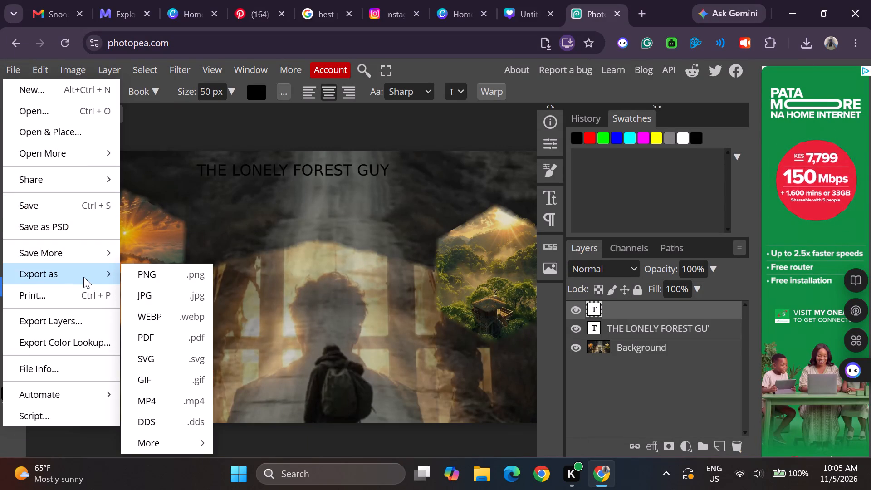
{"action": "left_click", "coordinate": [166, 292]}
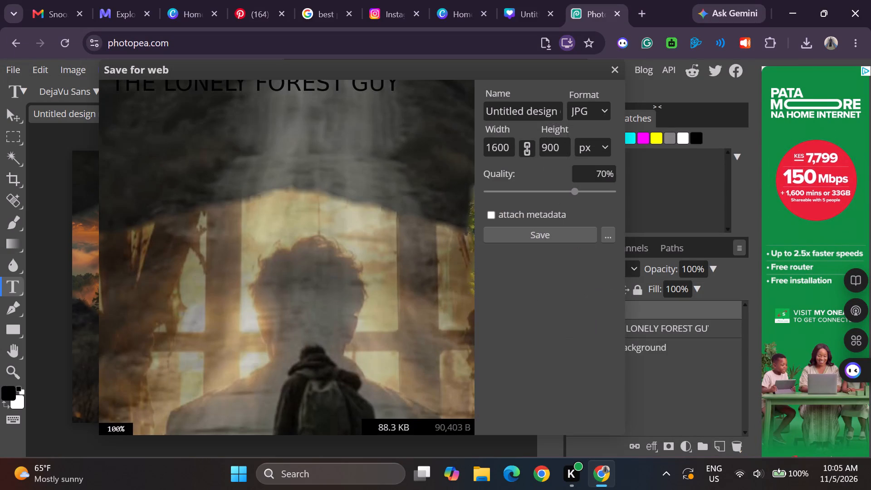
{"action": "left_click", "coordinate": [529, 234]}
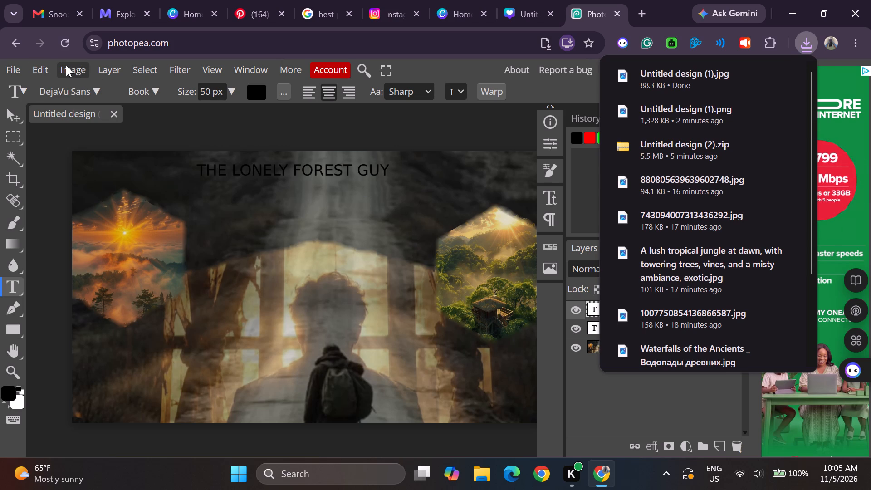
Check the composite's canvas size settings and accept the existing dimensions.
{"action": "left_click", "coordinate": [66, 65]}
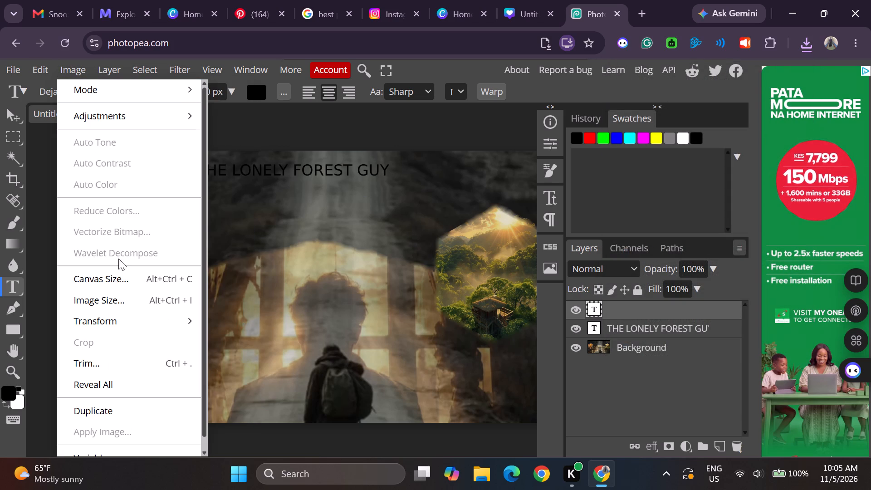
{"action": "left_click", "coordinate": [131, 279]}
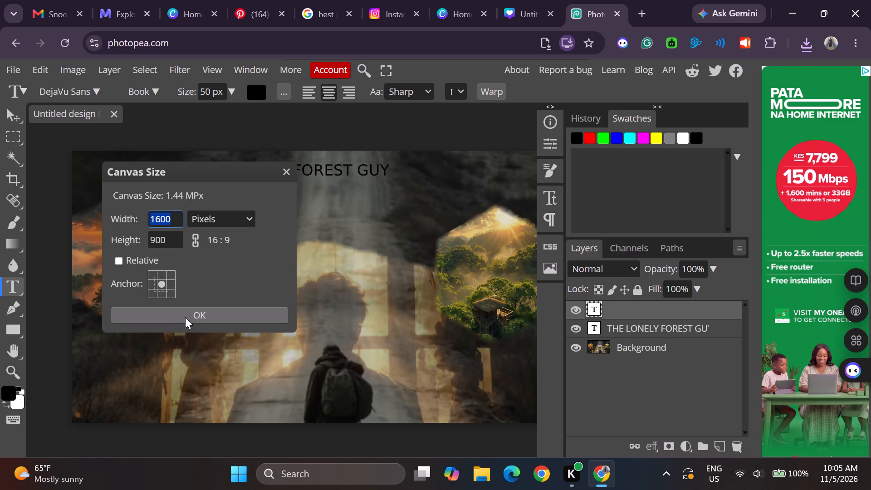
{"action": "left_click", "coordinate": [186, 315]}
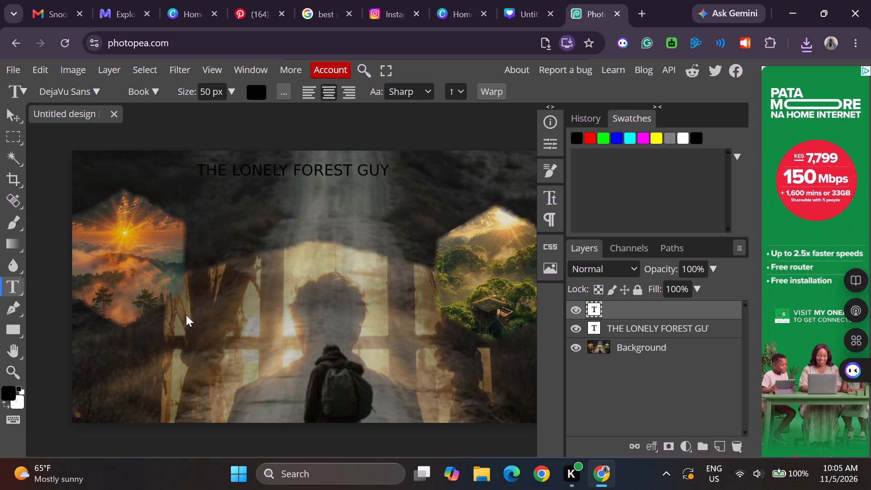
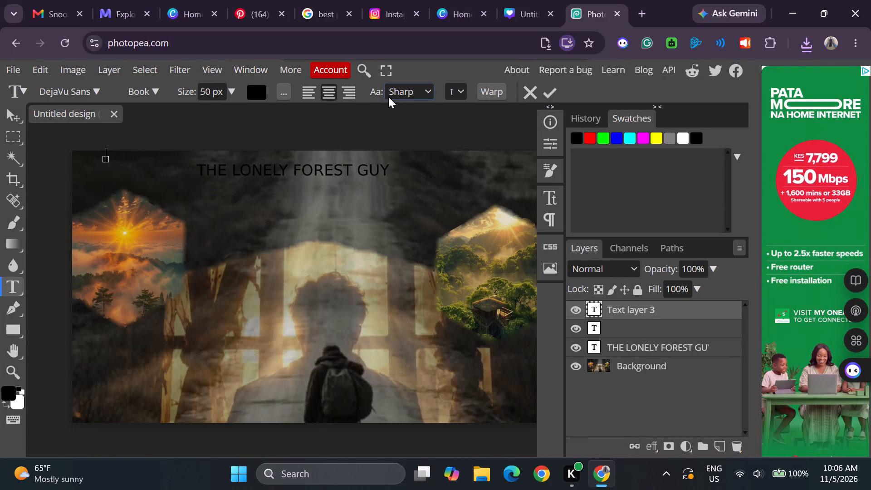
Reload the Photopea page to clear the workspace.
{"action": "left_click", "coordinate": [61, 38]}
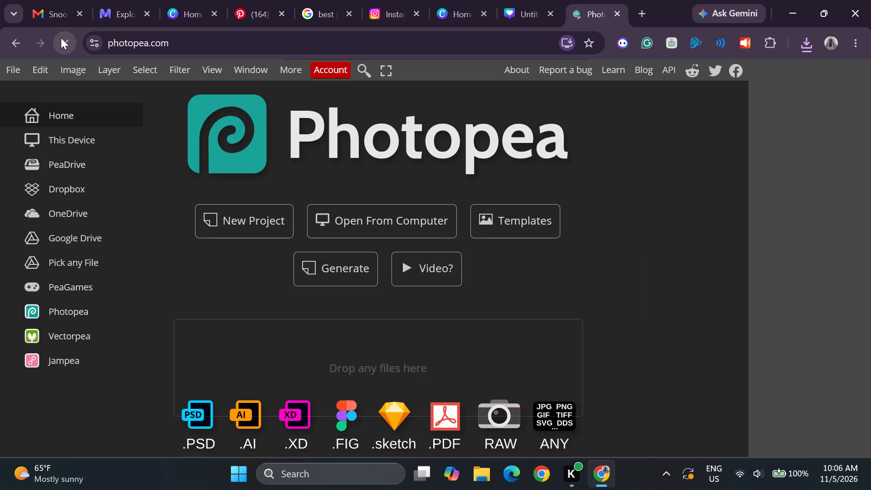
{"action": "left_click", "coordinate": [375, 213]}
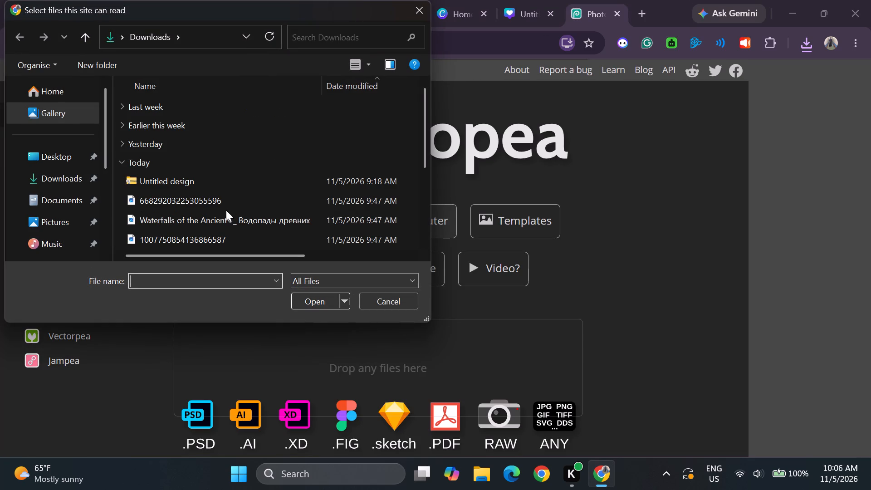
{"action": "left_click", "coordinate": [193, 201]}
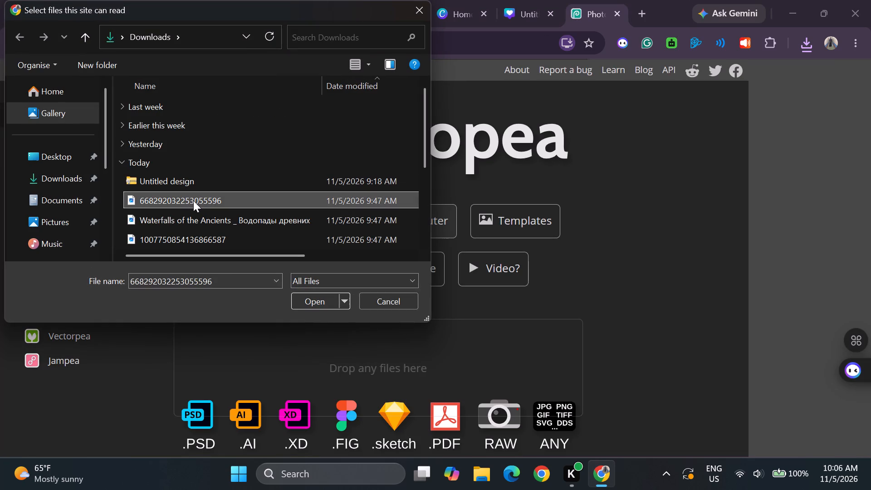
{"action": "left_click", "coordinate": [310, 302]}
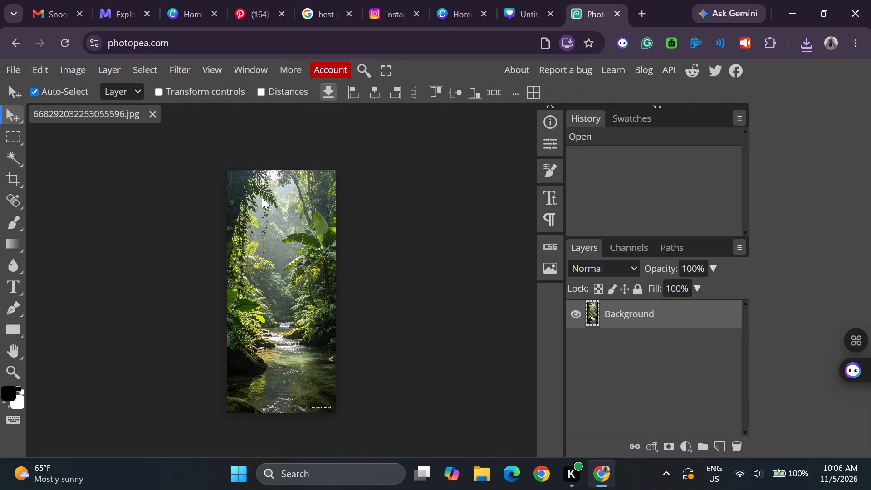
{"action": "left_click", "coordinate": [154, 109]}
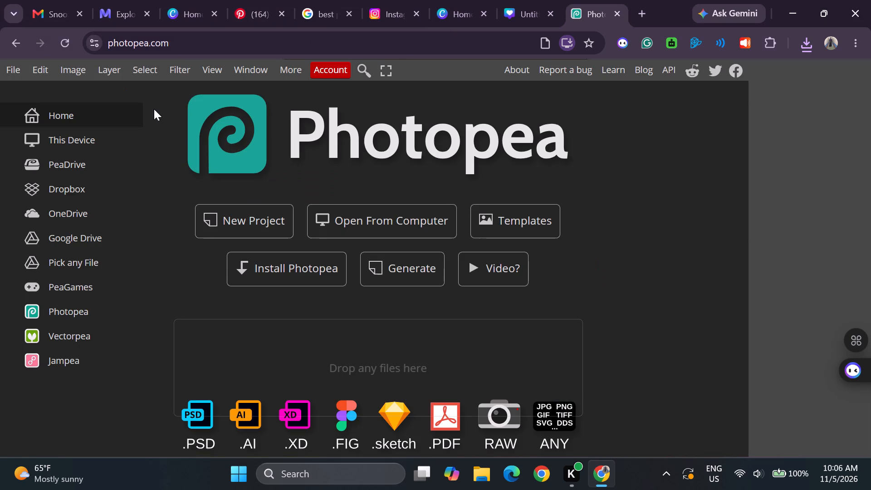
Open the Untitled design archive from Downloads, inspect 2.png and 1.png, and close all of its images.
{"action": "left_click", "coordinate": [375, 227]}
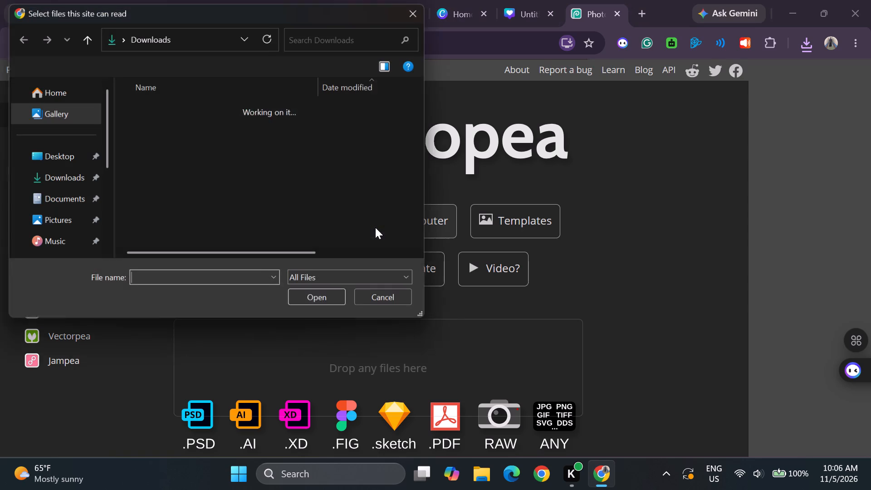
{"action": "left_click", "coordinate": [239, 186]}
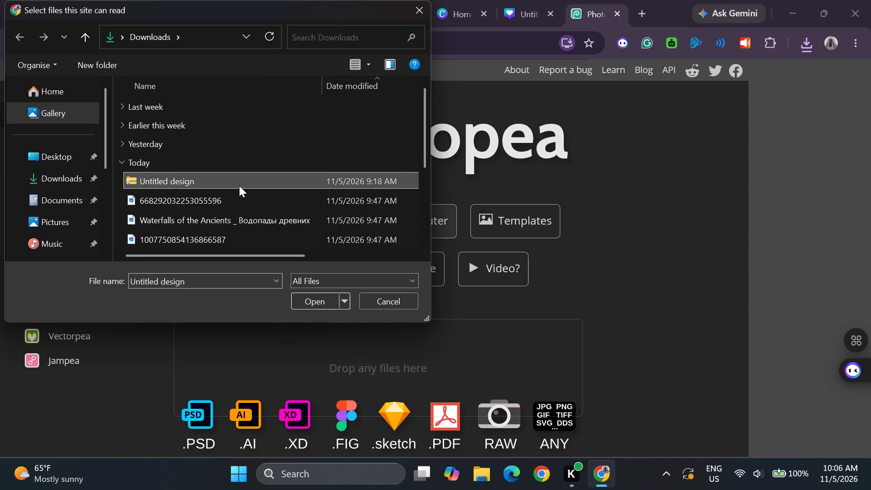
{"action": "left_click", "coordinate": [306, 299]}
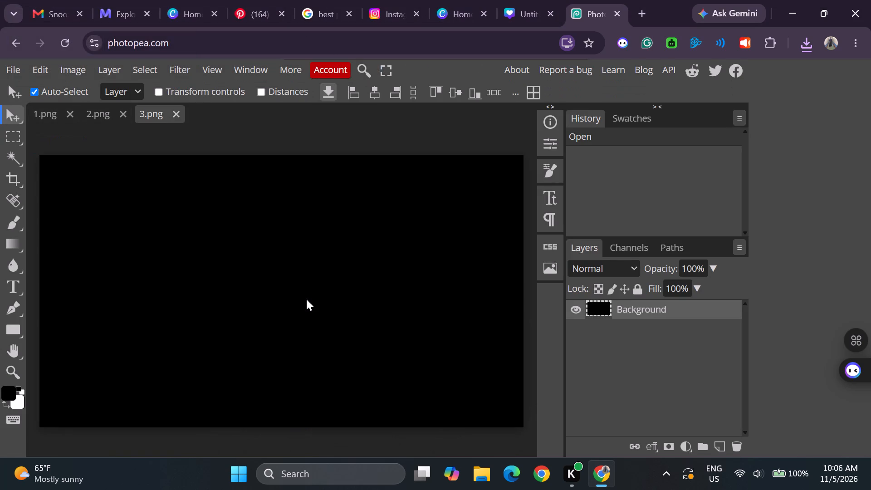
{"action": "left_click", "coordinate": [102, 113]}
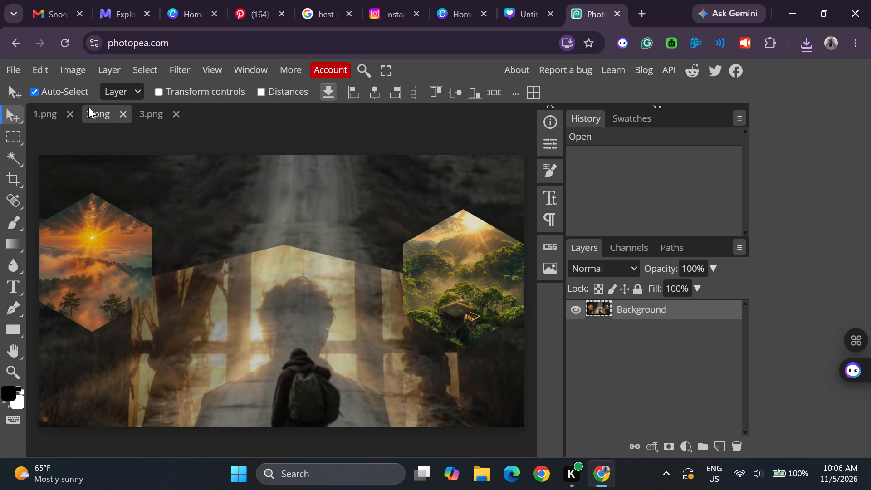
{"action": "left_click", "coordinate": [58, 107]}
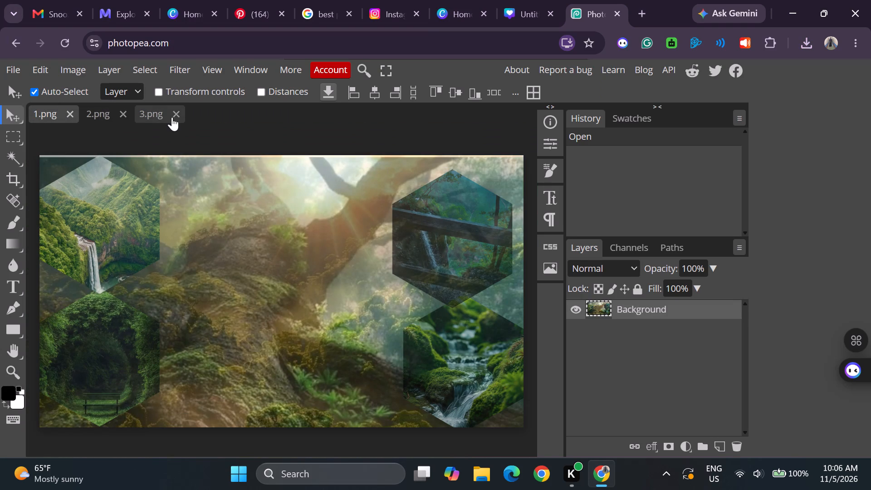
{"action": "left_click", "coordinate": [175, 108]}
{"action": "left_click", "coordinate": [116, 116]}
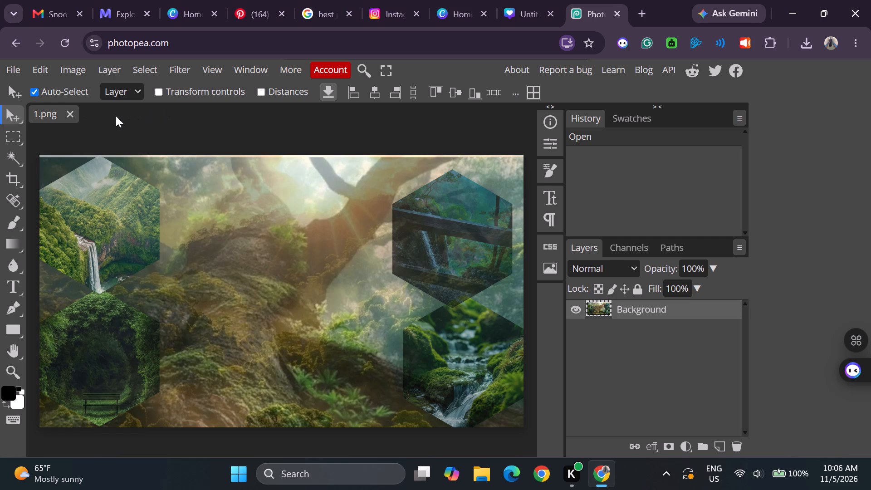
{"action": "left_click", "coordinate": [66, 110]}
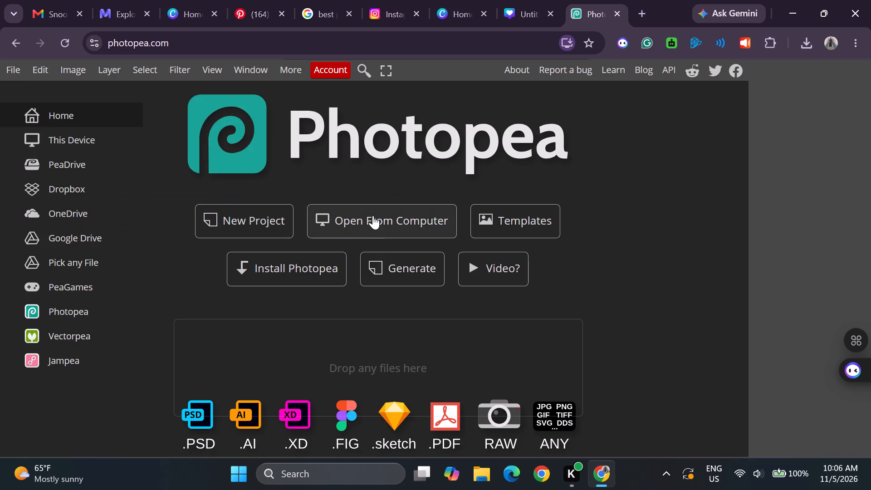
Open the most recent Untitled design (1) JPG from Downloads to review the titled composite, and close it.
{"action": "left_click", "coordinate": [373, 216]}
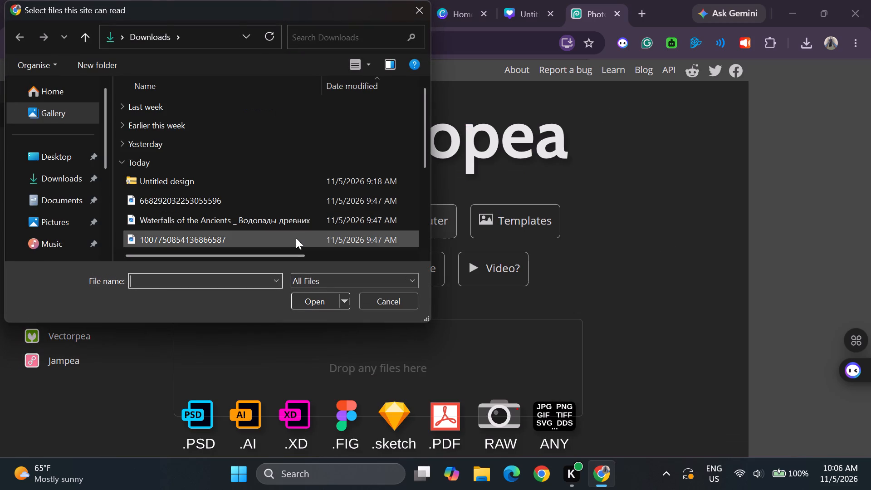
{"action": "scroll", "coordinate": [264, 216], "scroll_direction": "down", "scroll_amount": 1}
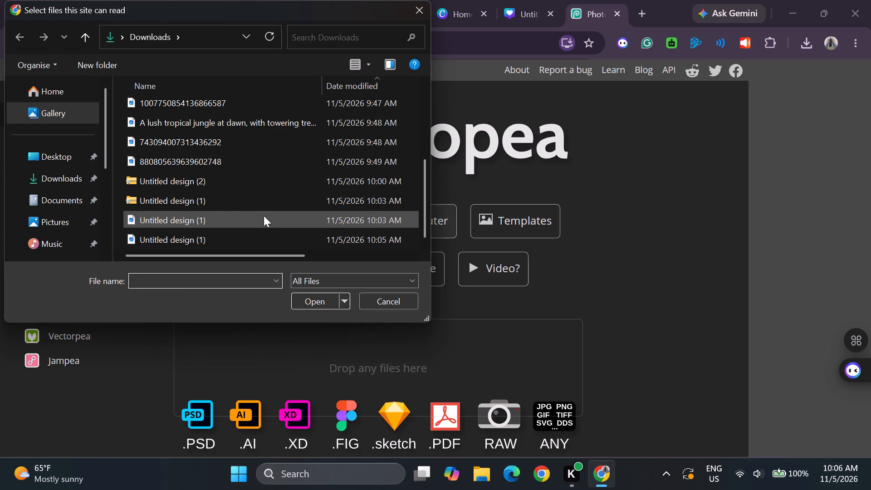
{"action": "scroll", "coordinate": [264, 216], "scroll_direction": "down", "scroll_amount": 2}
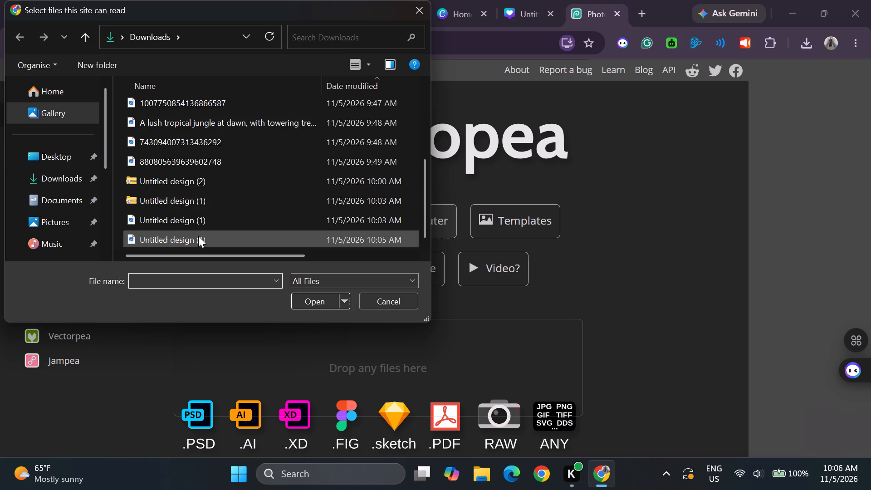
{"action": "double_click", "coordinate": [198, 236]}
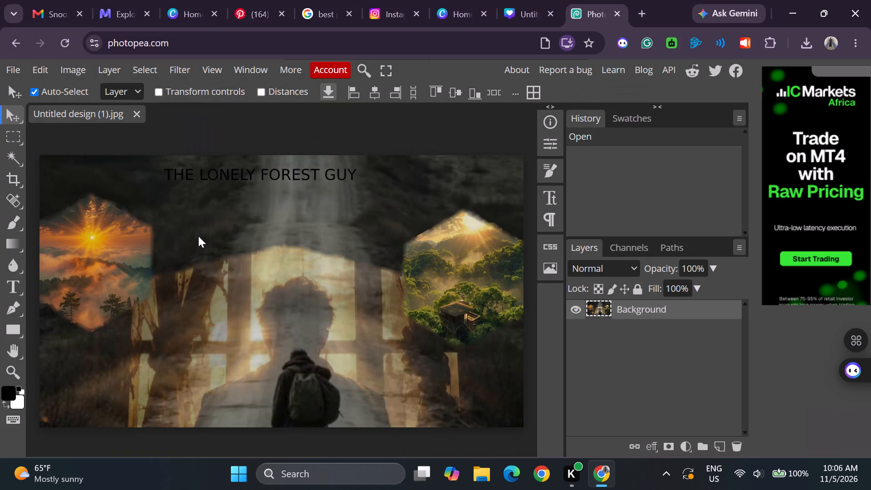
{"action": "left_click", "coordinate": [137, 113]}
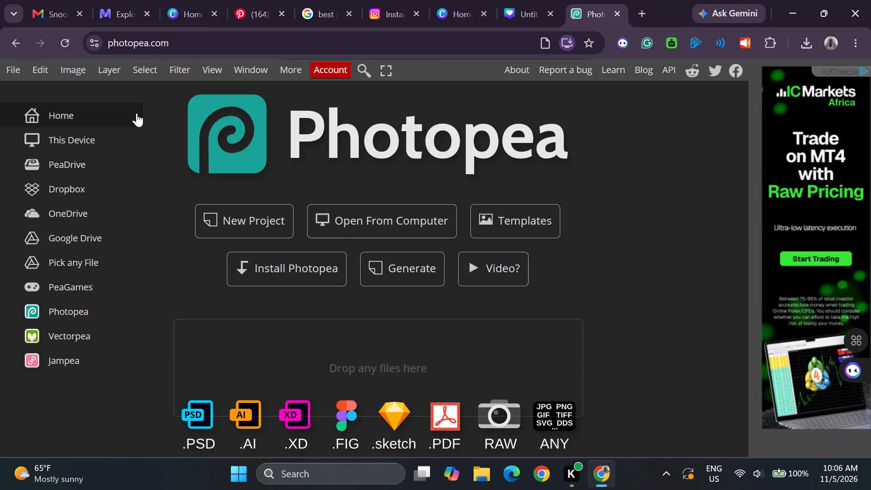
Open the Untitled design (2) archive from Downloads and bring up 2.png, the hut and traveller composite.
{"action": "left_click", "coordinate": [372, 215]}
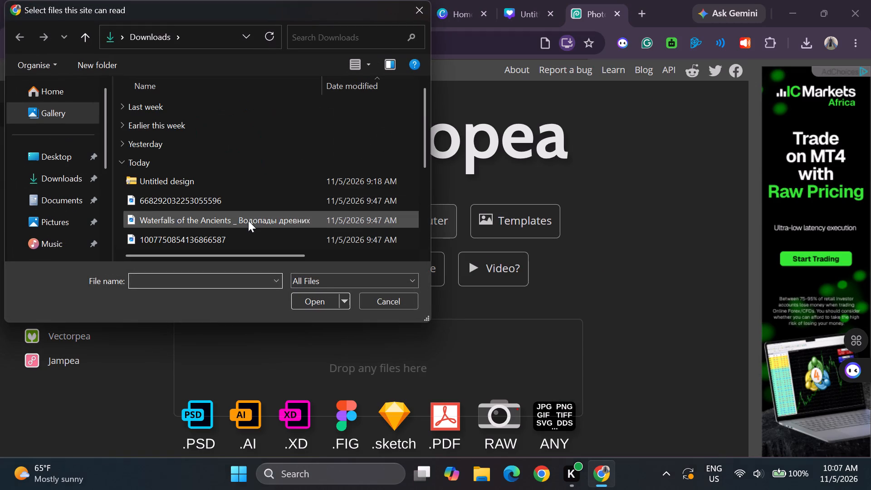
{"action": "scroll", "coordinate": [243, 223], "scroll_direction": "down", "scroll_amount": 2}
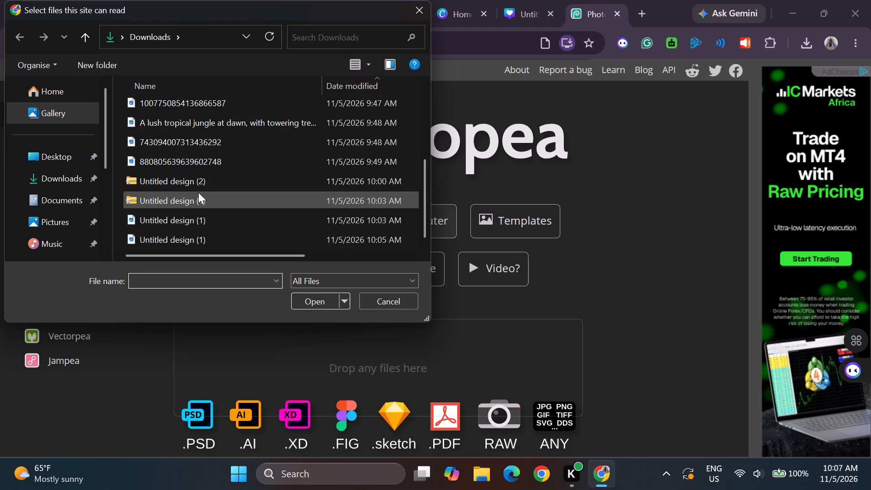
{"action": "left_click", "coordinate": [198, 178]}
{"action": "double_click", "coordinate": [198, 178]}
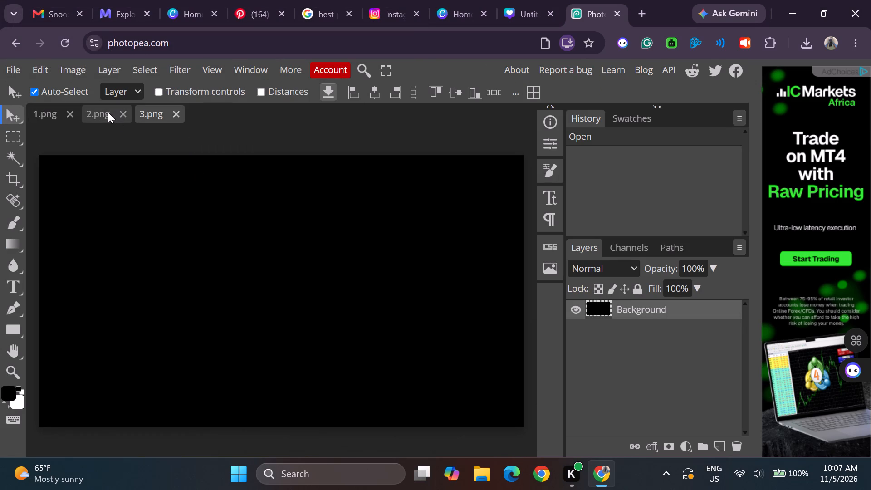
{"action": "left_click", "coordinate": [108, 112]}
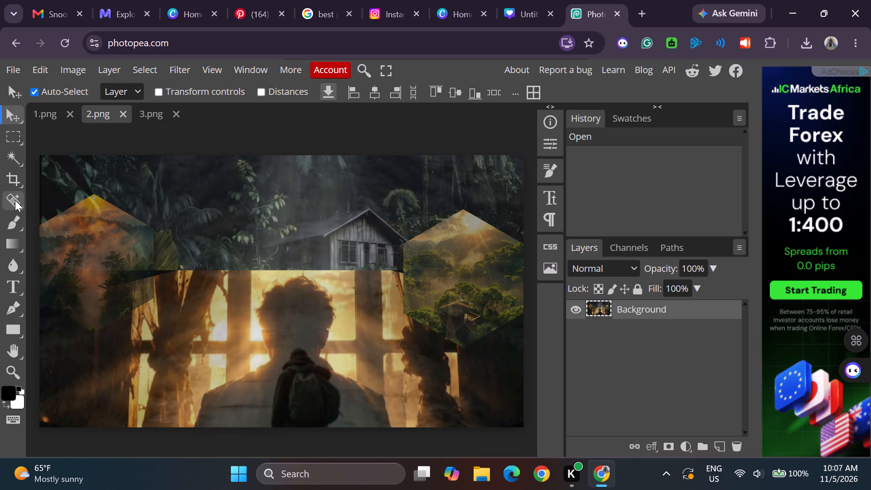
Heal the horizontal seam between the hut scene and the sunlit window scene in 2.png with the Spot Healing Brush.
{"action": "left_click", "coordinate": [15, 200]}
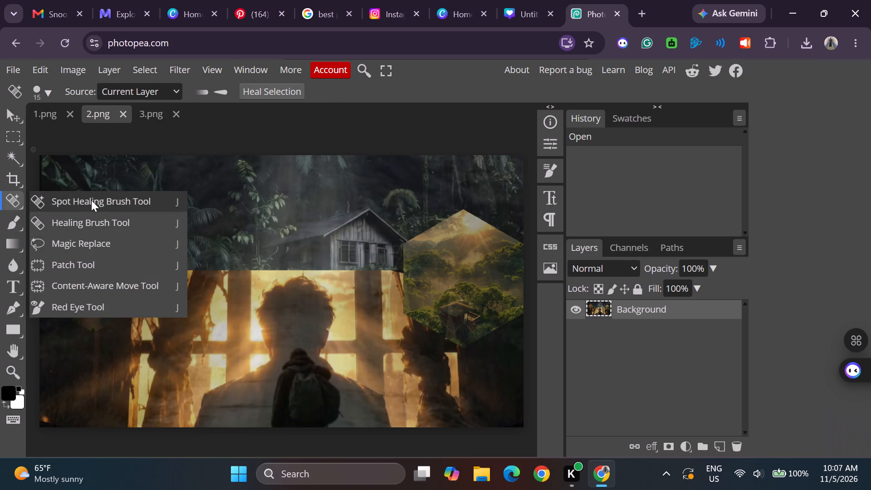
{"action": "left_click", "coordinate": [91, 200]}
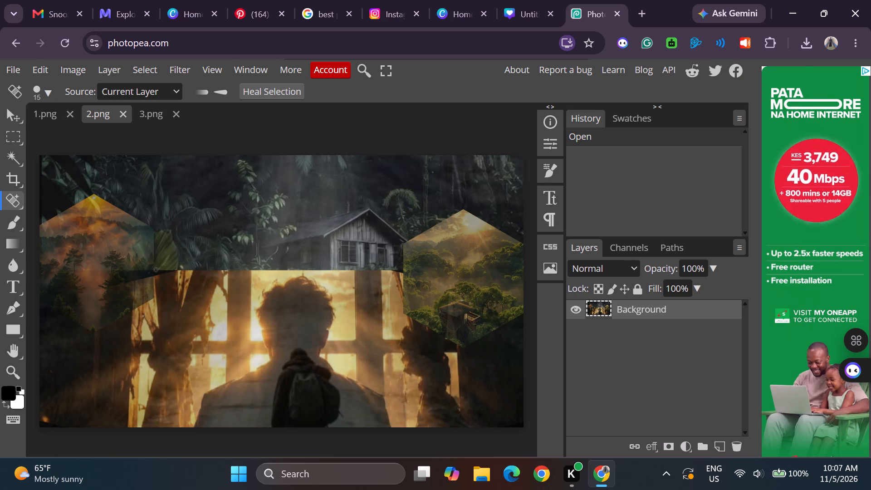
{"action": "left_click_drag", "start_coordinate": [155, 269], "coordinate": [161, 268]}
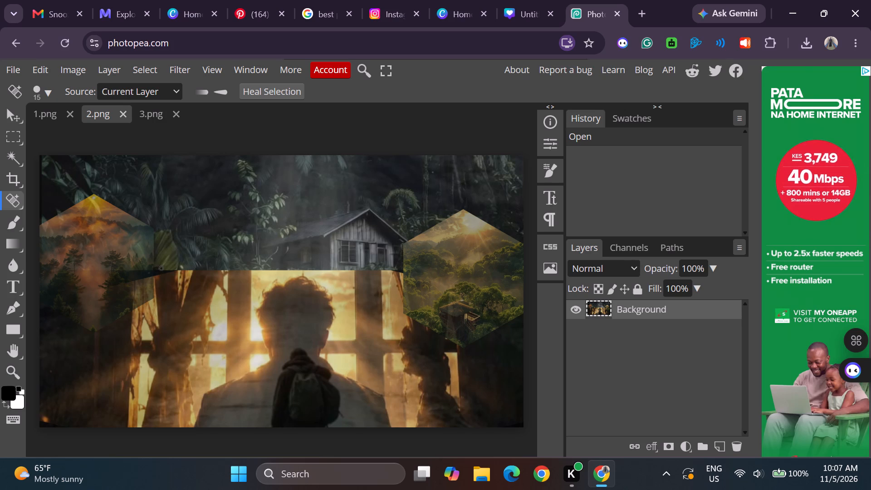
{"action": "left_click_drag", "start_coordinate": [161, 268], "coordinate": [188, 269]}
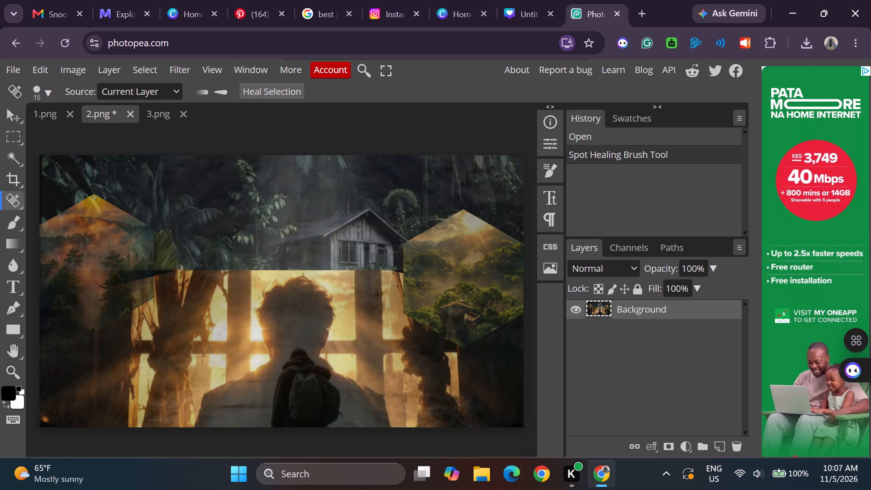
{"action": "left_click_drag", "start_coordinate": [186, 268], "coordinate": [208, 269]}
{"action": "left_click_drag", "start_coordinate": [208, 269], "coordinate": [245, 268]}
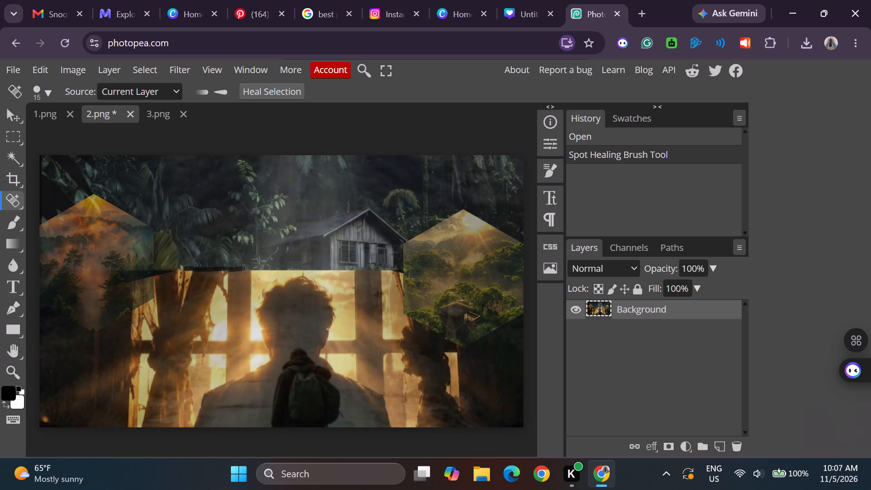
{"action": "left_click_drag", "start_coordinate": [245, 268], "coordinate": [264, 269]}
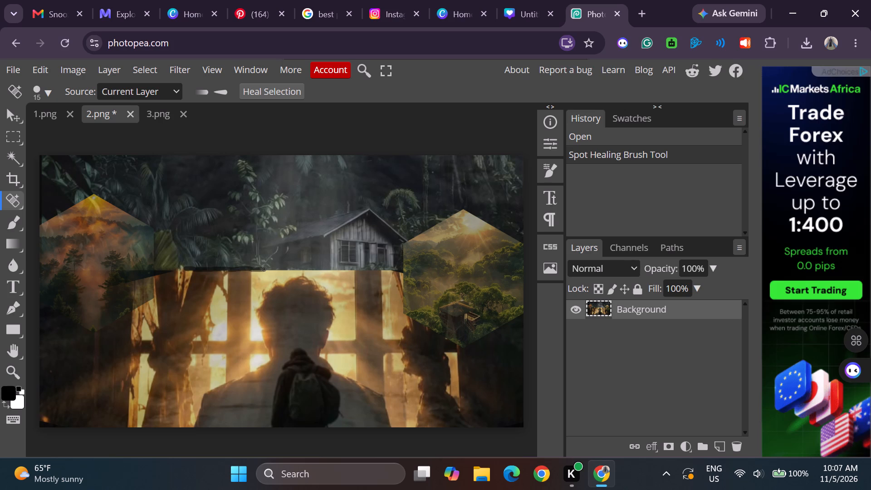
{"action": "left_click_drag", "start_coordinate": [264, 269], "coordinate": [281, 269]}
{"action": "left_click_drag", "start_coordinate": [281, 269], "coordinate": [291, 269]}
{"action": "left_click_drag", "start_coordinate": [291, 269], "coordinate": [339, 269]}
{"action": "left_click_drag", "start_coordinate": [339, 269], "coordinate": [389, 268]}
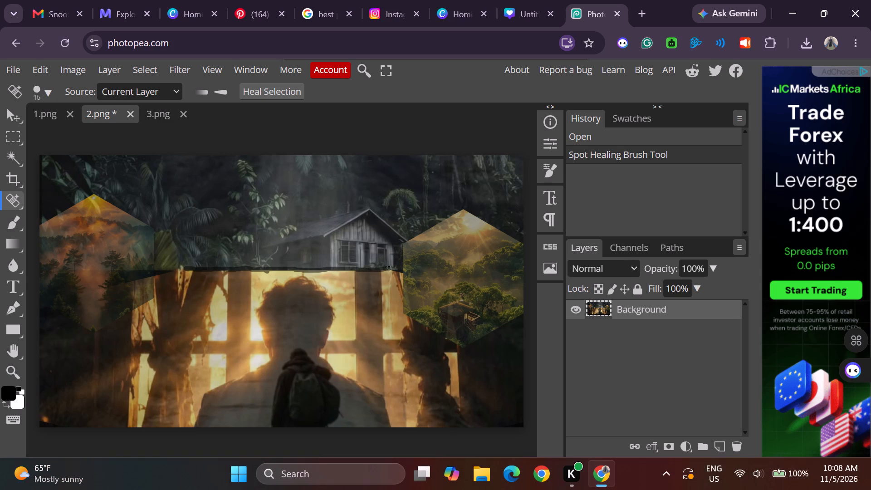
{"action": "left_click_drag", "start_coordinate": [389, 268], "coordinate": [445, 268]}
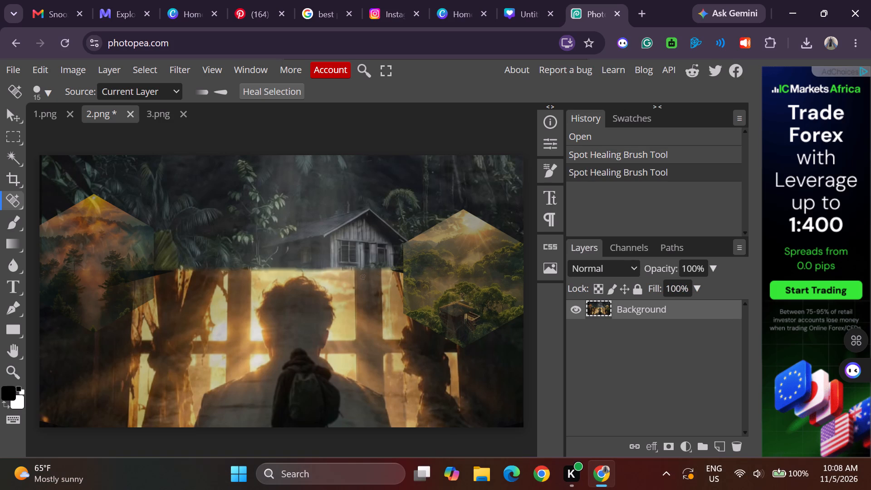
Heal the vertical edge of the green jungle hexagon beside the hut, down to the window scene, with the Spot Healing Brush.
{"action": "double_click", "coordinate": [402, 260]}
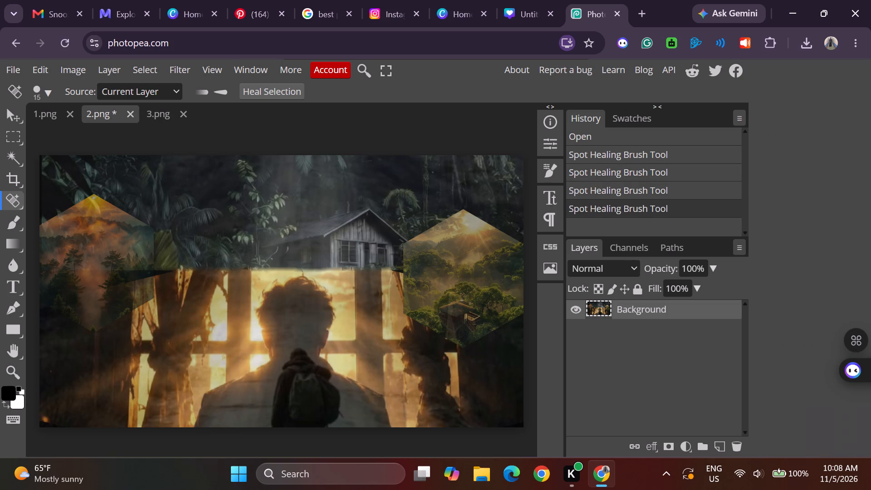
{"action": "left_click", "coordinate": [403, 245]}
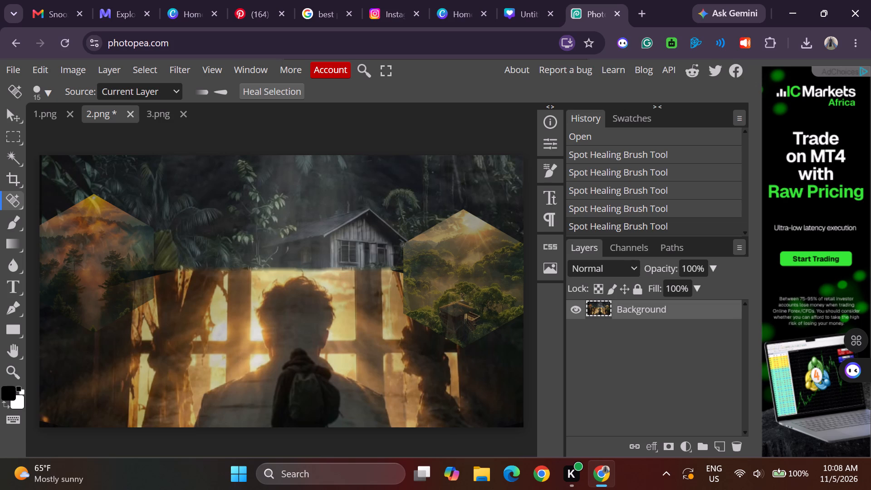
{"action": "left_click_drag", "start_coordinate": [402, 245], "coordinate": [403, 247]}
{"action": "left_click_drag", "start_coordinate": [403, 247], "coordinate": [403, 263]}
{"action": "left_click_drag", "start_coordinate": [403, 263], "coordinate": [402, 264]}
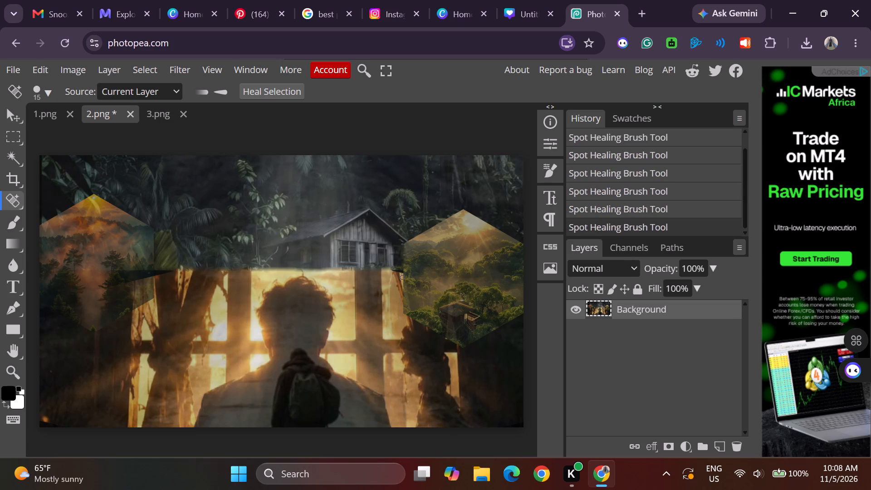
{"action": "left_click_drag", "start_coordinate": [401, 274], "coordinate": [401, 278]}
{"action": "left_click_drag", "start_coordinate": [401, 278], "coordinate": [402, 296]}
{"action": "left_click_drag", "start_coordinate": [402, 296], "coordinate": [402, 310]}
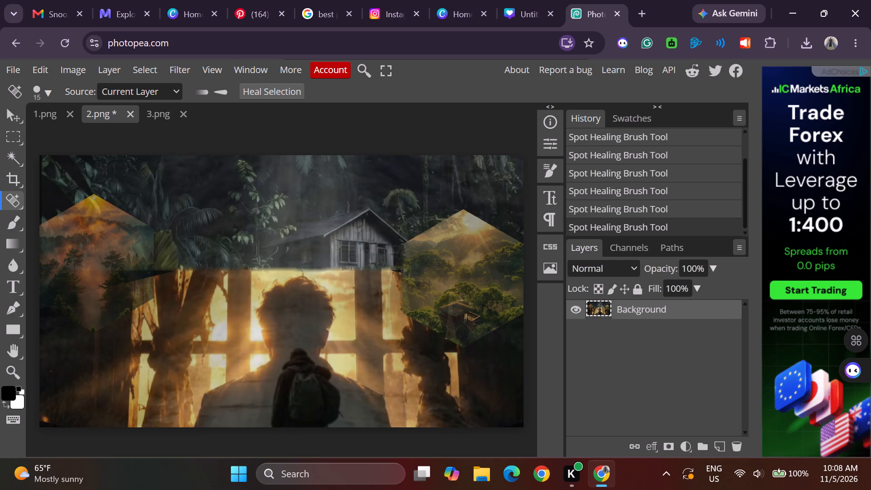
{"action": "left_click_drag", "start_coordinate": [403, 268], "coordinate": [401, 273]}
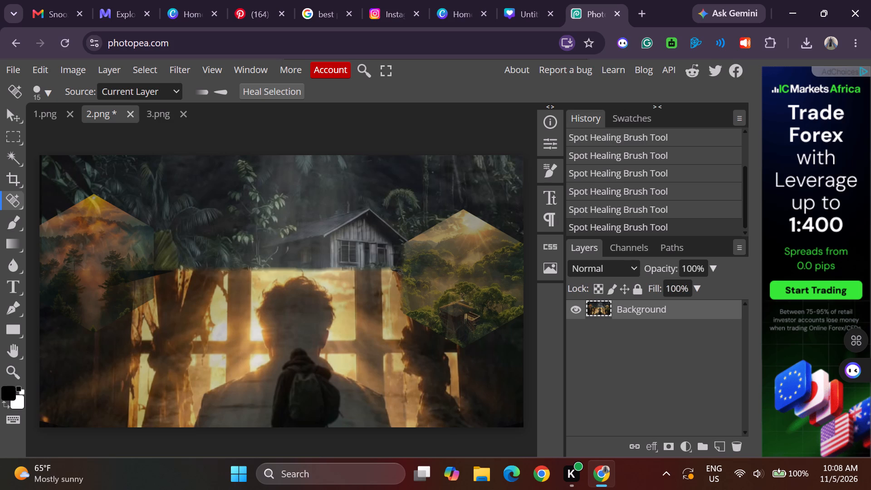
{"action": "left_click_drag", "start_coordinate": [400, 271], "coordinate": [396, 269]}
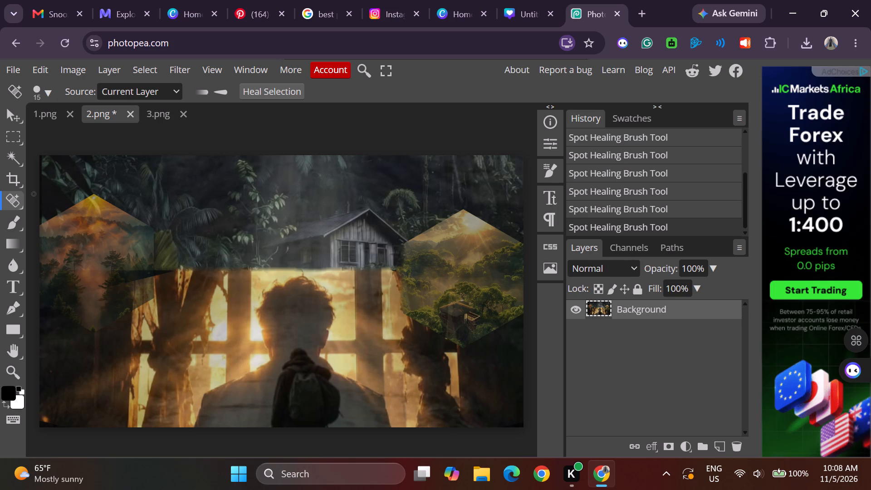
Heal the dark wedge at the end of the horizontal seam, between the tree trunk and the orange forest hexagon.
{"action": "left_click", "coordinate": [171, 270]}
{"action": "left_click_drag", "start_coordinate": [171, 270], "coordinate": [165, 270]}
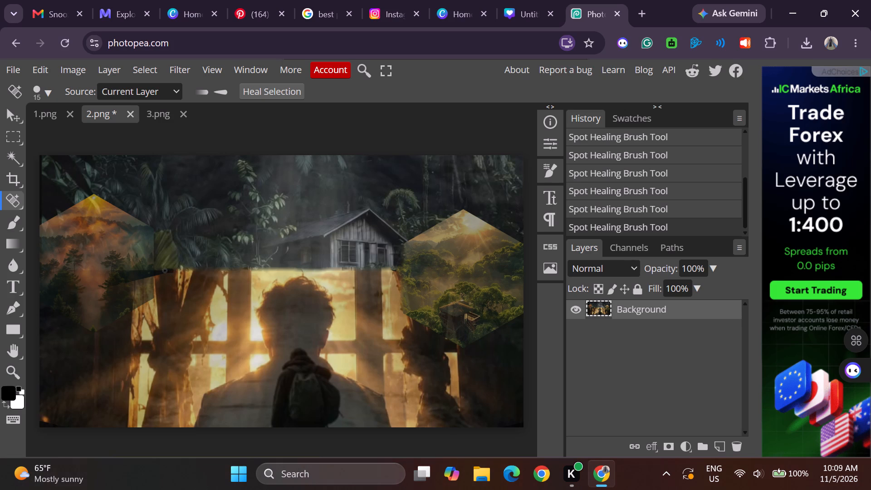
{"action": "left_click_drag", "start_coordinate": [165, 270], "coordinate": [157, 272]}
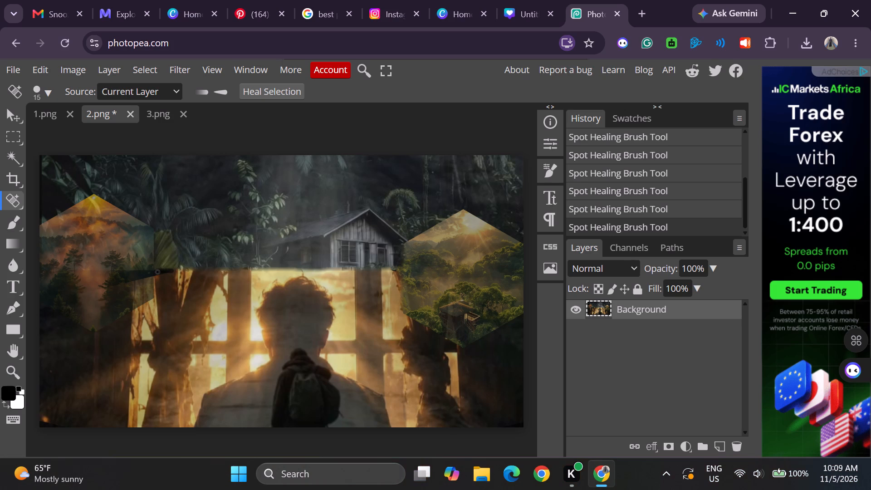
{"action": "left_click_drag", "start_coordinate": [157, 272], "coordinate": [155, 272]}
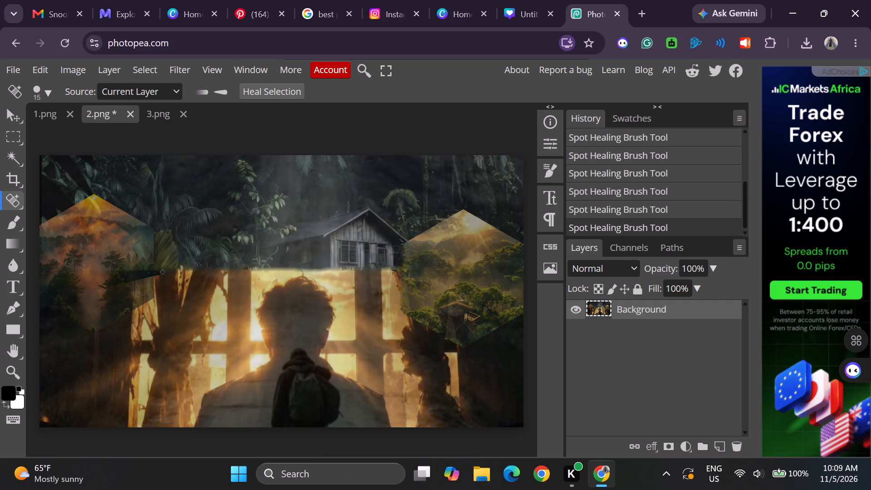
{"action": "left_click_drag", "start_coordinate": [162, 272], "coordinate": [152, 272]}
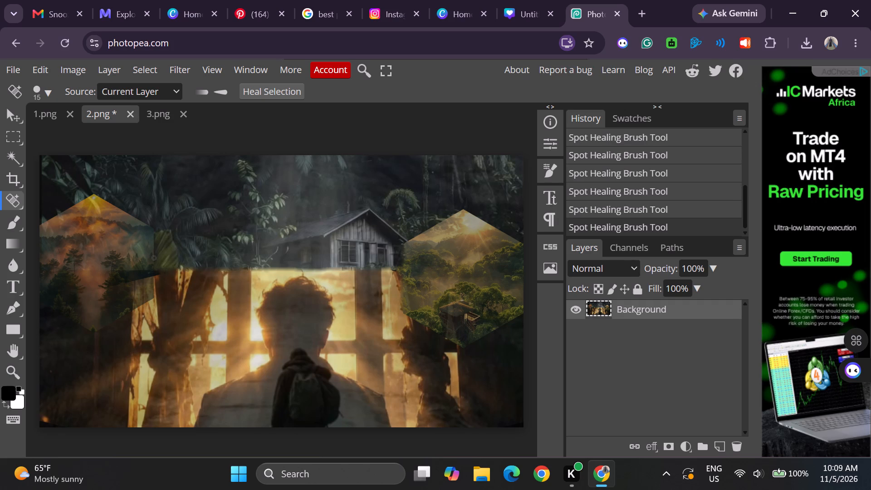
Heal the vertical edge of the orange forest hexagon where it meets the palm leaves and the window scene.
{"action": "left_click_drag", "start_coordinate": [153, 232], "coordinate": [153, 234]}
{"action": "left_click_drag", "start_coordinate": [153, 234], "coordinate": [154, 251]}
{"action": "left_click_drag", "start_coordinate": [154, 251], "coordinate": [154, 279]}
{"action": "left_click_drag", "start_coordinate": [154, 279], "coordinate": [153, 299]}
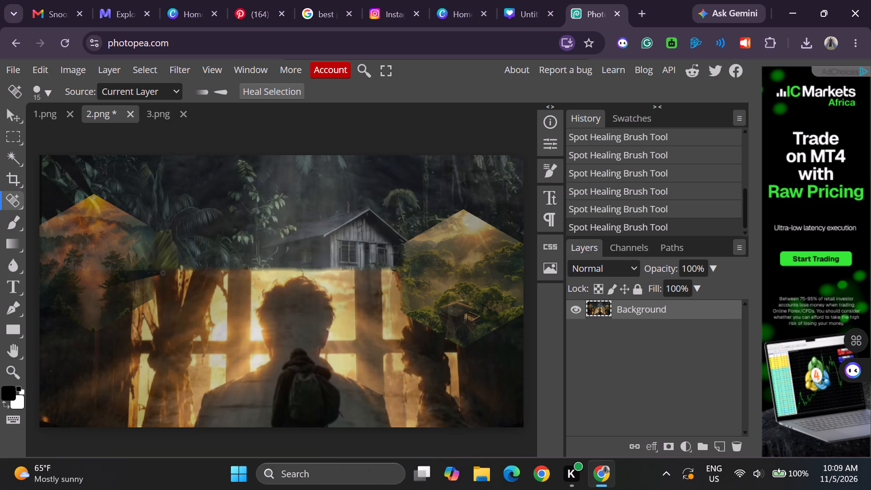
Heal the remaining dark streak of the seam where it runs into the lower part of the orange forest hexagon.
{"action": "left_click_drag", "start_coordinate": [164, 273], "coordinate": [153, 273]}
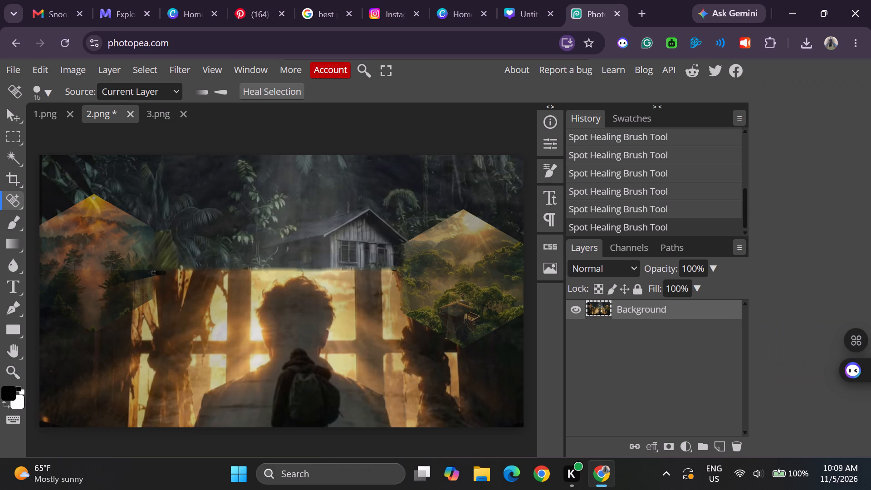
{"action": "left_click_drag", "start_coordinate": [153, 273], "coordinate": [147, 273]}
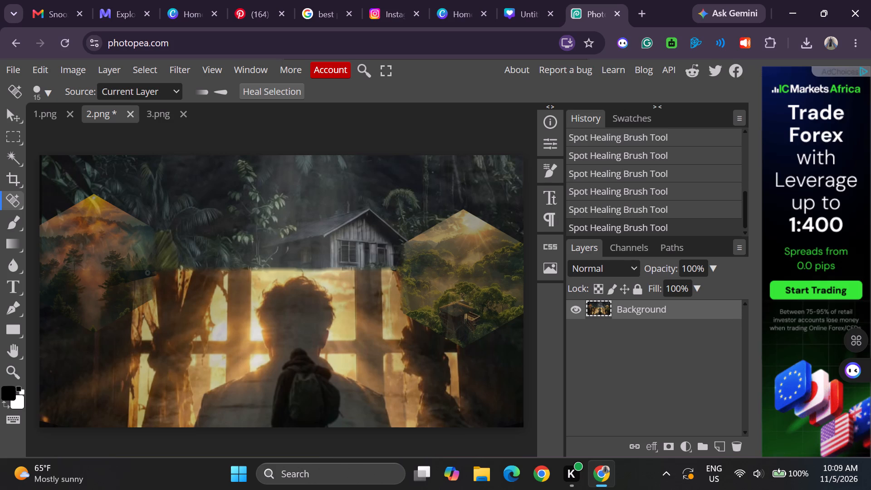
{"action": "left_click_drag", "start_coordinate": [151, 275], "coordinate": [134, 275]}
{"action": "left_click_drag", "start_coordinate": [134, 275], "coordinate": [121, 272]}
{"action": "left_click_drag", "start_coordinate": [121, 272], "coordinate": [117, 270]}
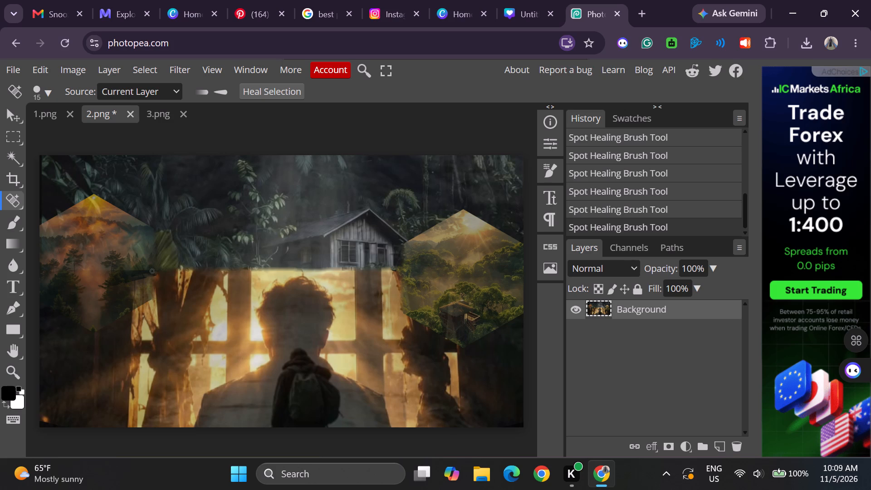
{"action": "left_click_drag", "start_coordinate": [152, 271], "coordinate": [148, 272]}
{"action": "left_click_drag", "start_coordinate": [148, 272], "coordinate": [135, 273]}
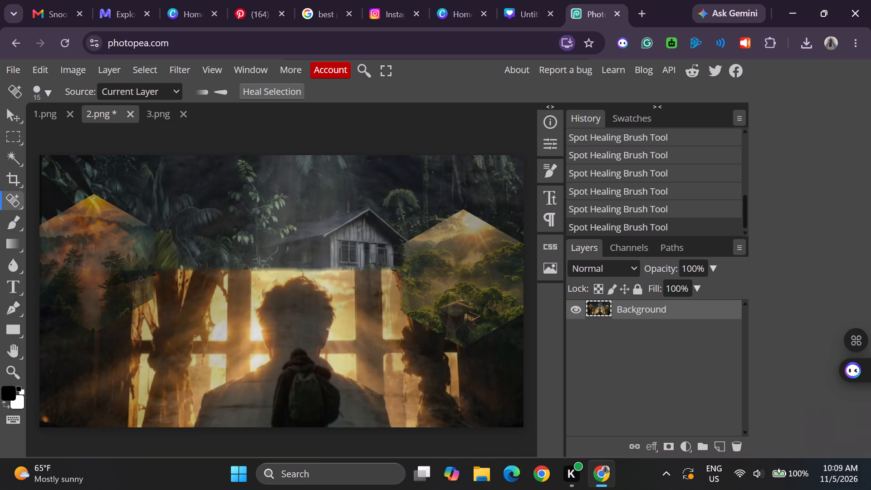
{"action": "left_click_drag", "start_coordinate": [140, 278], "coordinate": [109, 282]}
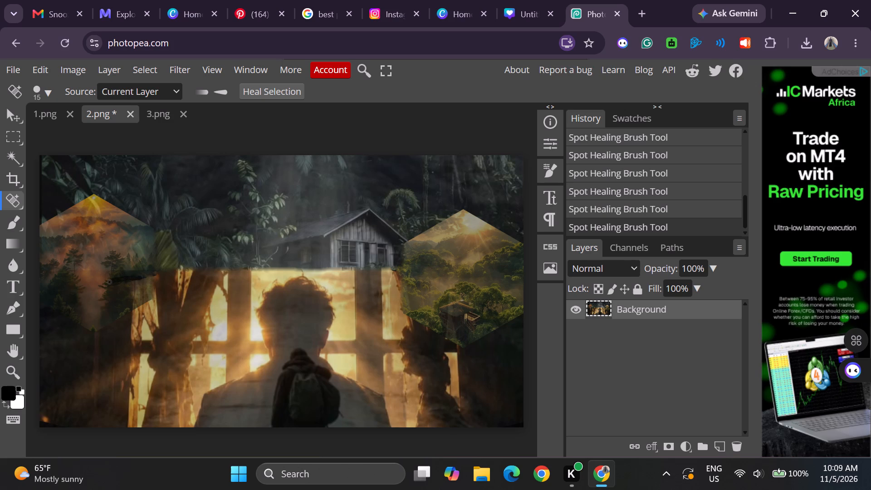
{"action": "left_click_drag", "start_coordinate": [109, 282], "coordinate": [99, 284]}
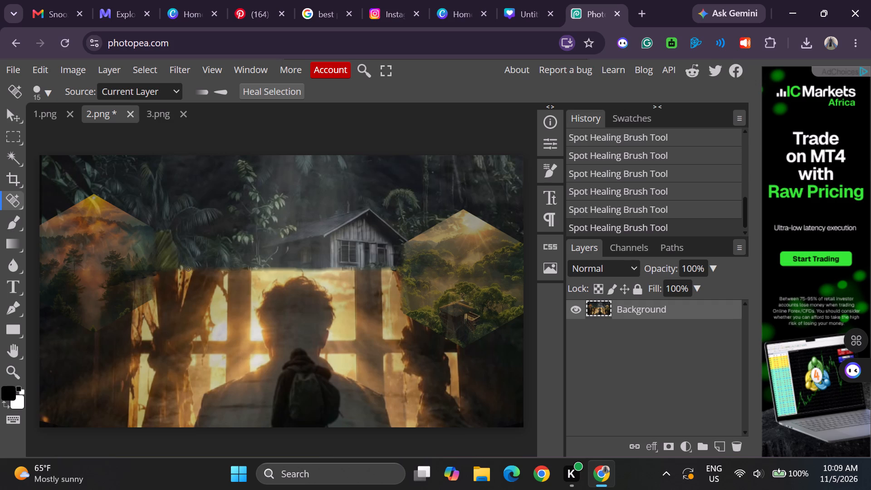
{"action": "left_click", "coordinate": [142, 278]}
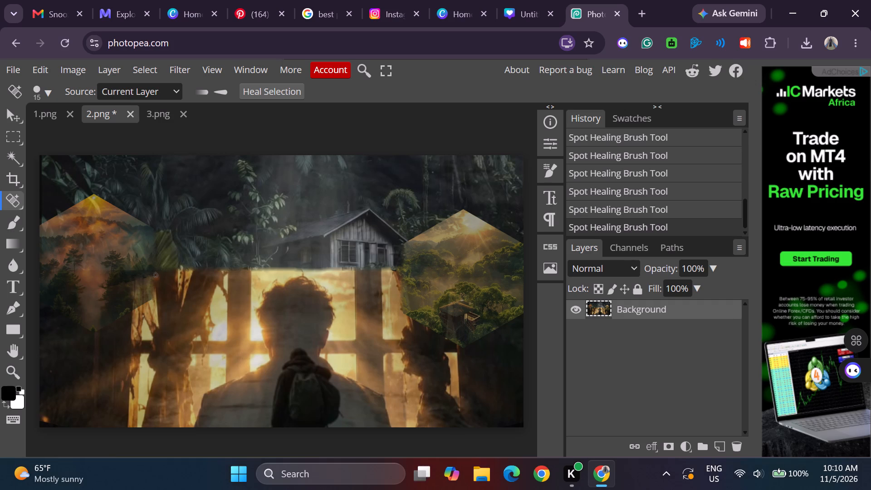
{"action": "left_click", "coordinate": [155, 275]}
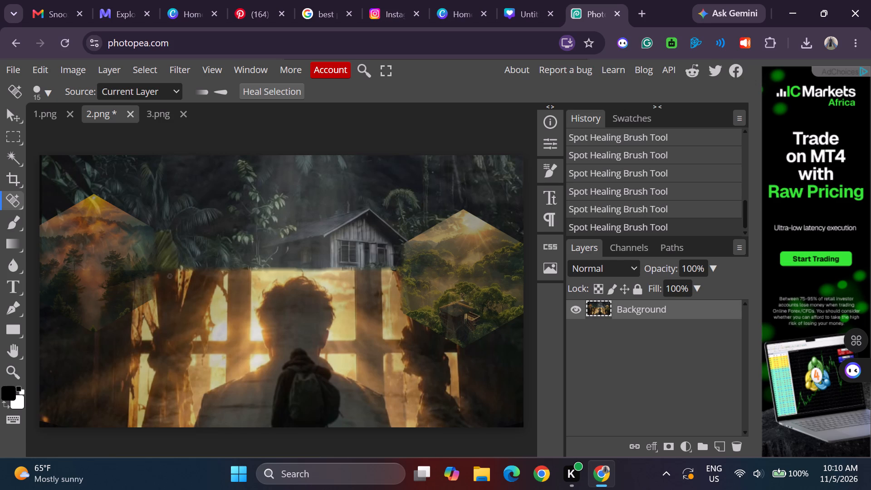
{"action": "left_click", "coordinate": [144, 277]}
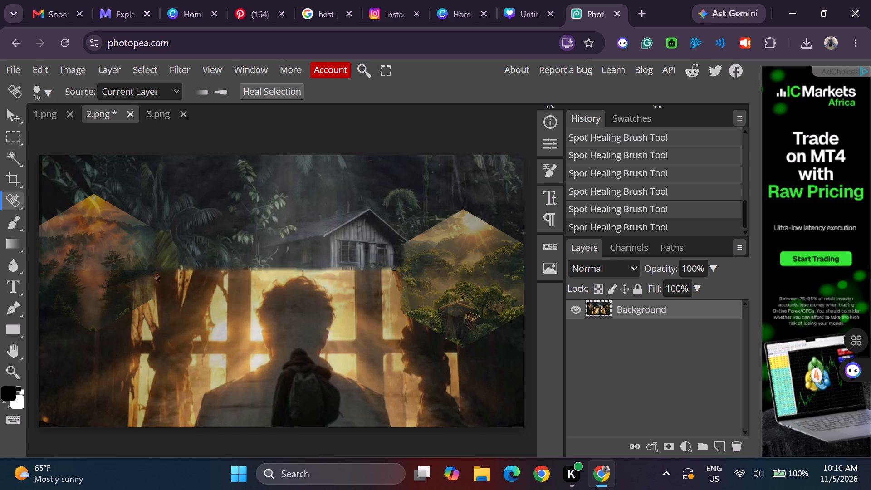
{"action": "left_click", "coordinate": [153, 270]}
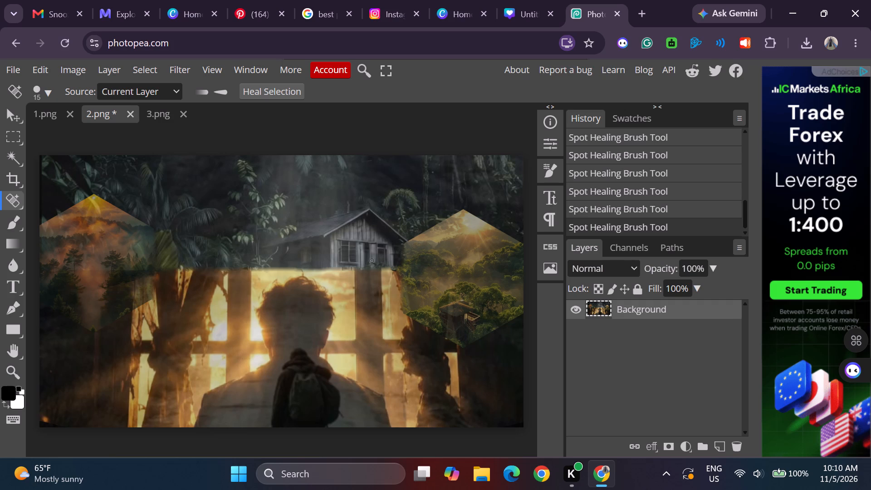
Configure the Spot Healing Brush with the large hard round default tip at a size of 33 px.
{"action": "left_click", "coordinate": [554, 167]}
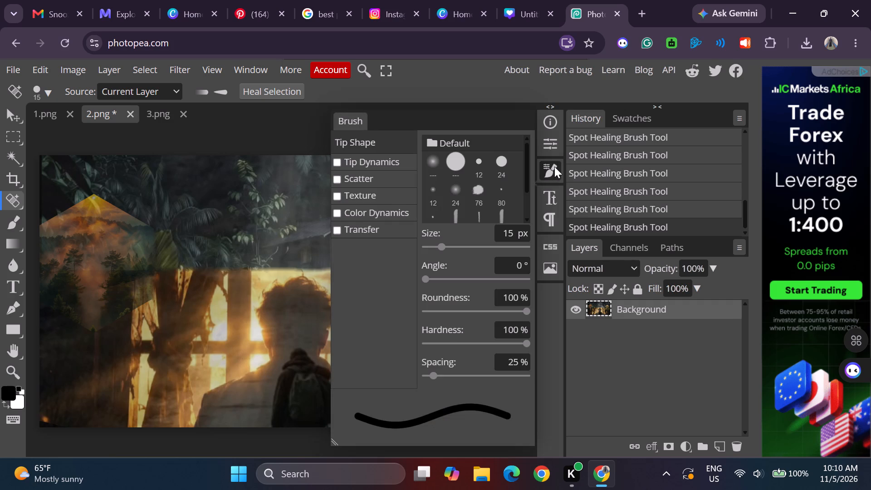
{"action": "left_click", "coordinate": [450, 157]}
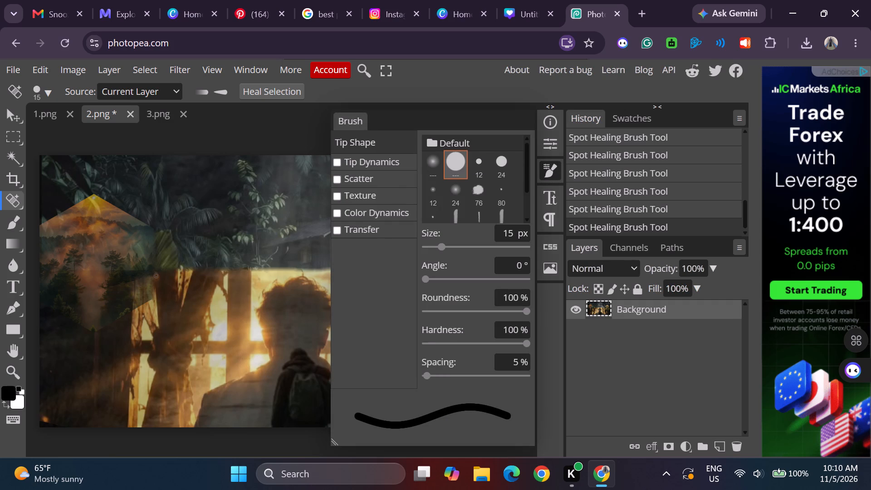
{"action": "left_click_drag", "start_coordinate": [157, 271], "coordinate": [146, 270]}
{"action": "left_click_drag", "start_coordinate": [442, 245], "coordinate": [444, 245]}
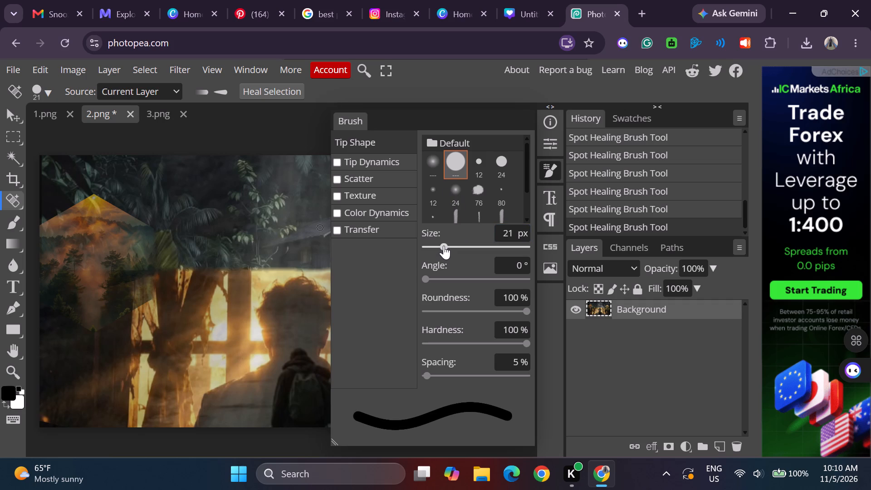
{"action": "left_click_drag", "start_coordinate": [444, 245], "coordinate": [447, 246]}
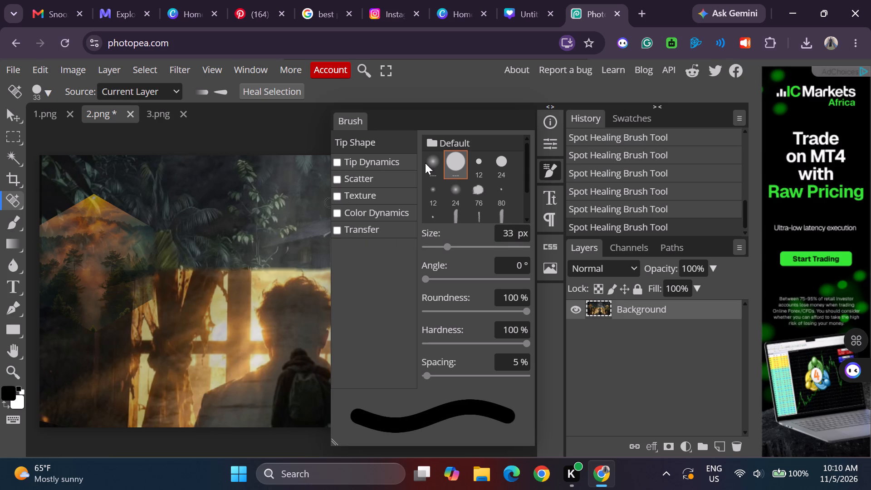
{"action": "left_click", "coordinate": [540, 168]}
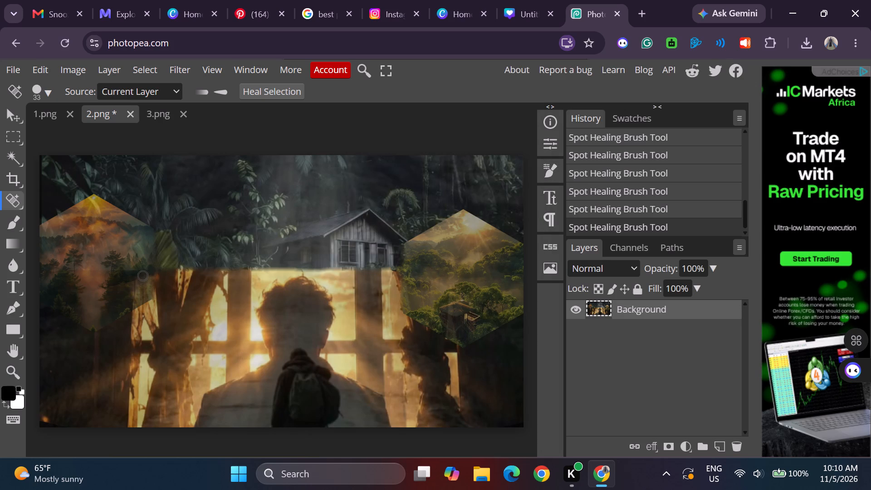
Heal the end of the horizontal seam where the palm trunk meets the side of the orange forest hexagon.
{"action": "left_click_drag", "start_coordinate": [143, 274], "coordinate": [134, 274]}
{"action": "left_click_drag", "start_coordinate": [134, 274], "coordinate": [117, 277]}
{"action": "left_click", "coordinate": [152, 270]}
{"action": "left_click", "coordinate": [148, 269]}
Heal the band across the dark trees inside the lower half of the orange forest hexagon, level with the seam.
{"action": "left_click_drag", "start_coordinate": [122, 282], "coordinate": [105, 283]}
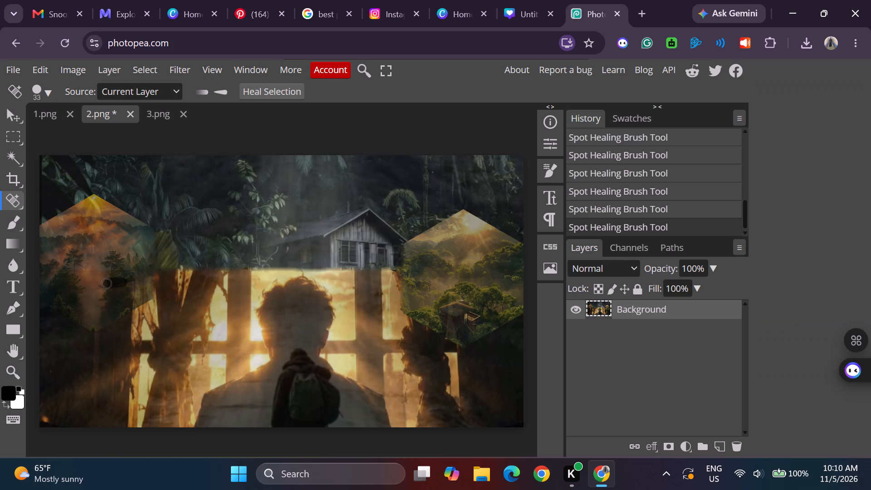
{"action": "left_click_drag", "start_coordinate": [105, 283], "coordinate": [76, 290]}
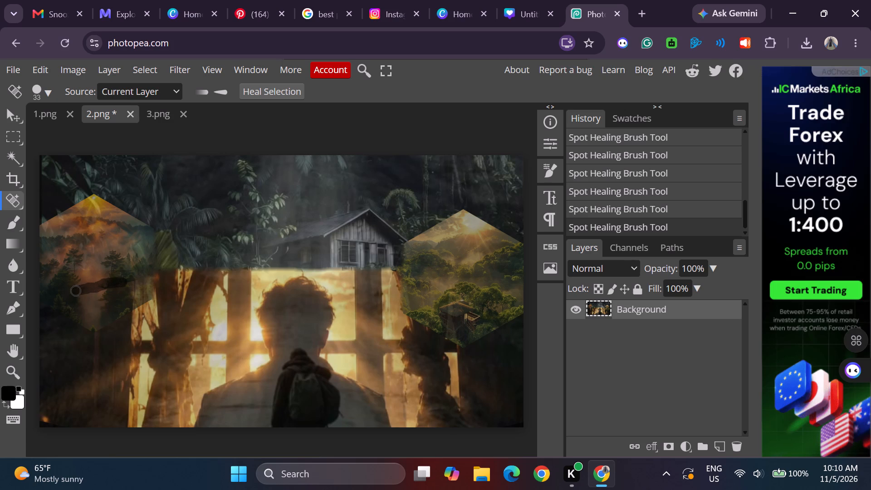
{"action": "left_click_drag", "start_coordinate": [76, 290], "coordinate": [66, 292]}
{"action": "left_click", "coordinate": [131, 279]}
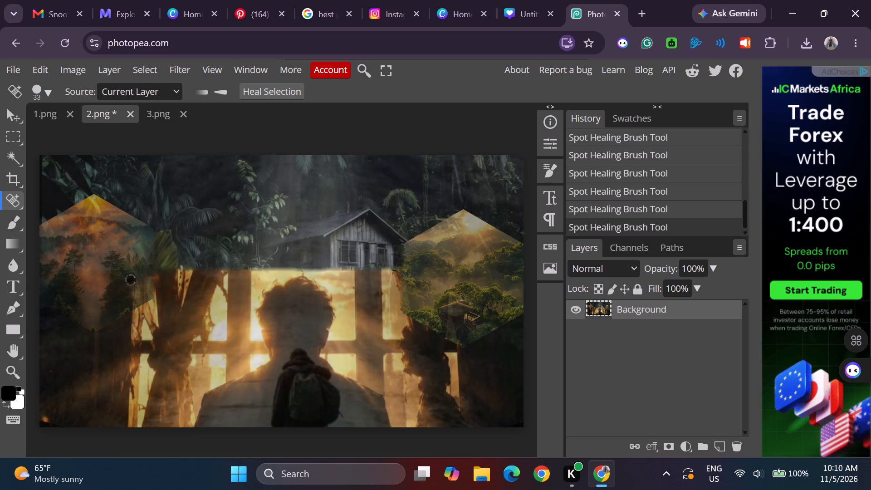
{"action": "left_click_drag", "start_coordinate": [130, 274], "coordinate": [89, 271]}
{"action": "left_click_drag", "start_coordinate": [89, 271], "coordinate": [67, 269]}
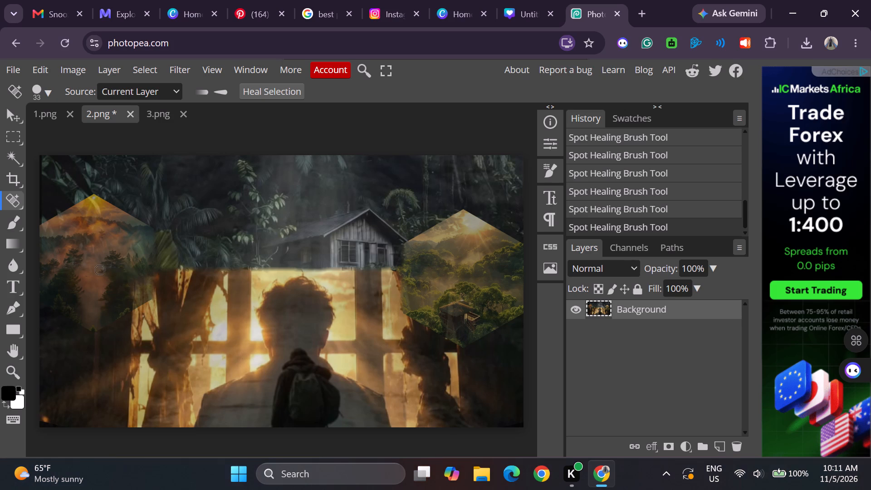
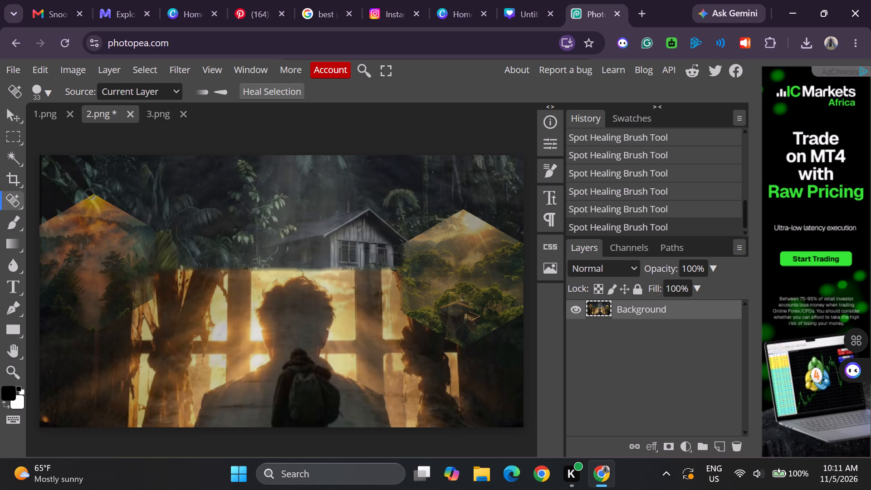
Blend the two upper edges of the orange forest hexagon into the dark jungle with the Spot Healing Brush.
{"action": "left_click_drag", "start_coordinate": [89, 194], "coordinate": [88, 194]}
{"action": "left_click_drag", "start_coordinate": [88, 194], "coordinate": [78, 199]}
{"action": "left_click_drag", "start_coordinate": [78, 199], "coordinate": [71, 204]}
{"action": "left_click_drag", "start_coordinate": [71, 204], "coordinate": [58, 210]}
{"action": "left_click_drag", "start_coordinate": [58, 210], "coordinate": [40, 223]}
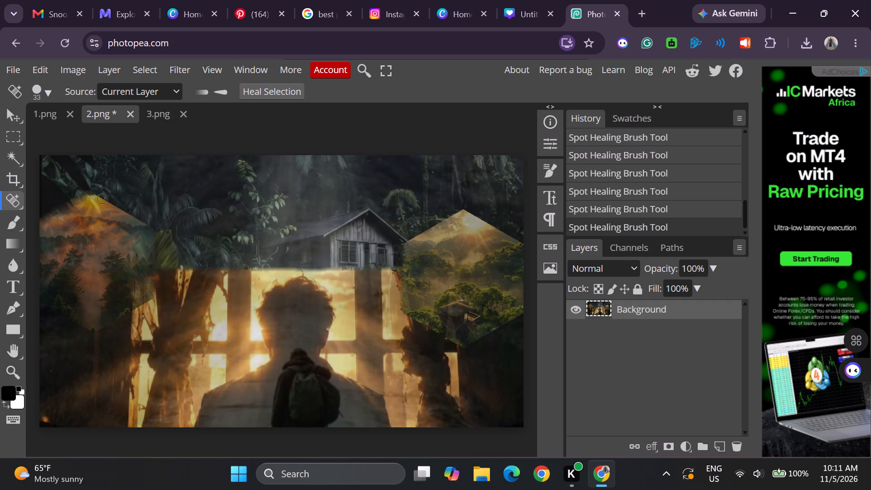
{"action": "left_click_drag", "start_coordinate": [102, 197], "coordinate": [120, 209]}
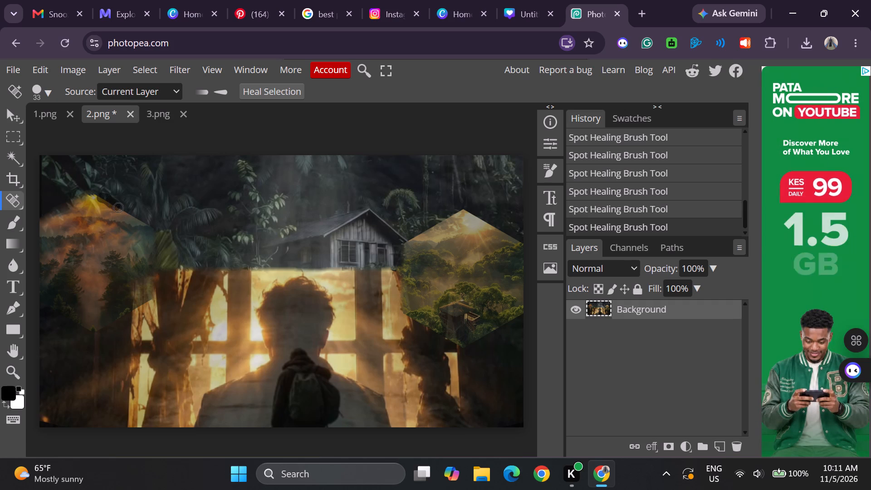
{"action": "left_click_drag", "start_coordinate": [120, 209], "coordinate": [142, 219]}
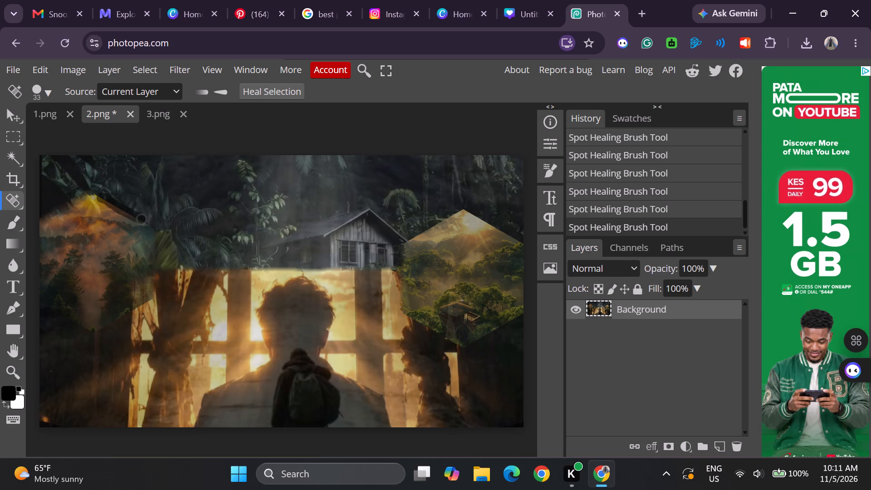
{"action": "left_click_drag", "start_coordinate": [142, 219], "coordinate": [154, 228]}
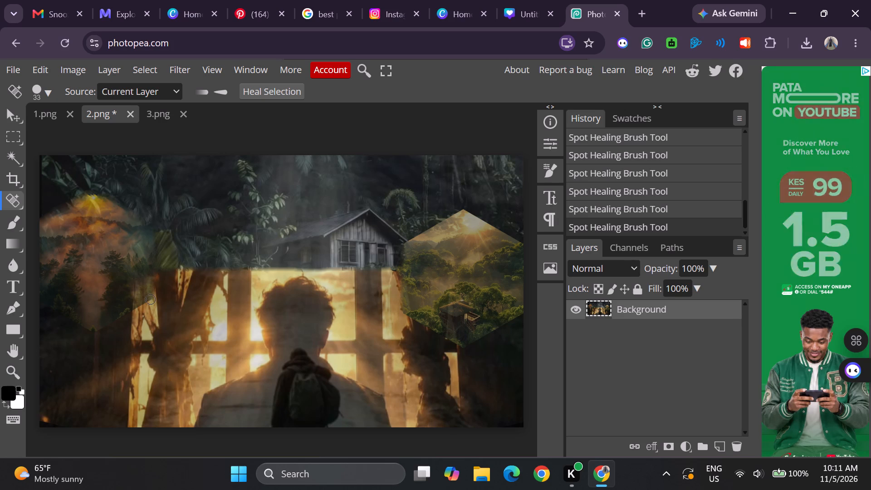
Heal the two lower edges of the orange forest hexagon with the Spot Healing Brush to soften its outline.
{"action": "left_click_drag", "start_coordinate": [152, 293], "coordinate": [140, 300]}
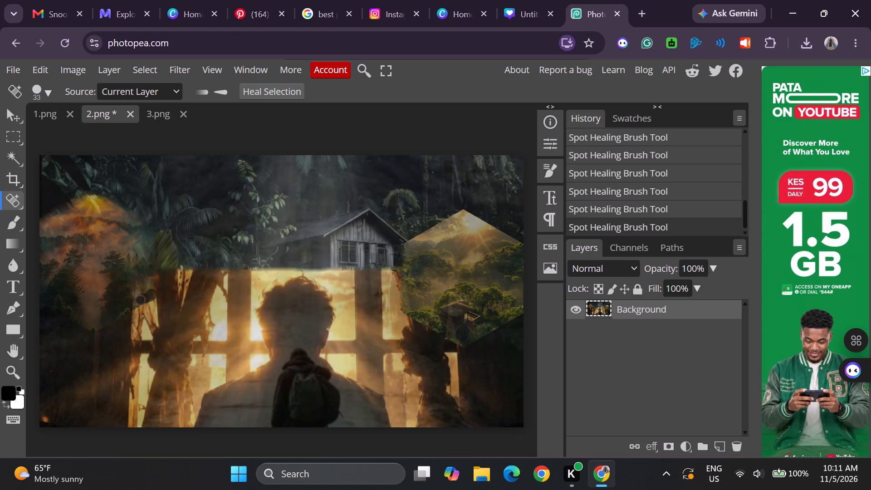
{"action": "left_click_drag", "start_coordinate": [140, 300], "coordinate": [134, 304]}
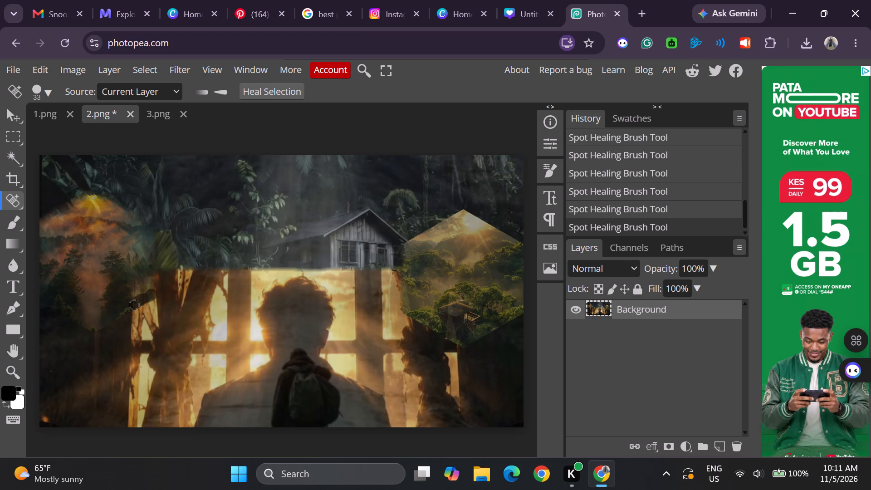
{"action": "left_click_drag", "start_coordinate": [134, 304], "coordinate": [113, 319]}
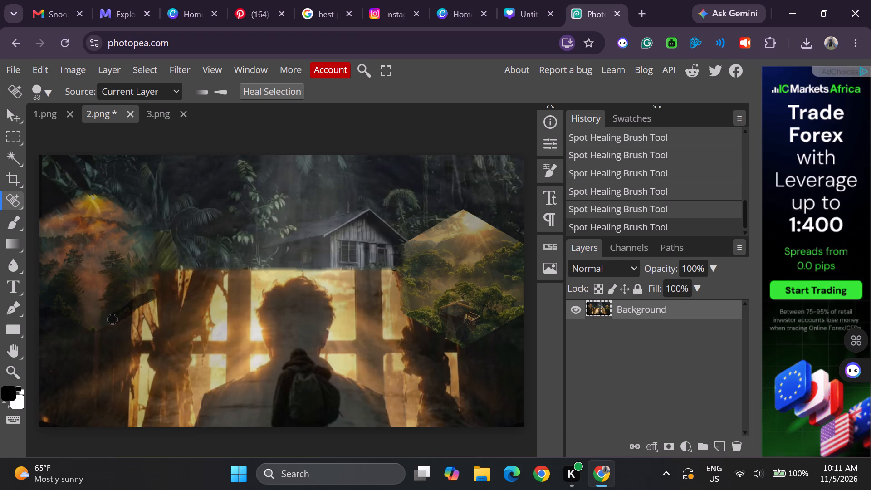
{"action": "left_click_drag", "start_coordinate": [113, 319], "coordinate": [99, 326]}
{"action": "left_click_drag", "start_coordinate": [99, 326], "coordinate": [98, 327]}
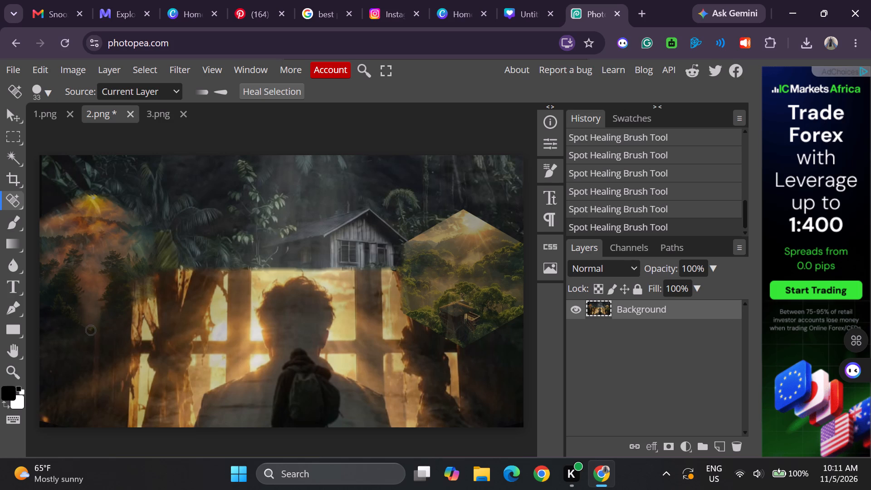
{"action": "left_click_drag", "start_coordinate": [91, 330], "coordinate": [83, 327]}
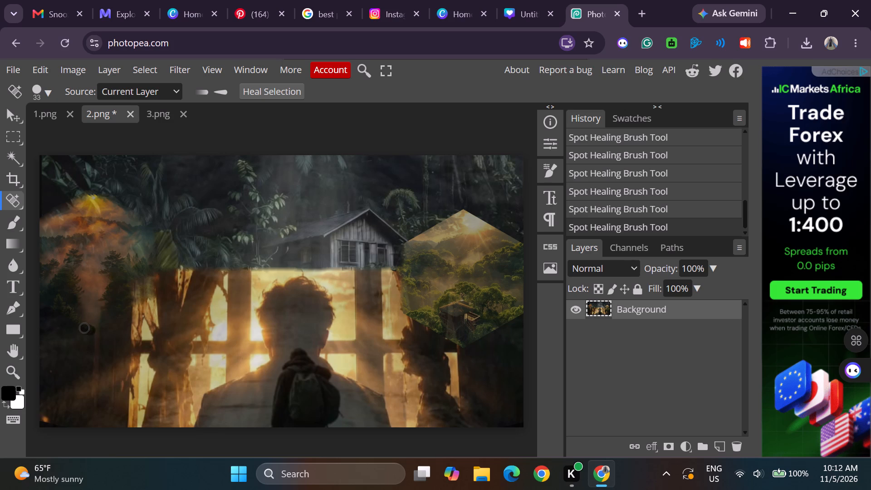
{"action": "left_click_drag", "start_coordinate": [83, 327], "coordinate": [53, 309]}
{"action": "left_click_drag", "start_coordinate": [53, 309], "coordinate": [47, 307]}
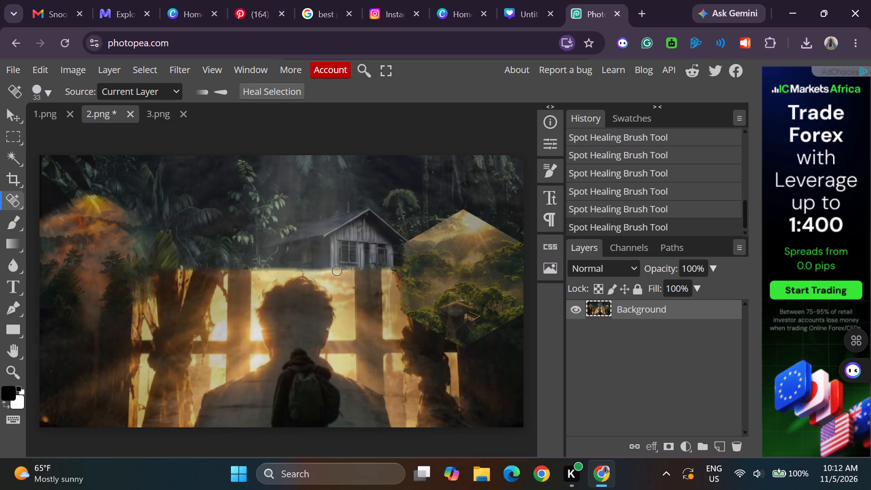
Spot-heal the hard seam between the wooden house's base and the top of the glowing window.
{"action": "left_click_drag", "start_coordinate": [337, 271], "coordinate": [376, 279]}
{"action": "left_click_drag", "start_coordinate": [376, 279], "coordinate": [389, 280]}
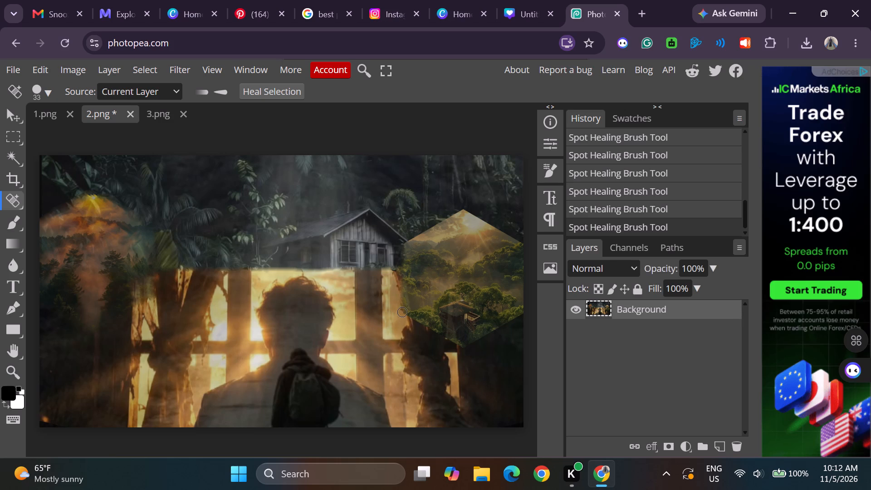
Heal the two lower edges of the green forest hexagon into the dark background with the Spot Healing Brush.
{"action": "left_click_drag", "start_coordinate": [402, 312], "coordinate": [409, 314]}
{"action": "left_click_drag", "start_coordinate": [409, 314], "coordinate": [416, 319]}
{"action": "left_click_drag", "start_coordinate": [416, 319], "coordinate": [455, 343]}
{"action": "left_click_drag", "start_coordinate": [455, 343], "coordinate": [460, 346]}
{"action": "left_click_drag", "start_coordinate": [460, 346], "coordinate": [461, 347]}
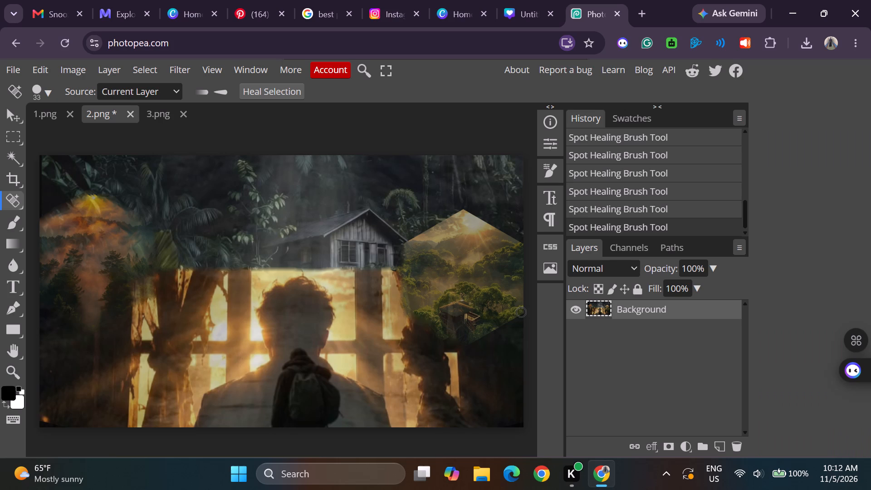
{"action": "left_click_drag", "start_coordinate": [521, 312], "coordinate": [517, 315]}
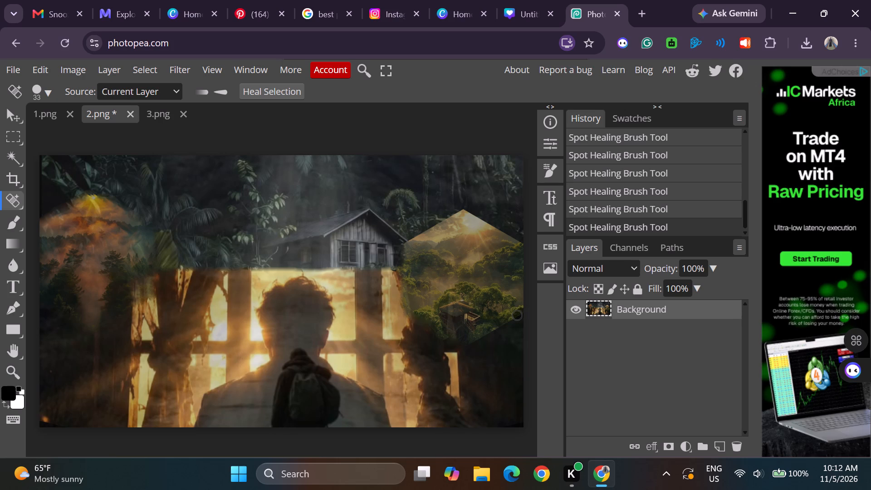
{"action": "left_click_drag", "start_coordinate": [517, 315], "coordinate": [500, 327]}
{"action": "left_click_drag", "start_coordinate": [500, 327], "coordinate": [484, 334]}
{"action": "left_click_drag", "start_coordinate": [484, 334], "coordinate": [470, 344]}
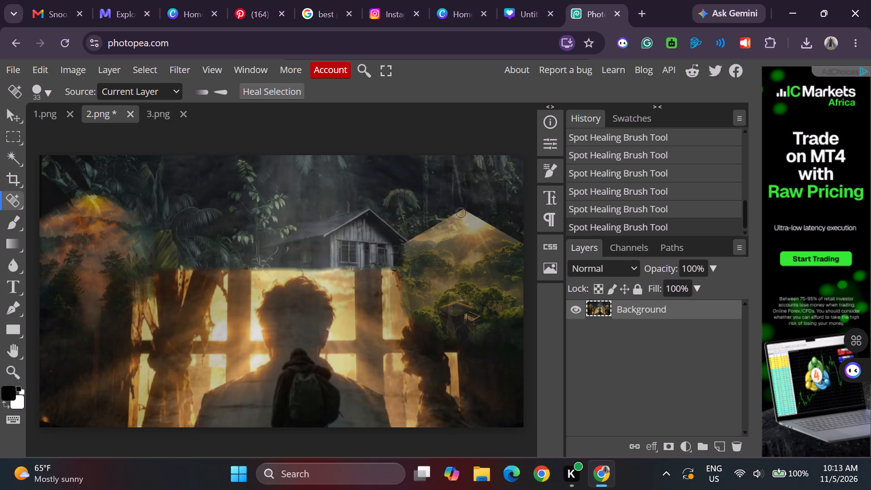
Heal the two upper edges of the green forest hexagon, from its peak down both slopes, with the Spot Healing Brush.
{"action": "left_click_drag", "start_coordinate": [461, 211], "coordinate": [455, 214]}
{"action": "left_click_drag", "start_coordinate": [455, 214], "coordinate": [428, 229]}
{"action": "left_click_drag", "start_coordinate": [428, 229], "coordinate": [412, 239]}
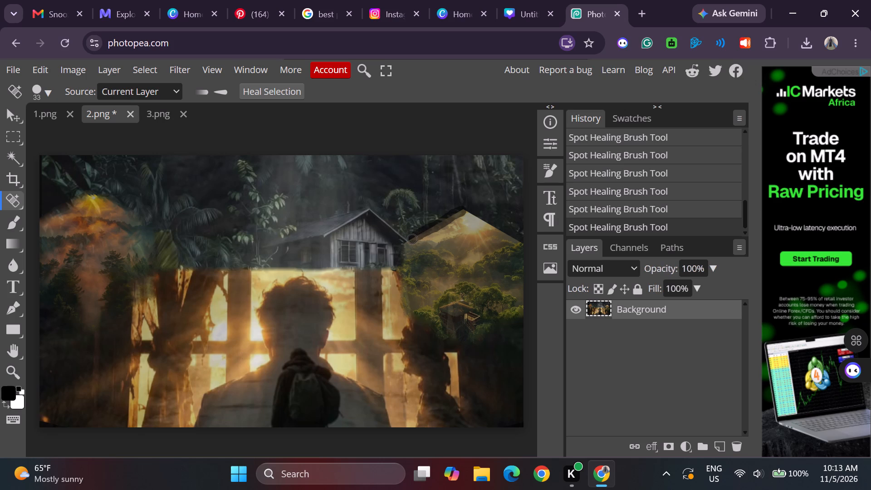
{"action": "left_click_drag", "start_coordinate": [412, 239], "coordinate": [407, 242]}
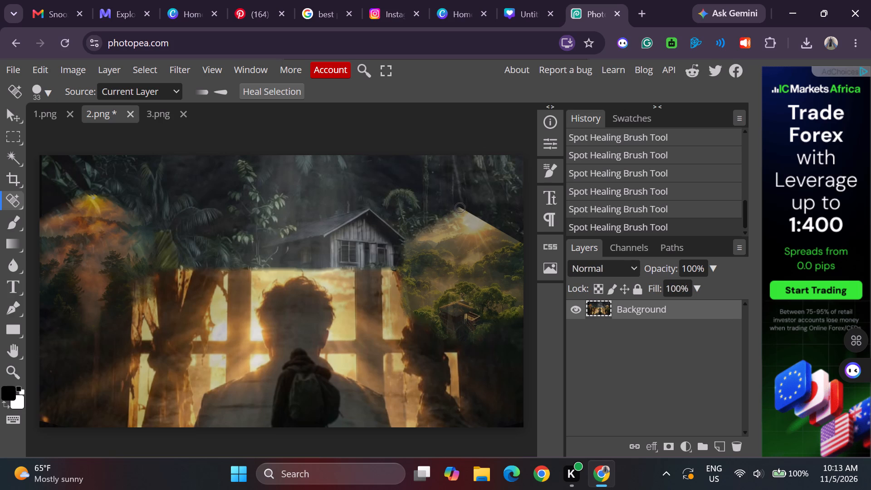
{"action": "left_click_drag", "start_coordinate": [460, 207], "coordinate": [477, 211]}
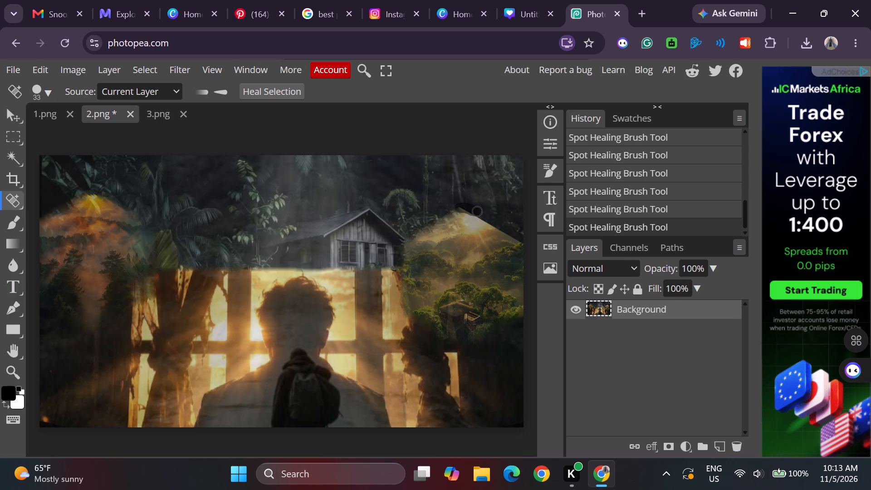
{"action": "left_click_drag", "start_coordinate": [477, 211], "coordinate": [489, 221]}
{"action": "left_click_drag", "start_coordinate": [489, 221], "coordinate": [516, 238]}
{"action": "left_click_drag", "start_coordinate": [516, 238], "coordinate": [524, 243]}
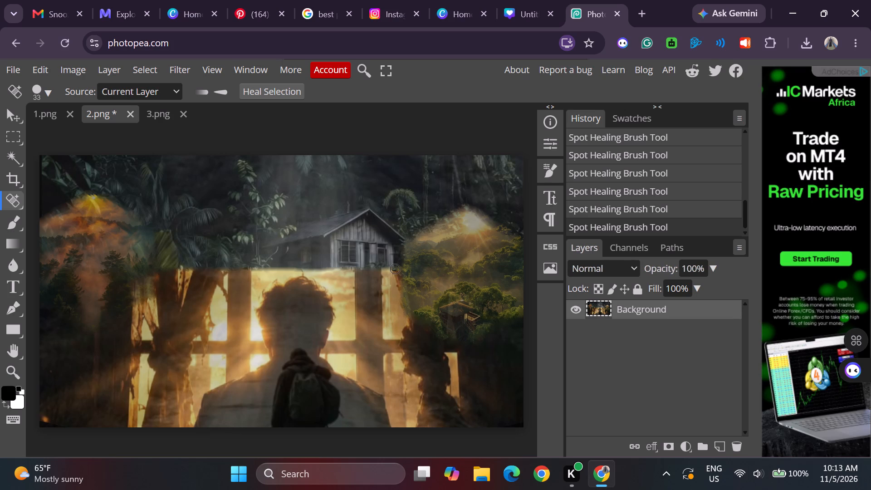
Spot-heal the full-width seam along the top of the glowing window, from the green forest picture across to the orange forest picture.
{"action": "left_click_drag", "start_coordinate": [395, 268], "coordinate": [382, 269]}
{"action": "left_click_drag", "start_coordinate": [382, 269], "coordinate": [364, 272]}
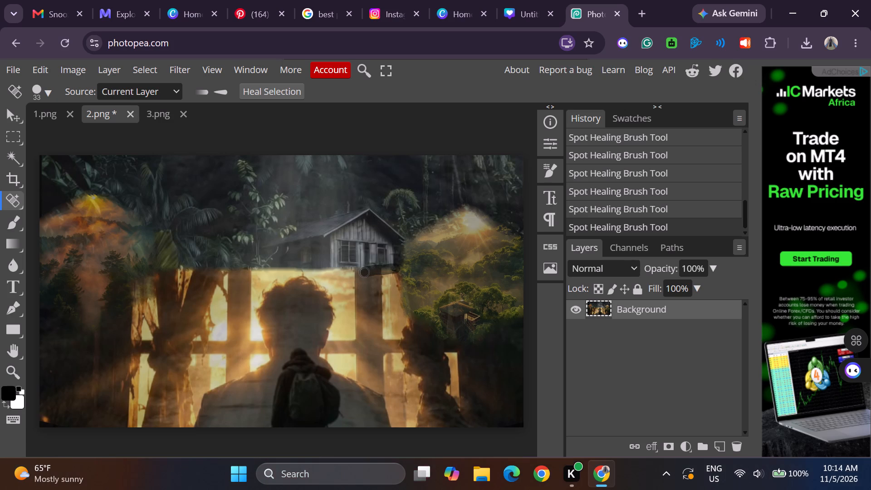
{"action": "left_click_drag", "start_coordinate": [364, 272], "coordinate": [352, 272]}
{"action": "left_click_drag", "start_coordinate": [352, 272], "coordinate": [336, 272]}
{"action": "left_click_drag", "start_coordinate": [336, 272], "coordinate": [329, 270]}
{"action": "left_click_drag", "start_coordinate": [329, 270], "coordinate": [311, 270]}
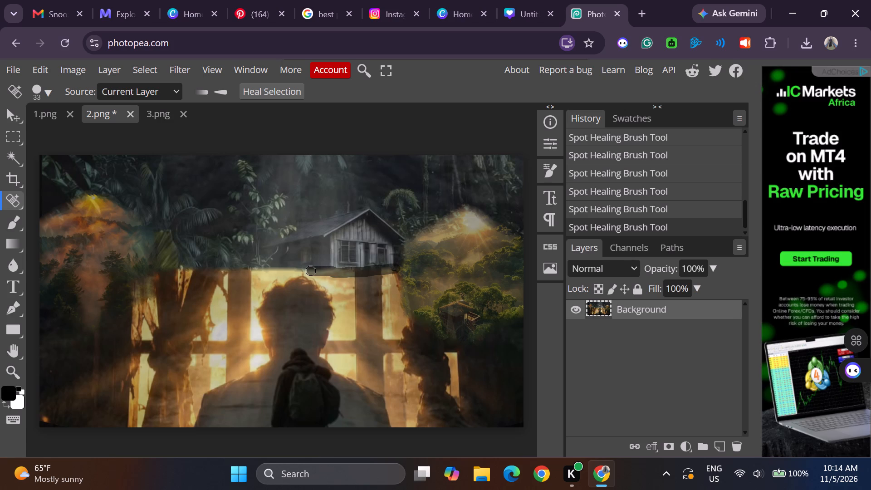
{"action": "left_click_drag", "start_coordinate": [311, 270], "coordinate": [291, 269]}
{"action": "left_click_drag", "start_coordinate": [291, 269], "coordinate": [244, 269]}
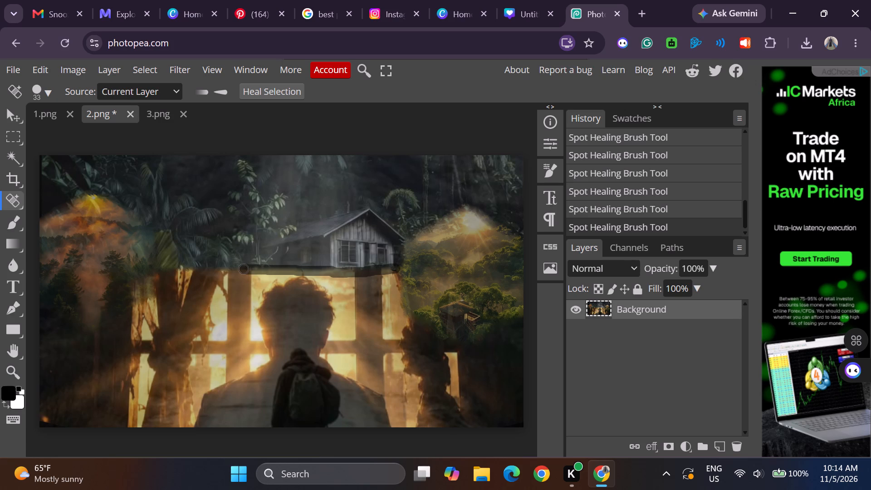
{"action": "left_click_drag", "start_coordinate": [244, 269], "coordinate": [219, 272]}
{"action": "left_click_drag", "start_coordinate": [219, 272], "coordinate": [193, 273]}
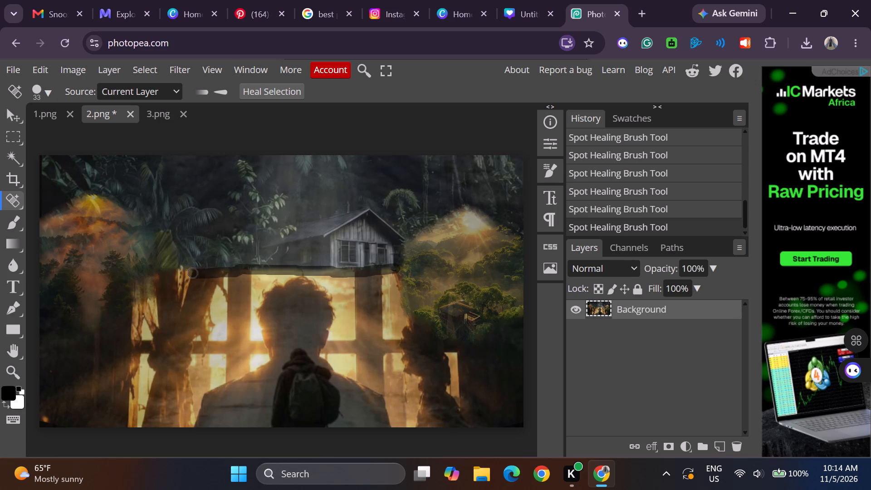
{"action": "left_click_drag", "start_coordinate": [193, 273], "coordinate": [148, 270]}
{"action": "left_click_drag", "start_coordinate": [148, 270], "coordinate": [113, 270]}
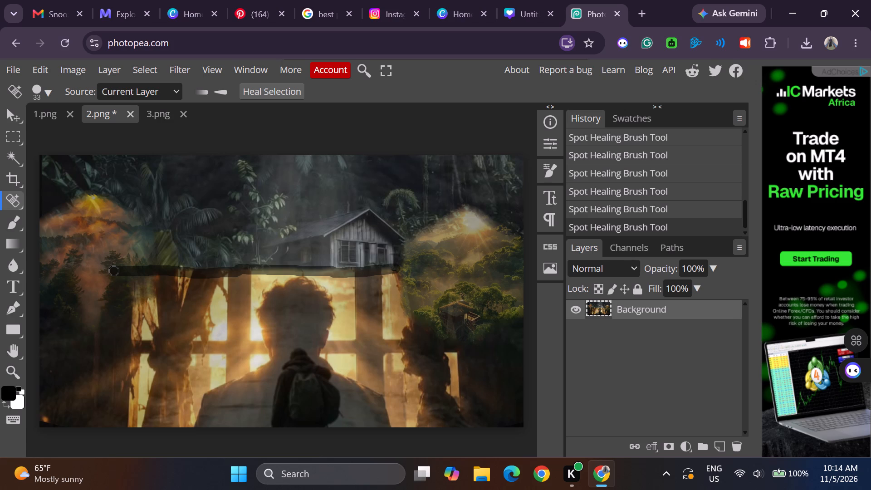
{"action": "left_click_drag", "start_coordinate": [303, 258], "coordinate": [210, 283]}
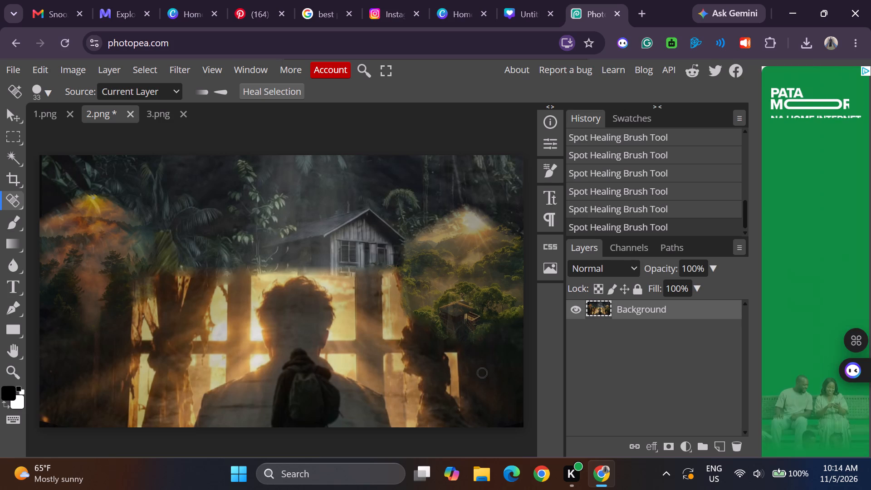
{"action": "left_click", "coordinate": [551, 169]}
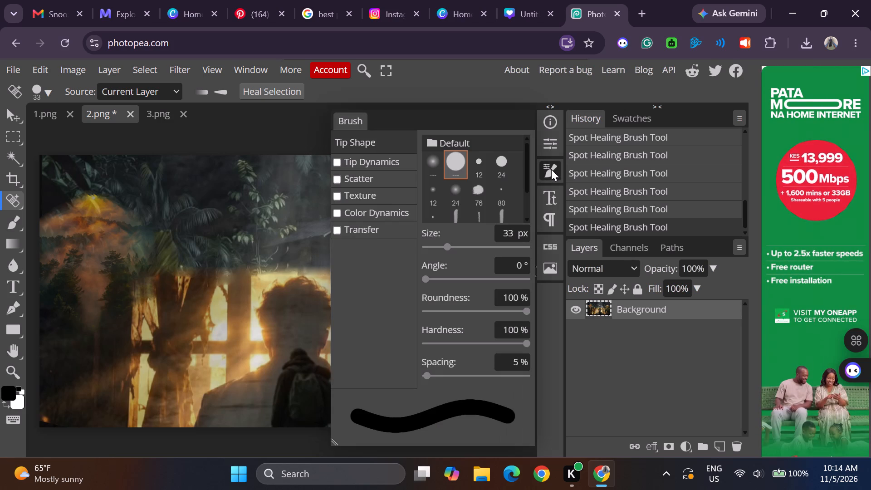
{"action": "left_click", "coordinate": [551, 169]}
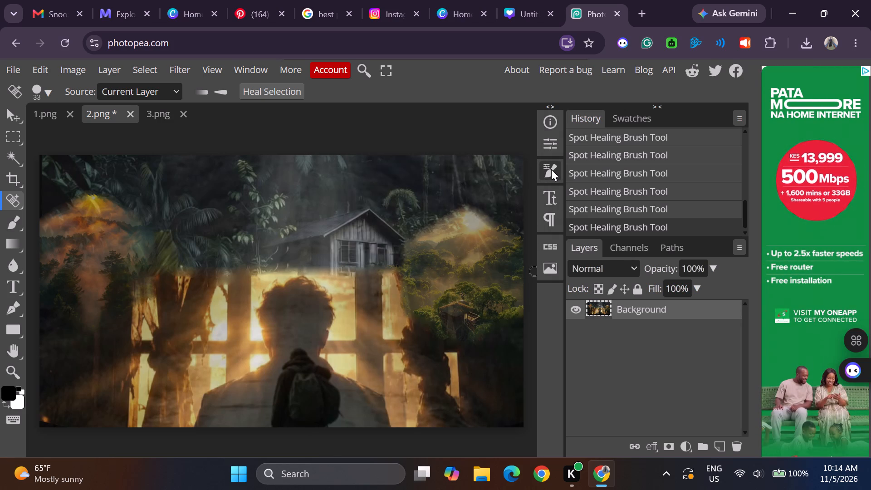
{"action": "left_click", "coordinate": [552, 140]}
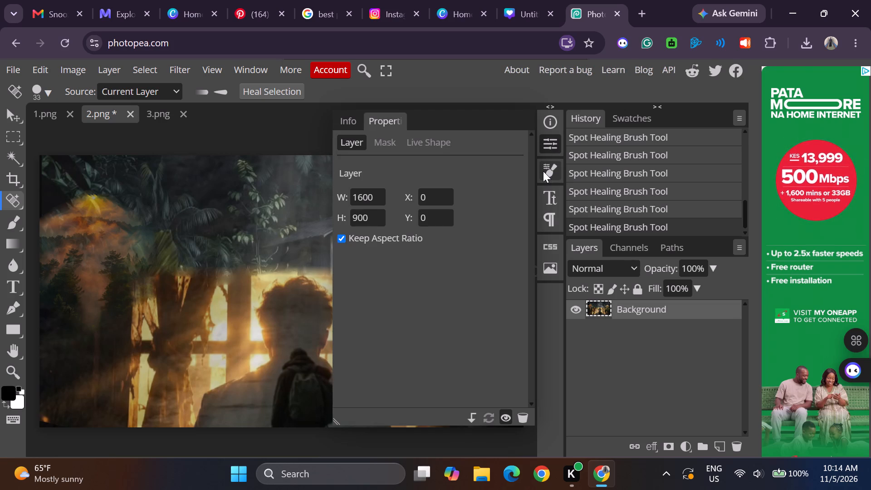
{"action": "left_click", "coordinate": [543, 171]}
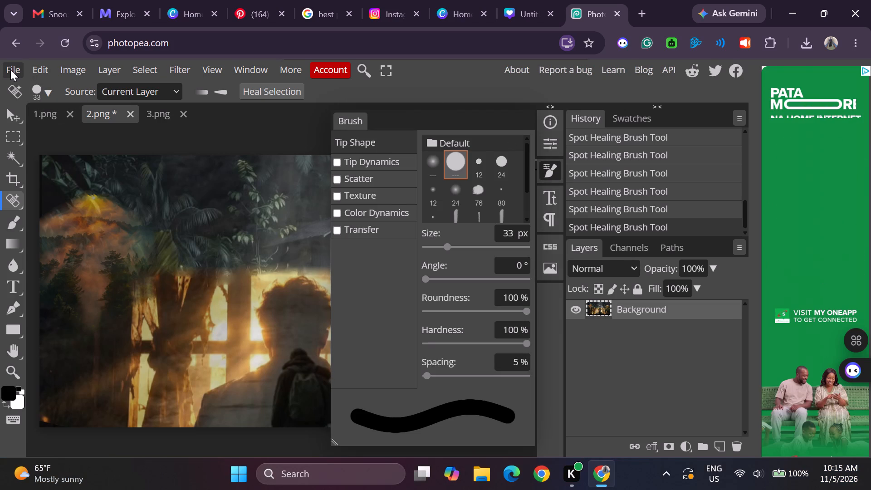
Save the healed composite as a PSD file named 2 in the Downloads folder.
{"action": "left_click", "coordinate": [10, 69]}
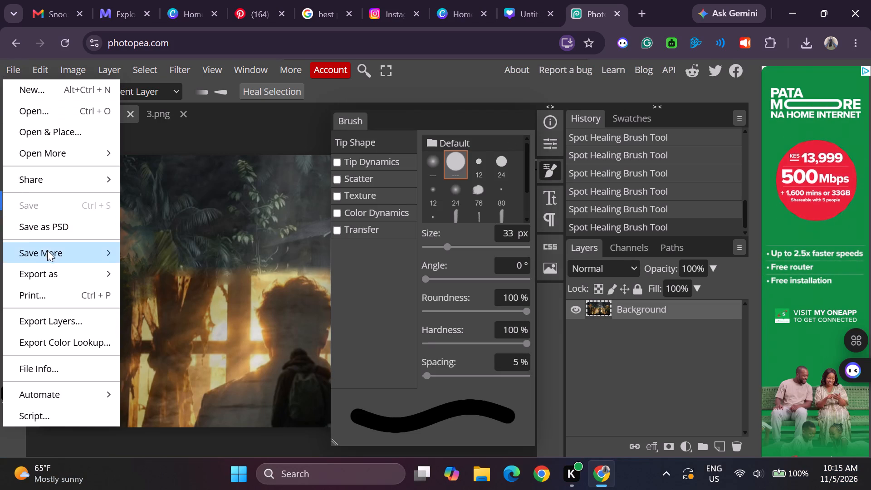
{"action": "left_click", "coordinate": [49, 229]}
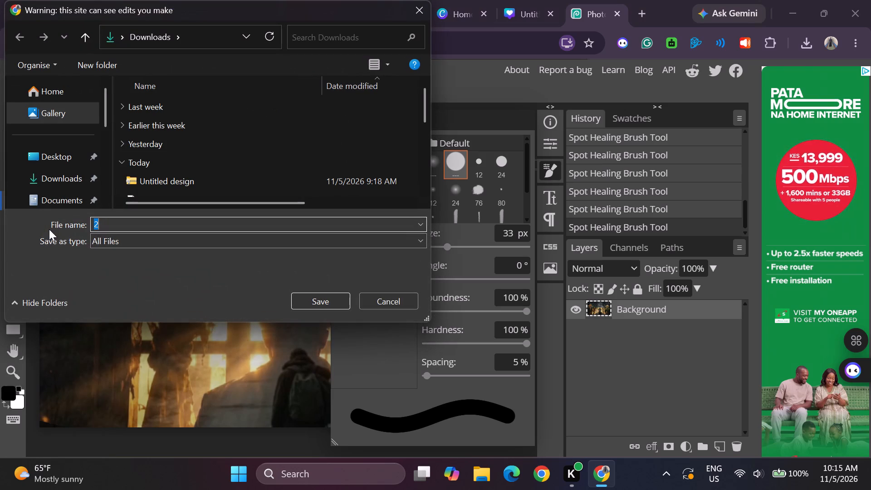
{"action": "left_click", "coordinate": [306, 297]}
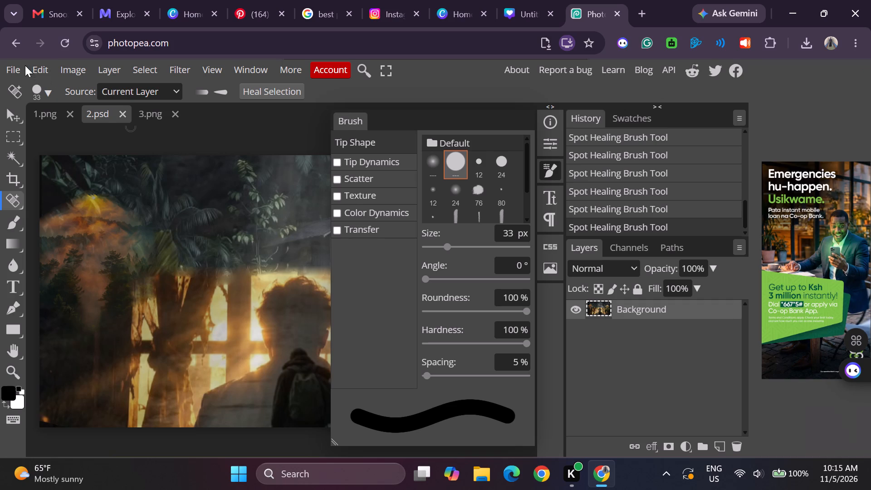
{"action": "left_click", "coordinate": [9, 64]}
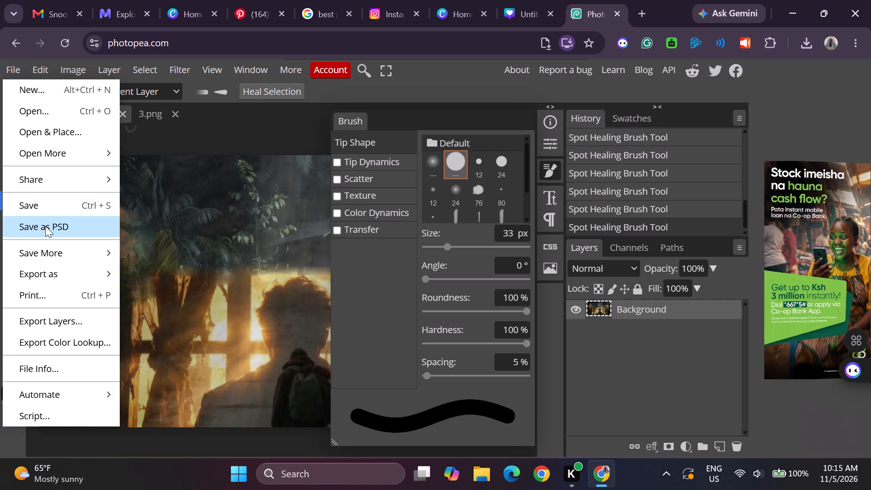
{"action": "left_click", "coordinate": [51, 206]}
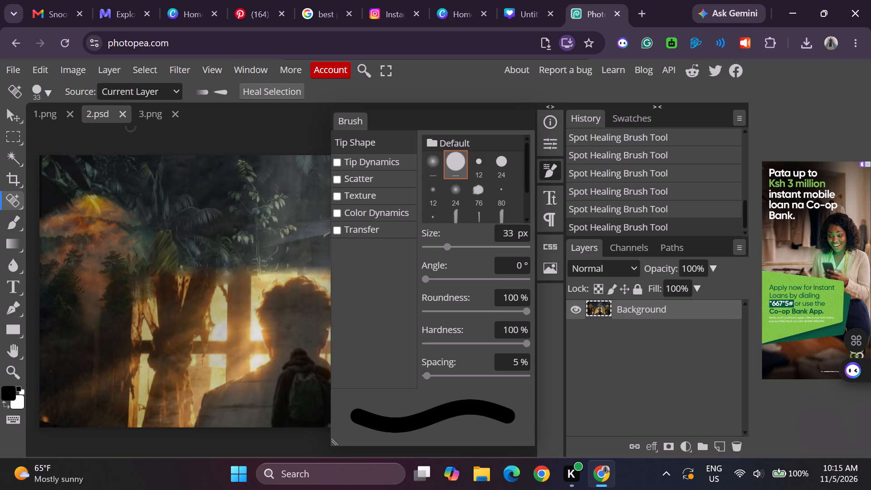
Export the composite as a PNG named 2 at 1600 × 900 px and 100% quality.
{"action": "left_click", "coordinate": [11, 65]}
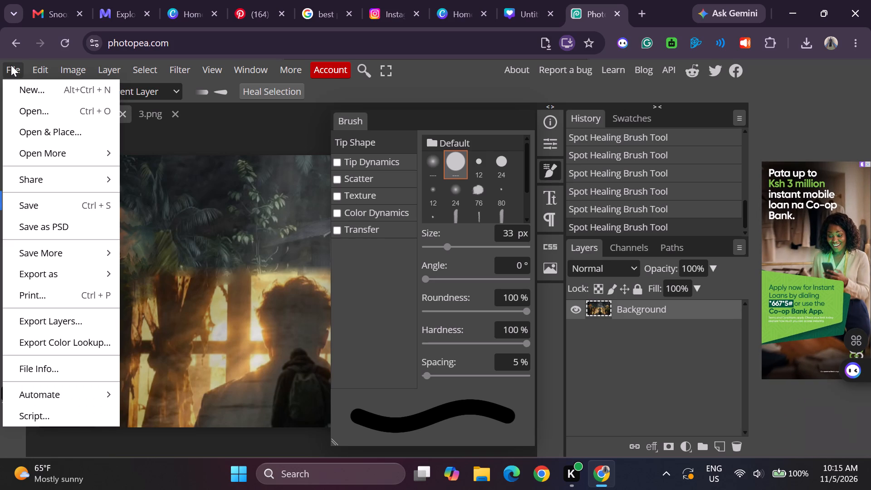
{"action": "left_click", "coordinate": [42, 250]}
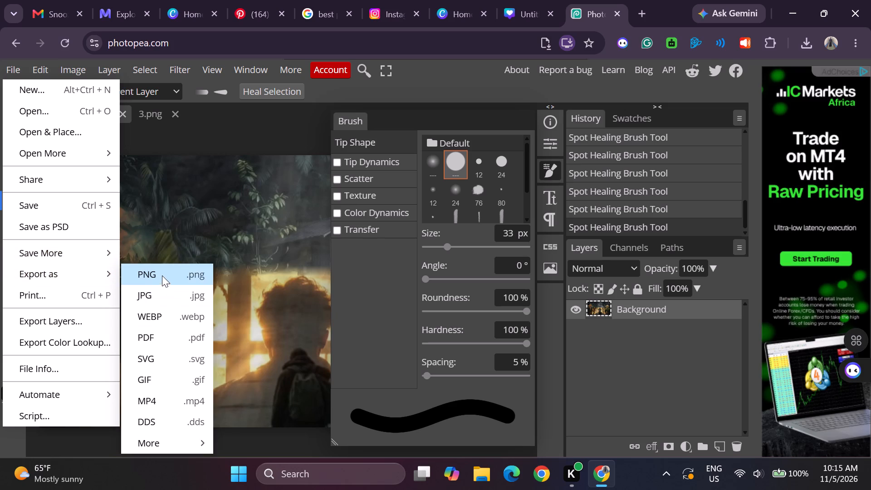
{"action": "left_click", "coordinate": [162, 268]}
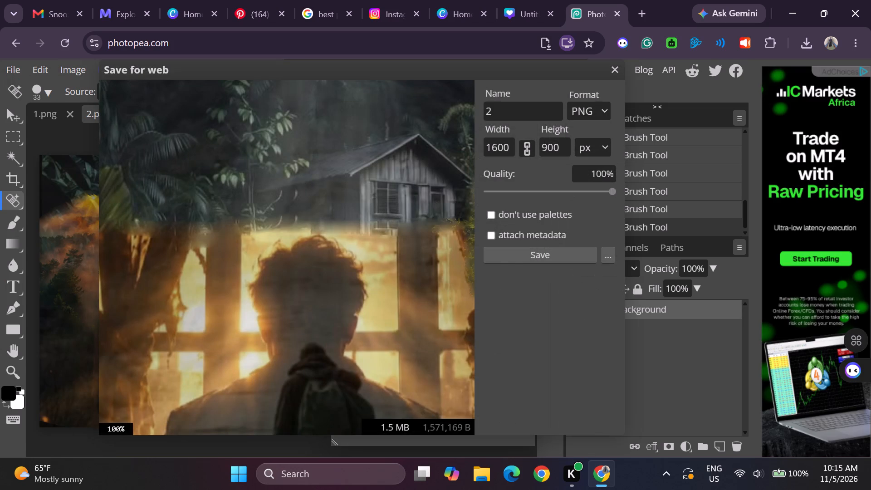
{"action": "left_click", "coordinate": [527, 255]}
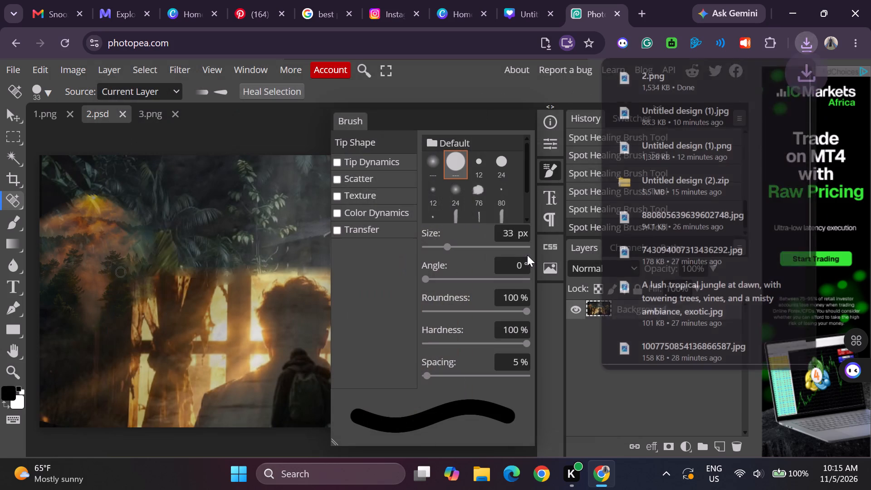
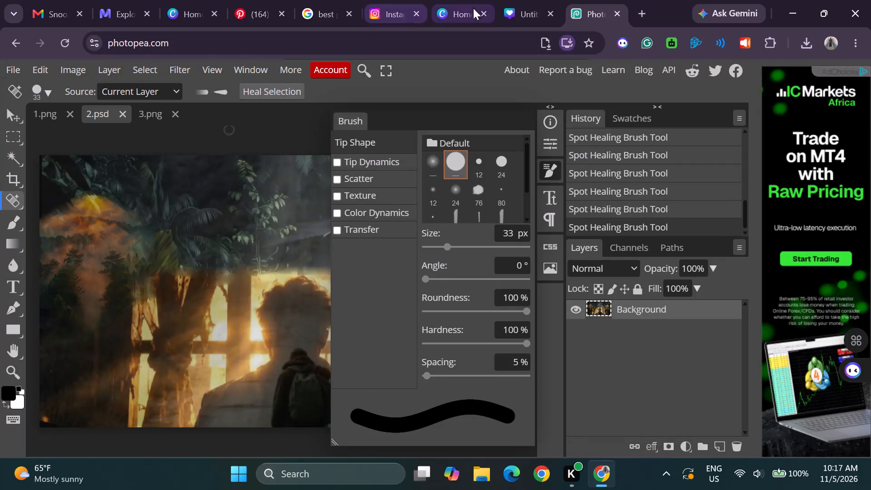
Switch to Canva and open the Brown and Blue Minimalist Film poster design from the recent designs.
{"action": "left_click", "coordinate": [459, 16]}
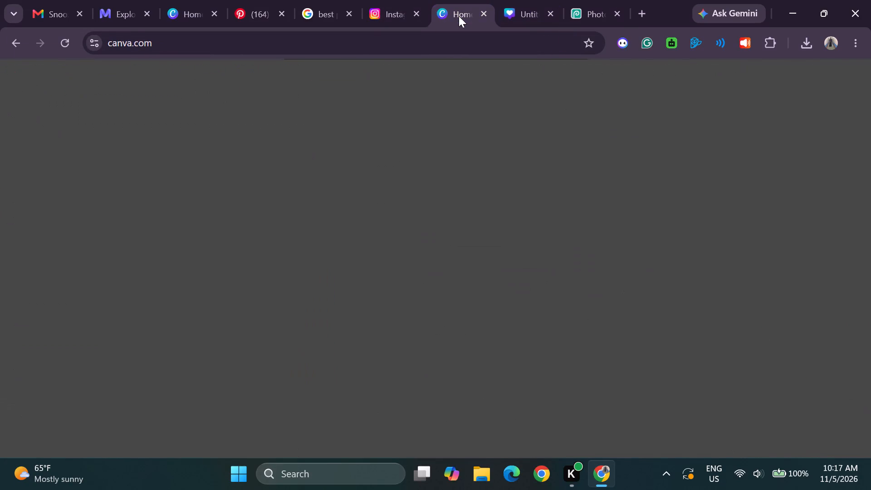
{"action": "scroll", "coordinate": [303, 318], "scroll_direction": "down", "scroll_amount": 1}
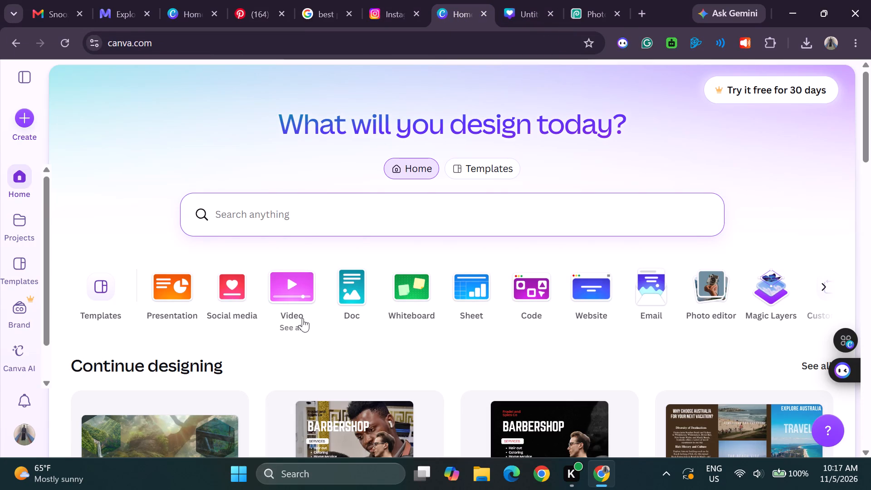
{"action": "scroll", "coordinate": [303, 318], "scroll_direction": "down", "scroll_amount": 1}
{"action": "scroll", "coordinate": [347, 233], "scroll_direction": "down", "scroll_amount": 1}
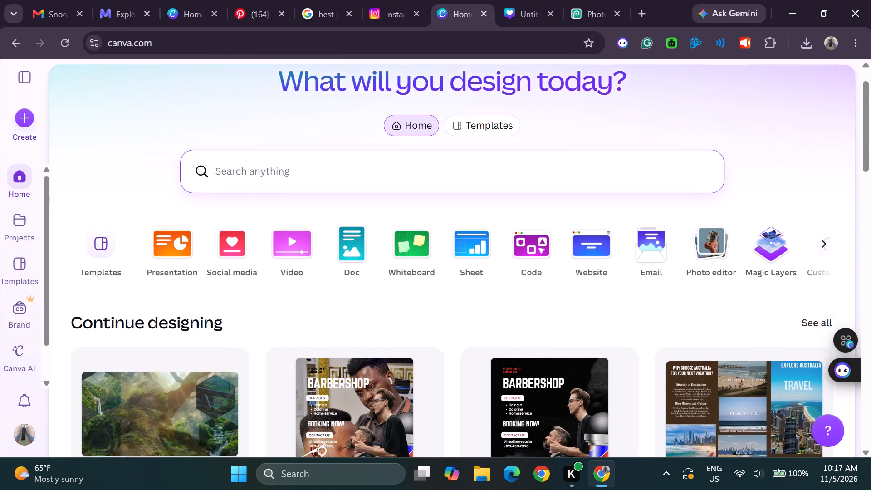
{"action": "scroll", "coordinate": [347, 233], "scroll_direction": "down", "scroll_amount": 3}
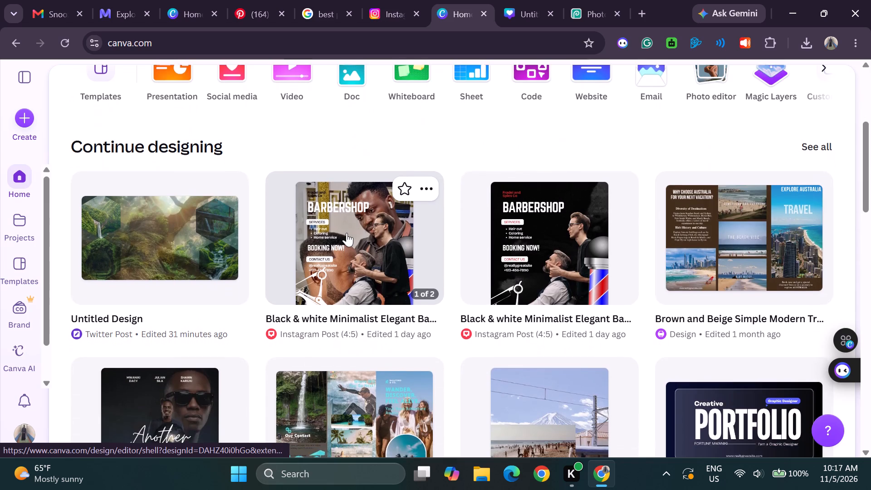
{"action": "scroll", "coordinate": [347, 233], "scroll_direction": "down", "scroll_amount": 1}
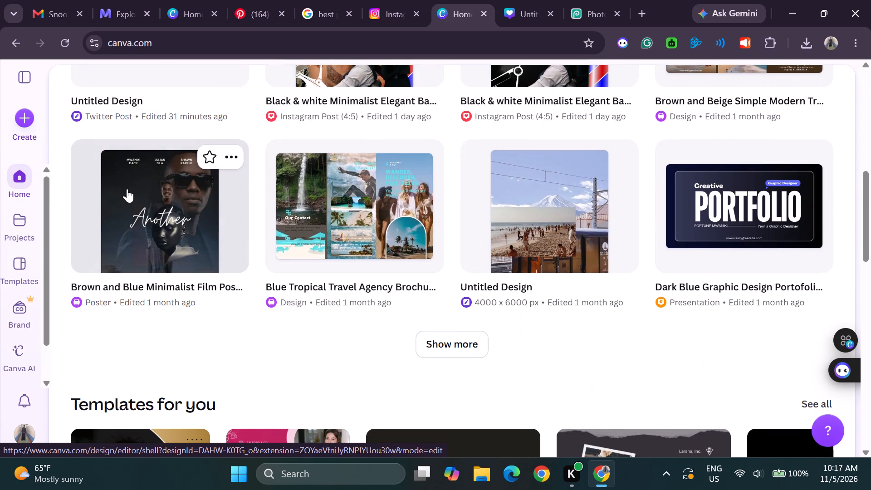
{"action": "double_click", "coordinate": [127, 189]}
{"action": "left_click", "coordinate": [127, 189]}
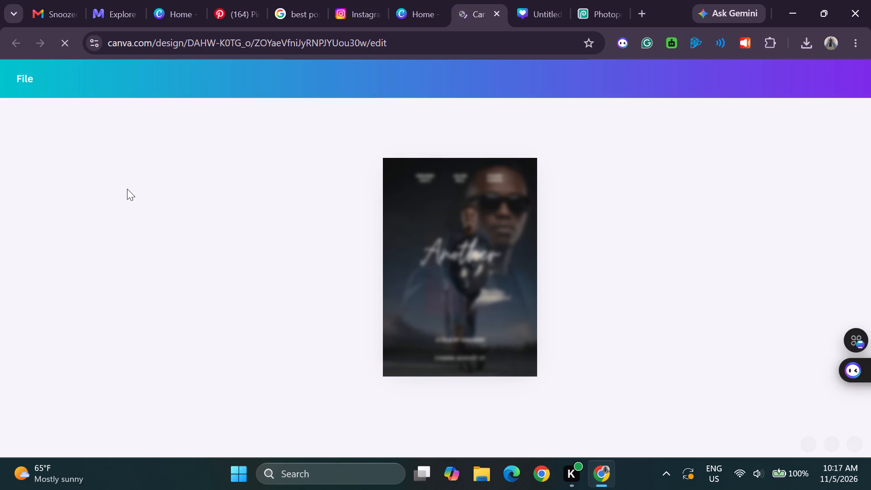
{"action": "left_click", "coordinate": [447, 250]}
{"action": "double_click", "coordinate": [446, 285]}
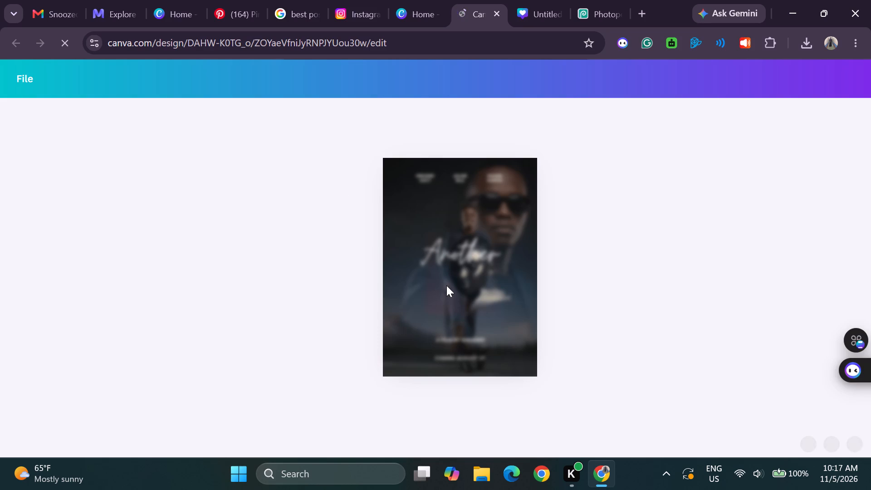
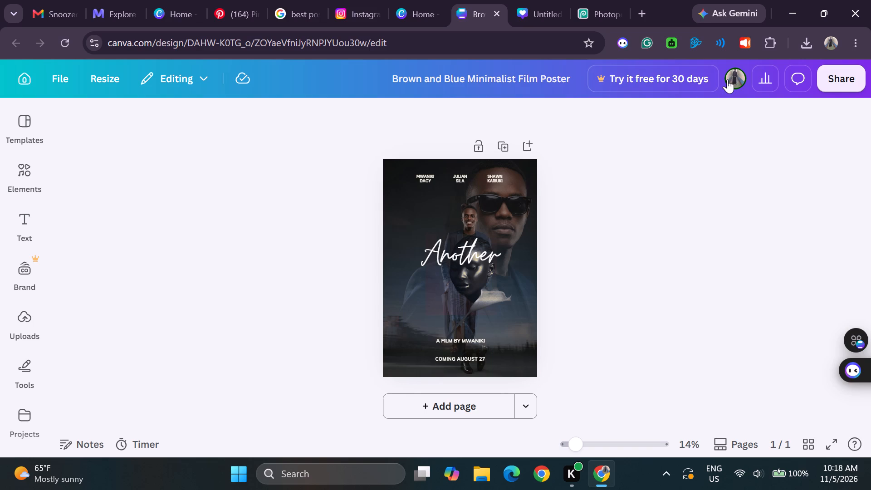
Download the Brown and Blue Minimalist Film Poster design as a PNG at high quality.
{"action": "left_click", "coordinate": [838, 74]}
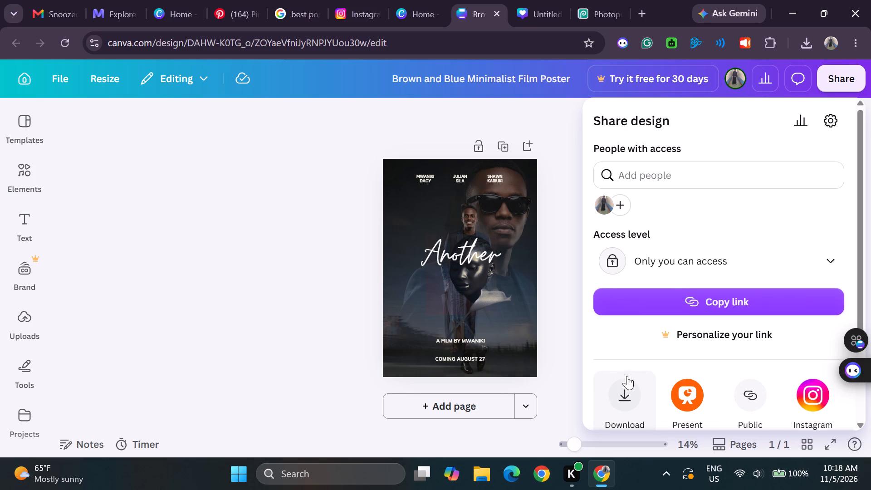
{"action": "left_click", "coordinate": [624, 395]}
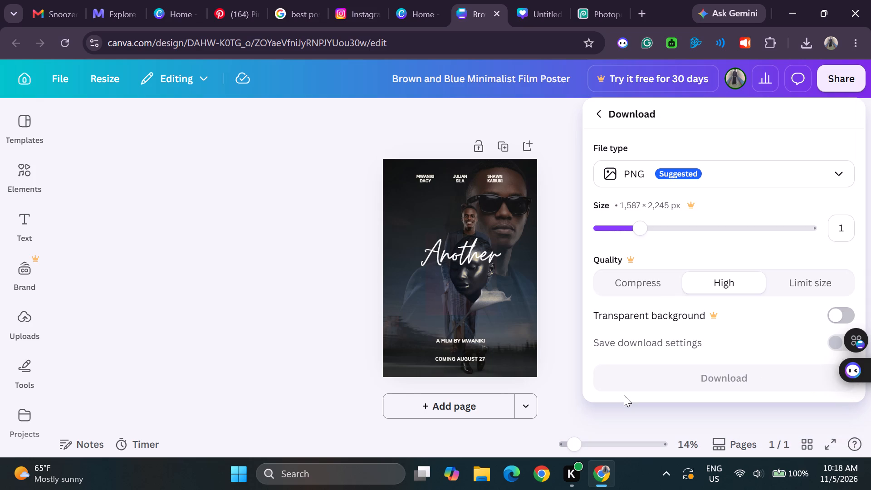
{"action": "left_click", "coordinate": [684, 378]}
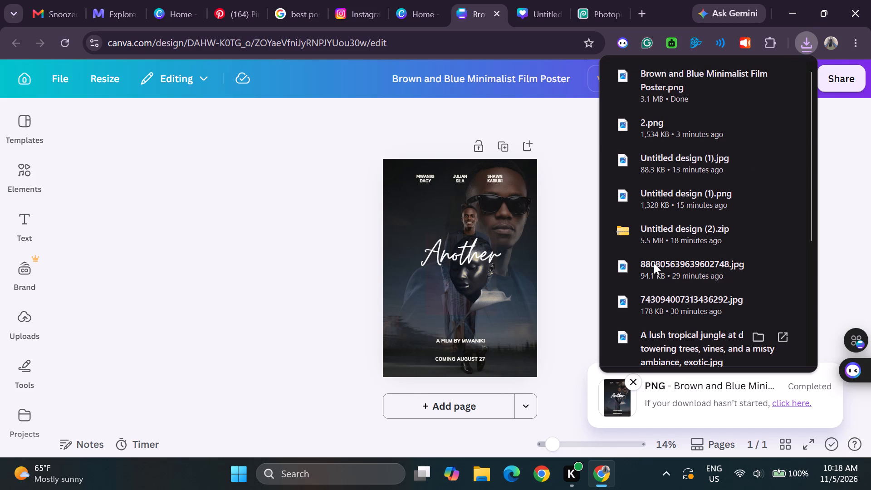
Switch to Photopea and close the open 3.png, 2.psd and 1.png documents.
{"action": "left_click", "coordinate": [606, 9]}
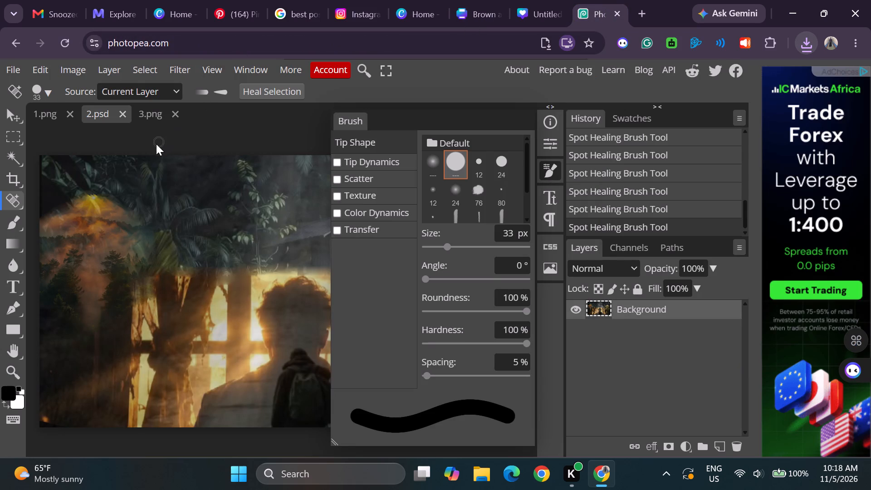
{"action": "left_click", "coordinate": [180, 111]}
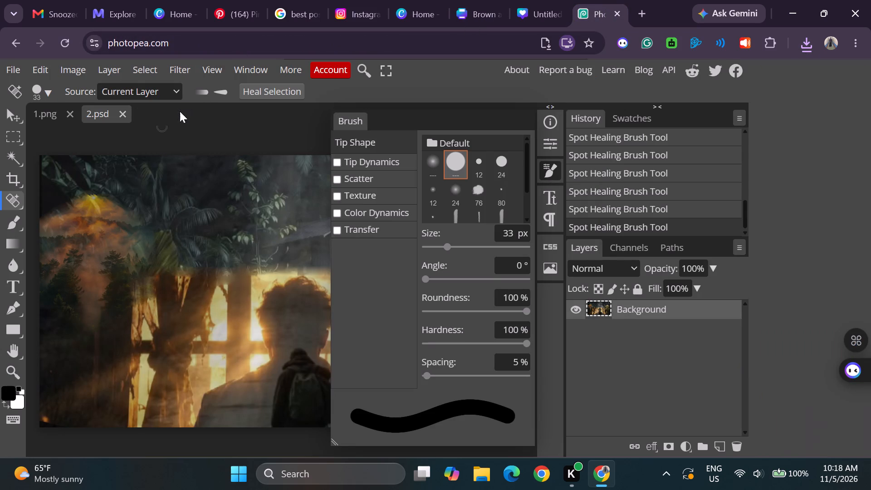
{"action": "left_click", "coordinate": [125, 110]}
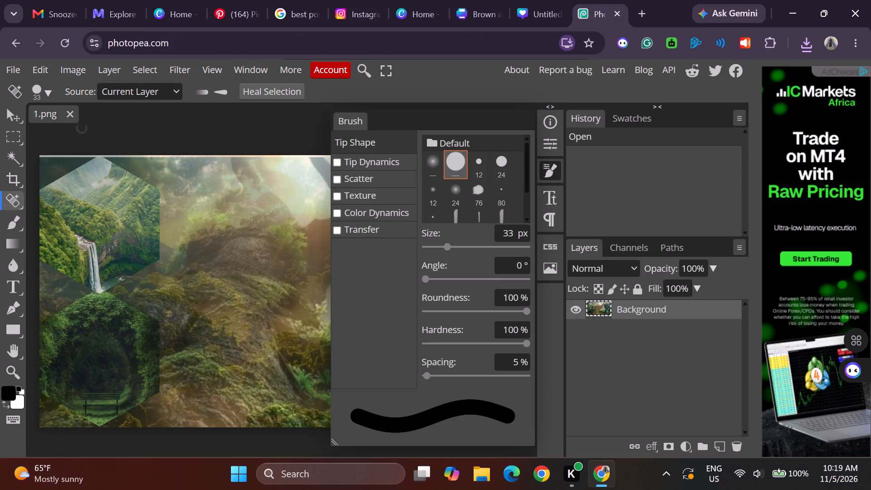
{"action": "left_click", "coordinate": [68, 109]}
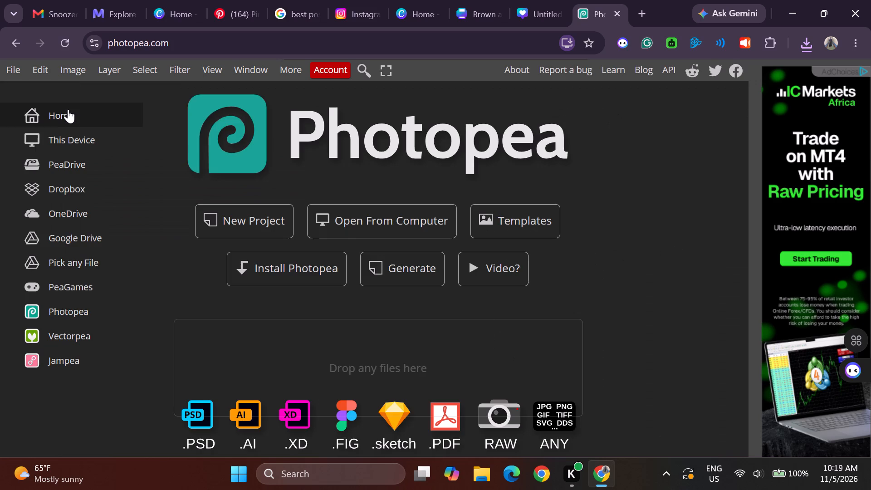
Open the Brown and Blue Minimalist Film Poster image from the Downloads folder.
{"action": "left_click", "coordinate": [364, 215]}
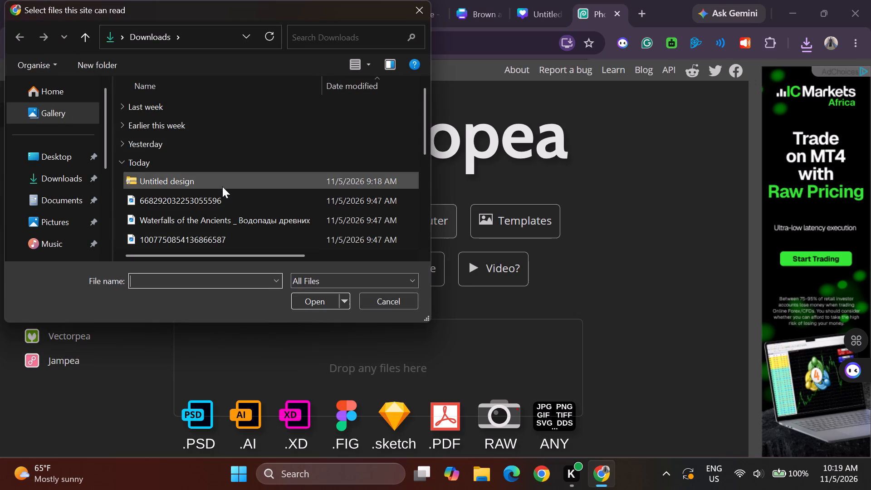
{"action": "scroll", "coordinate": [231, 203], "scroll_direction": "down", "scroll_amount": 3}
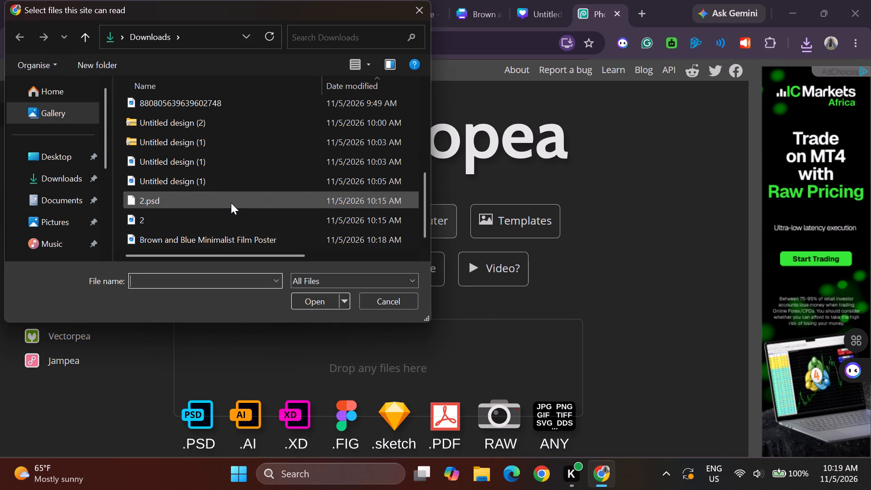
{"action": "scroll", "coordinate": [231, 203], "scroll_direction": "down", "scroll_amount": 1}
{"action": "double_click", "coordinate": [212, 234]}
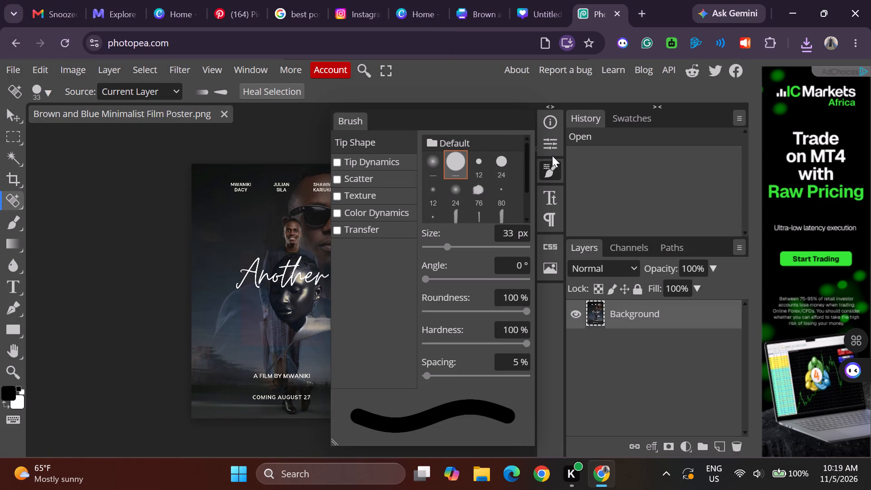
Using the Spot Healing Brush with a 73 px hard round tip, heal the small area just above the start of the "Another" title.
{"action": "left_click", "coordinate": [553, 168]}
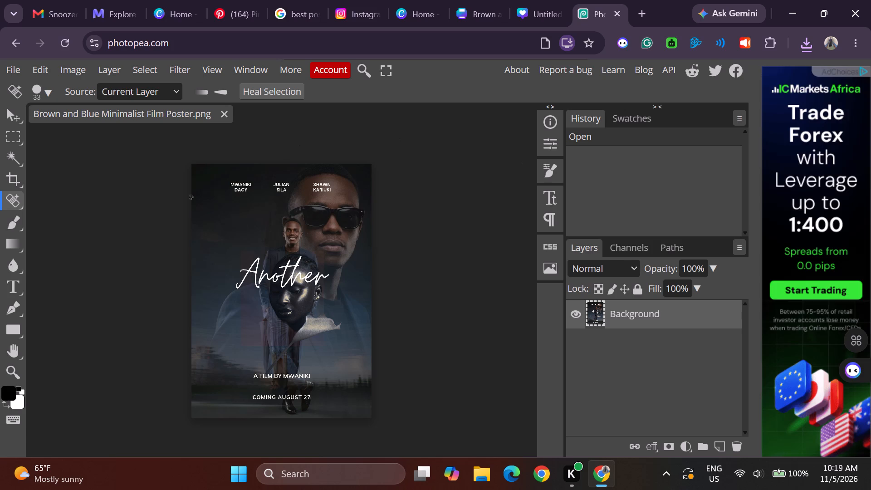
{"action": "left_click", "coordinate": [5, 194]}
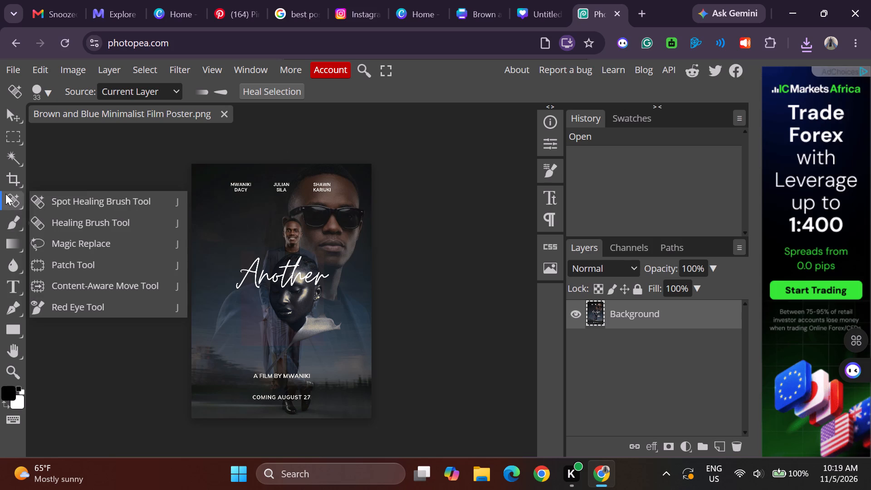
{"action": "left_click", "coordinate": [85, 197]}
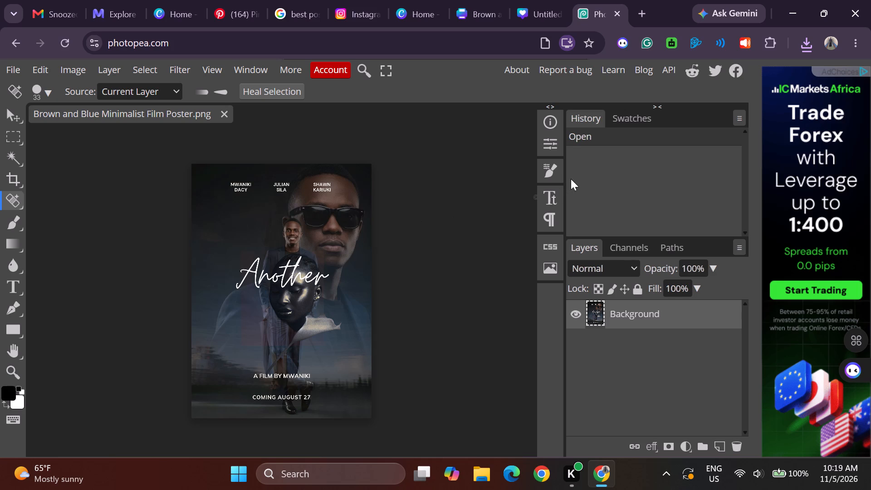
{"action": "left_click", "coordinate": [552, 174]}
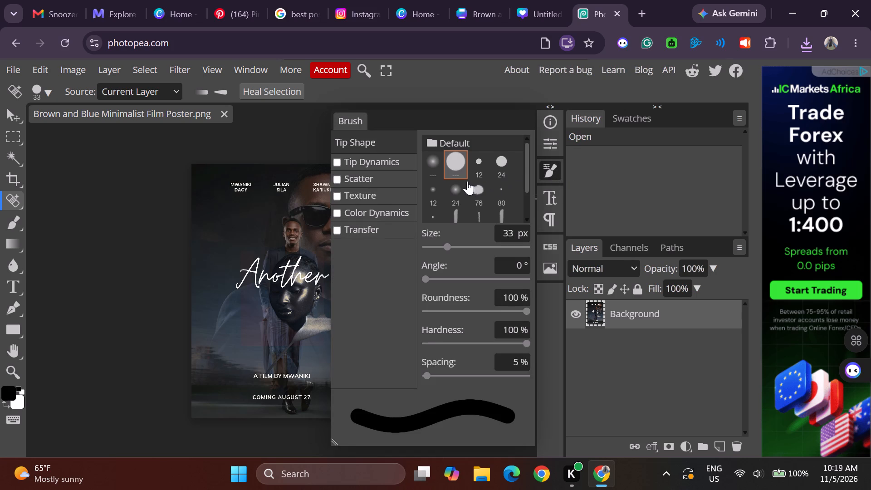
{"action": "left_click", "coordinate": [458, 159]}
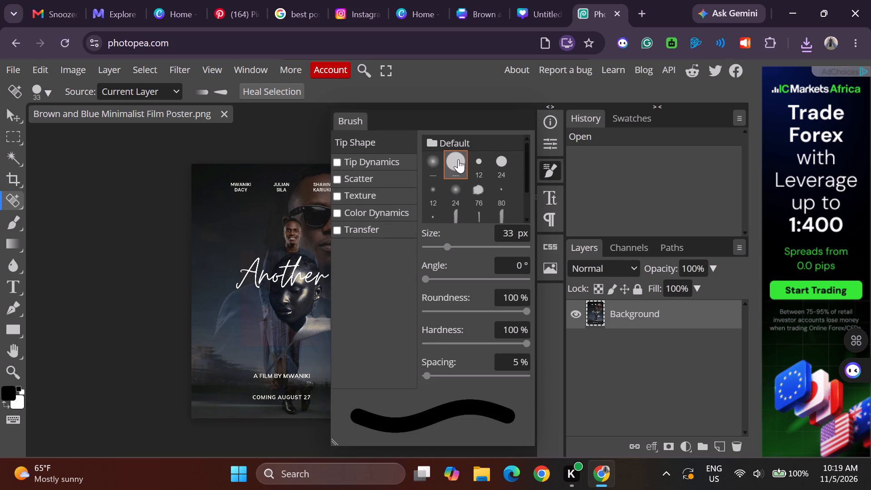
{"action": "left_click", "coordinate": [458, 159]}
{"action": "triple_click", "coordinate": [458, 159]}
{"action": "left_click_drag", "start_coordinate": [448, 243], "coordinate": [455, 243]}
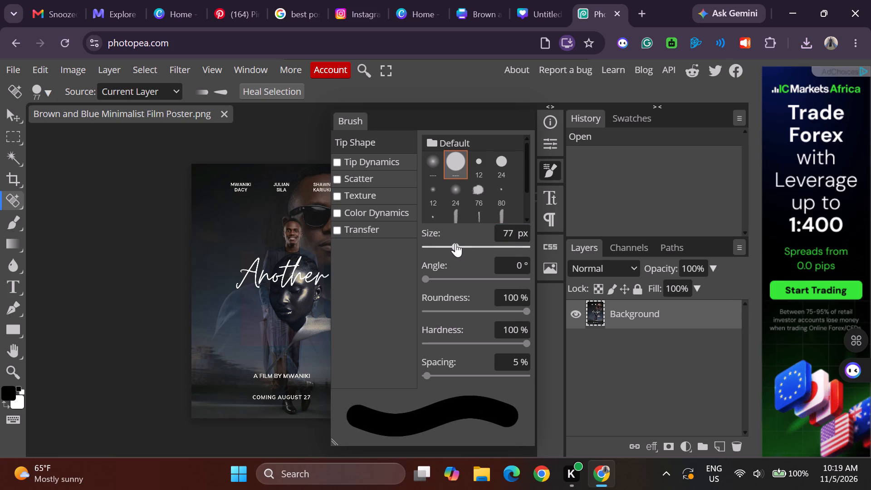
{"action": "left_click_drag", "start_coordinate": [455, 243], "coordinate": [455, 243]}
{"action": "left_click", "coordinate": [548, 171]}
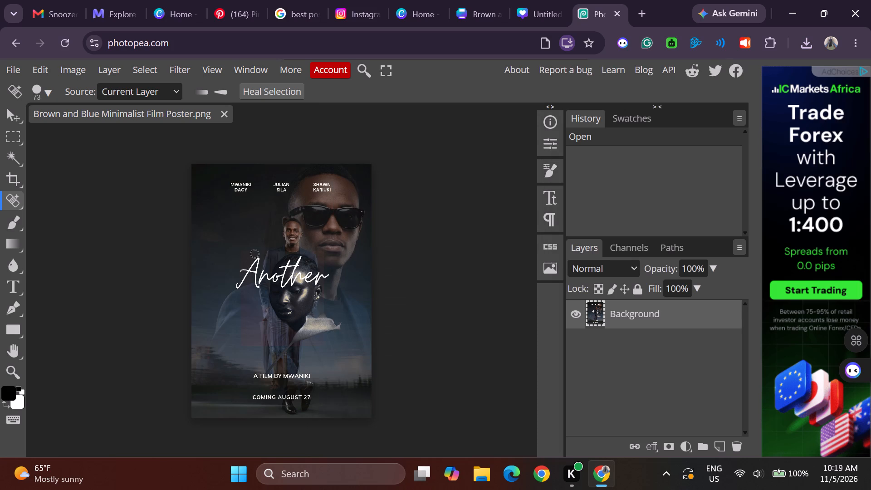
{"action": "left_click_drag", "start_coordinate": [254, 254], "coordinate": [248, 254]}
{"action": "left_click_drag", "start_coordinate": [248, 254], "coordinate": [249, 259]}
{"action": "left_click_drag", "start_coordinate": [249, 259], "coordinate": [246, 262]}
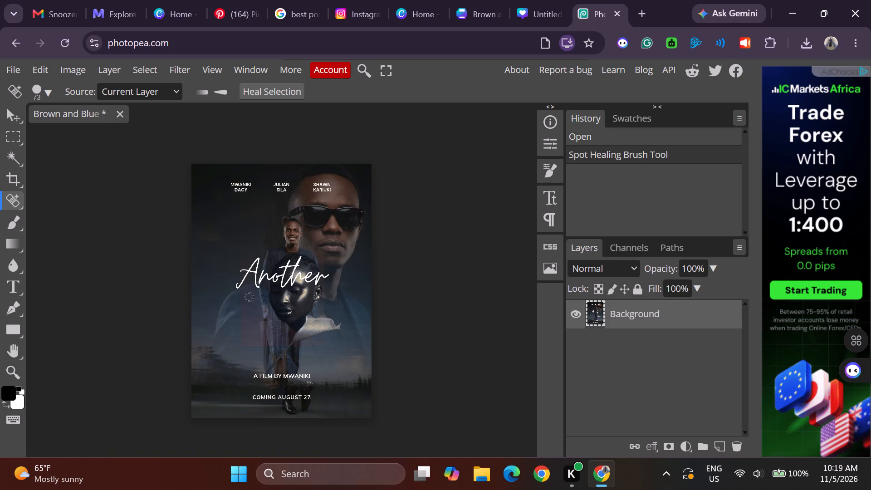
Heal a vertical strip of the dark jacket below the start of the "Another" title, left of the metallic face.
{"action": "left_click_drag", "start_coordinate": [244, 290], "coordinate": [244, 314]}
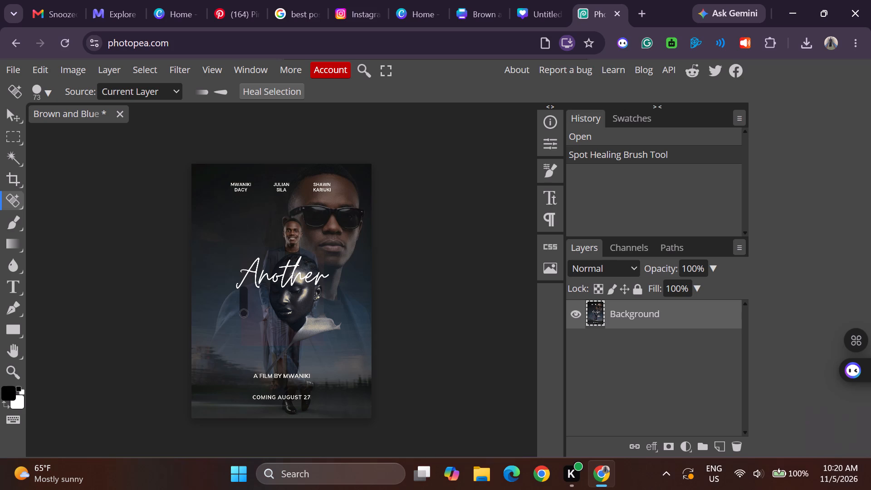
{"action": "left_click_drag", "start_coordinate": [244, 314], "coordinate": [244, 336]}
{"action": "left_click_drag", "start_coordinate": [244, 336], "coordinate": [244, 338]}
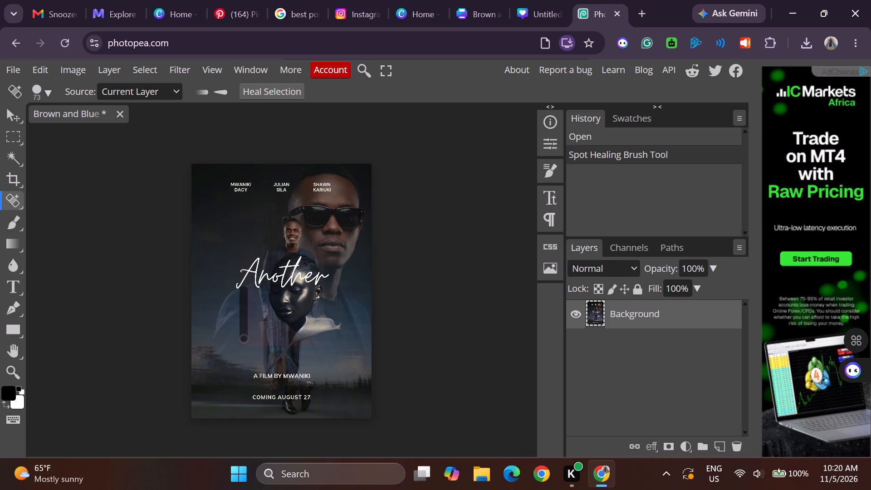
{"action": "left_click_drag", "start_coordinate": [244, 338], "coordinate": [244, 341]}
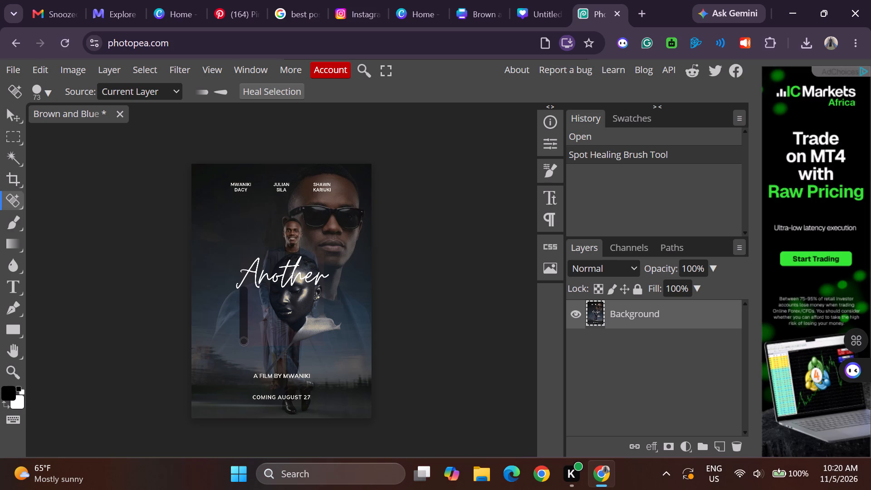
{"action": "left_click", "coordinate": [249, 343]}
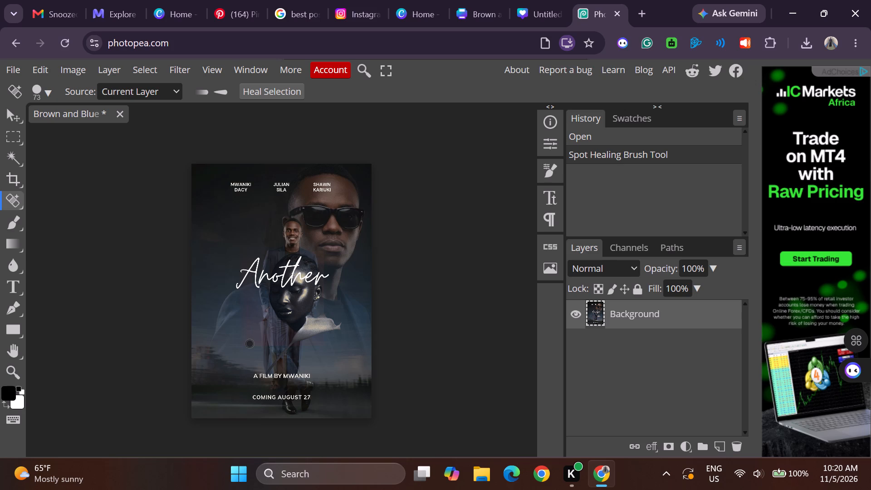
With the Spot Healing Brush at 265 px, heal the jacket area left of the metallic face, curving inward below the chin.
{"action": "left_click", "coordinate": [544, 167]}
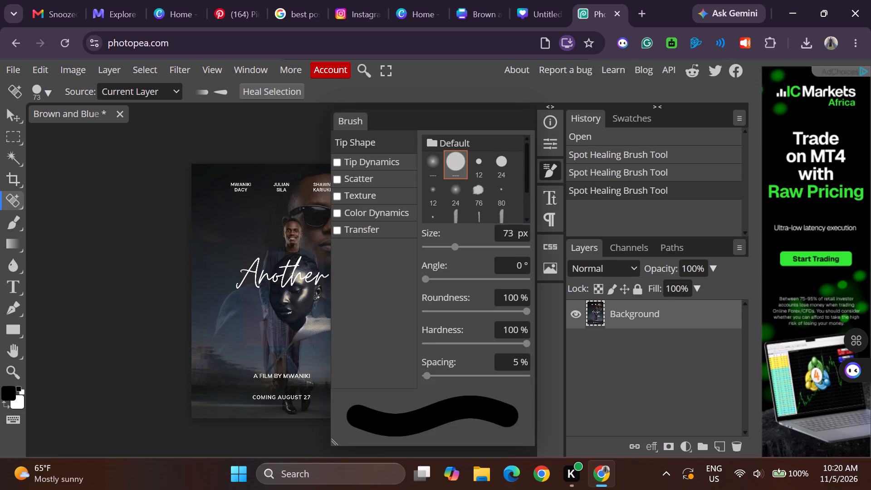
{"action": "left_click_drag", "start_coordinate": [455, 243], "coordinate": [470, 243]}
{"action": "left_click_drag", "start_coordinate": [470, 243], "coordinate": [473, 243]}
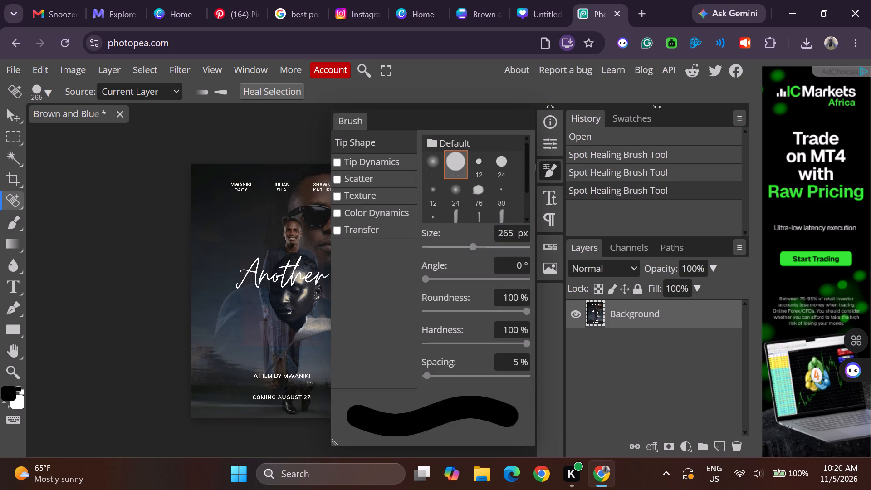
{"action": "left_click", "coordinate": [543, 167]}
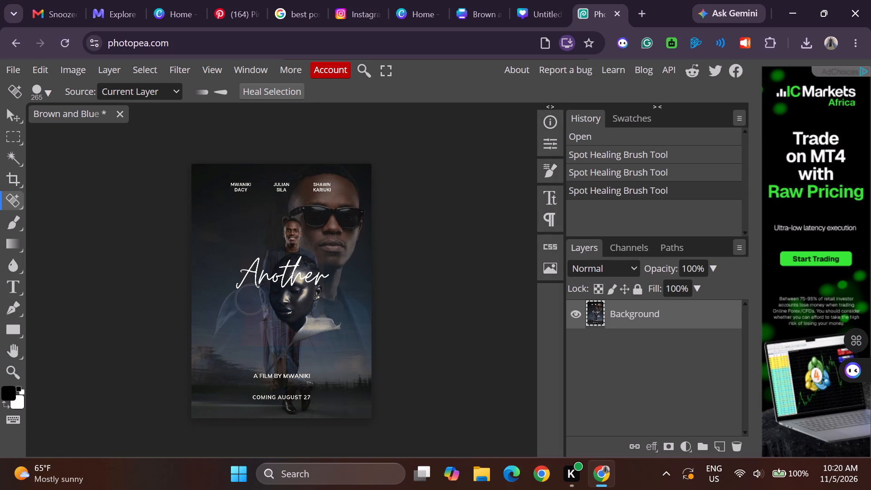
{"action": "left_click_drag", "start_coordinate": [251, 299], "coordinate": [250, 311]}
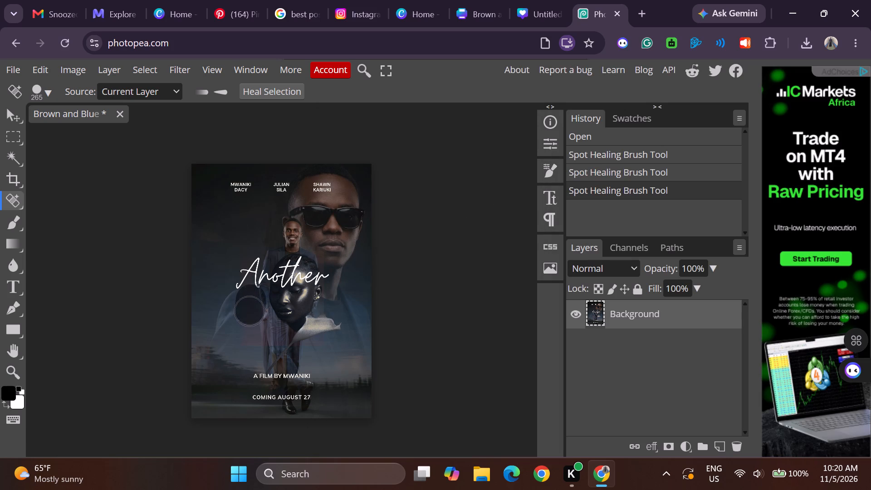
{"action": "left_click_drag", "start_coordinate": [250, 311], "coordinate": [249, 332]}
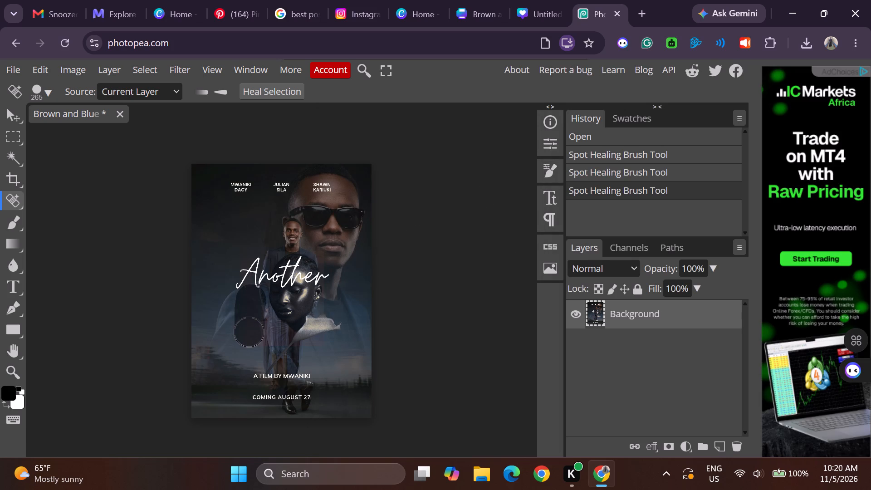
{"action": "left_click_drag", "start_coordinate": [249, 332], "coordinate": [253, 332]}
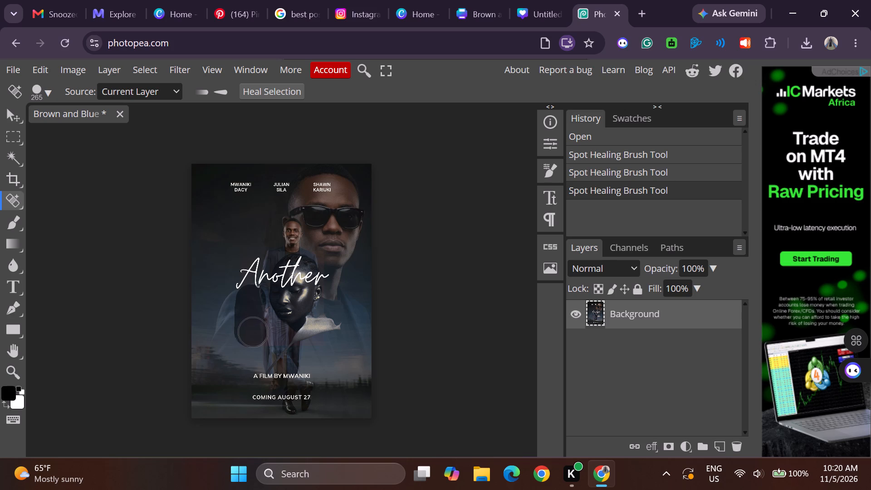
{"action": "left_click_drag", "start_coordinate": [253, 332], "coordinate": [263, 333]}
{"action": "left_click_drag", "start_coordinate": [263, 333], "coordinate": [271, 333]}
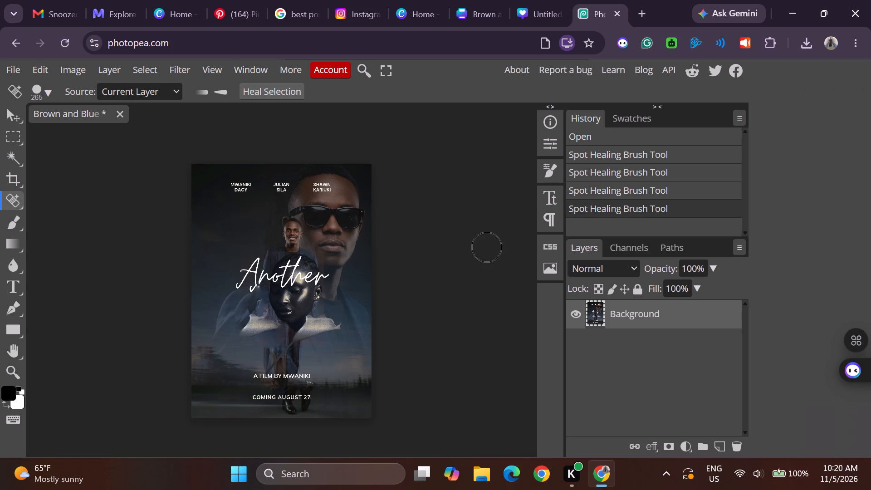
With the brush size at 86 px, heal the band just below the white collar pieces, on both sides of the standing figure.
{"action": "left_click", "coordinate": [555, 177]}
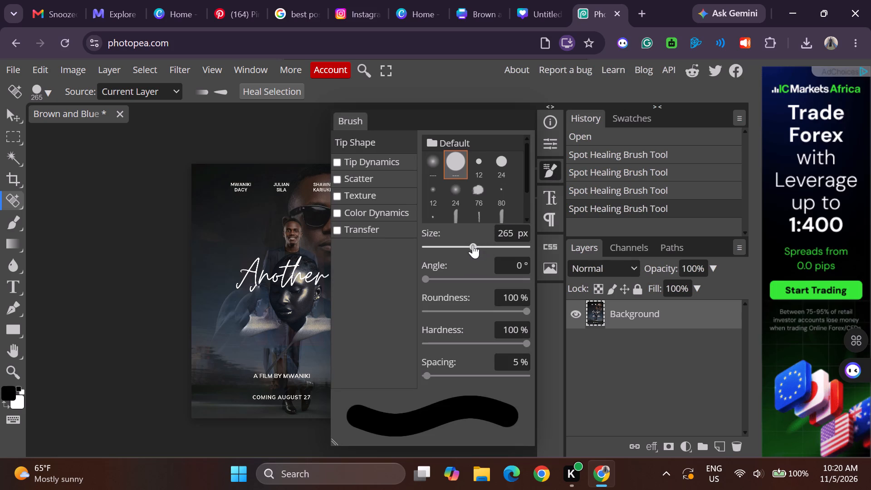
{"action": "left_click", "coordinate": [460, 240]}
{"action": "left_click_drag", "start_coordinate": [474, 245], "coordinate": [457, 245]}
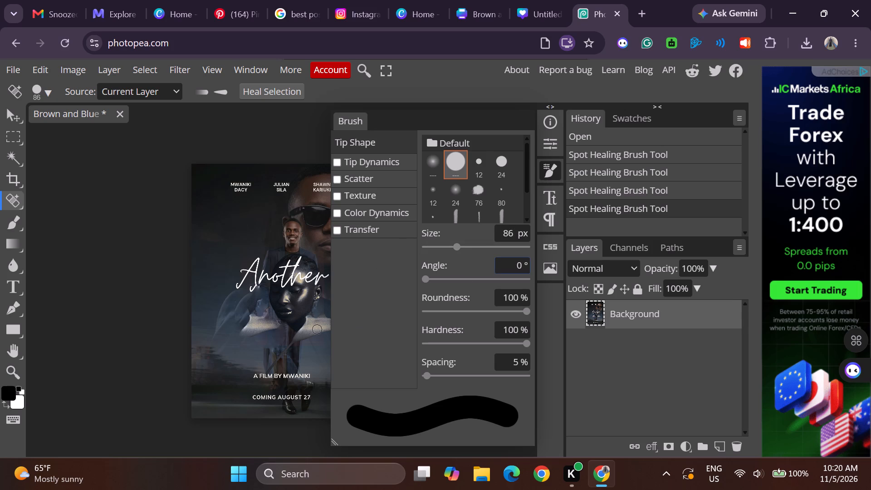
{"action": "left_click", "coordinate": [554, 162]}
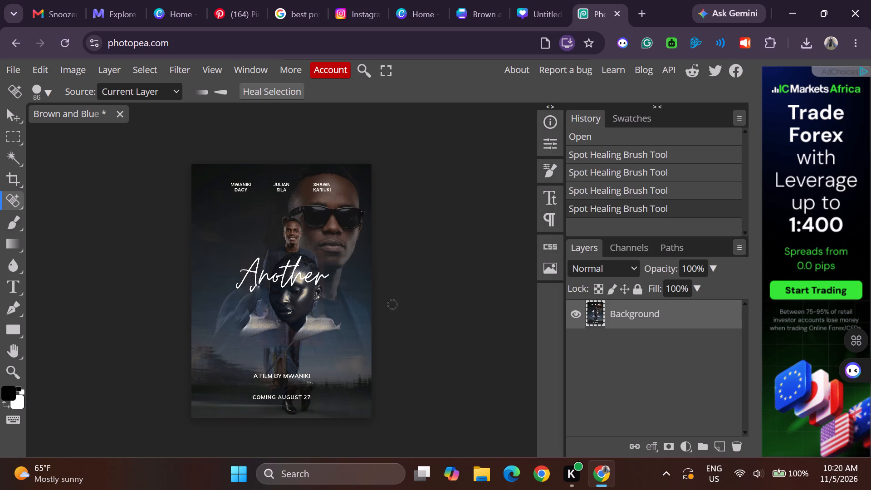
{"action": "left_click_drag", "start_coordinate": [321, 338], "coordinate": [313, 342]}
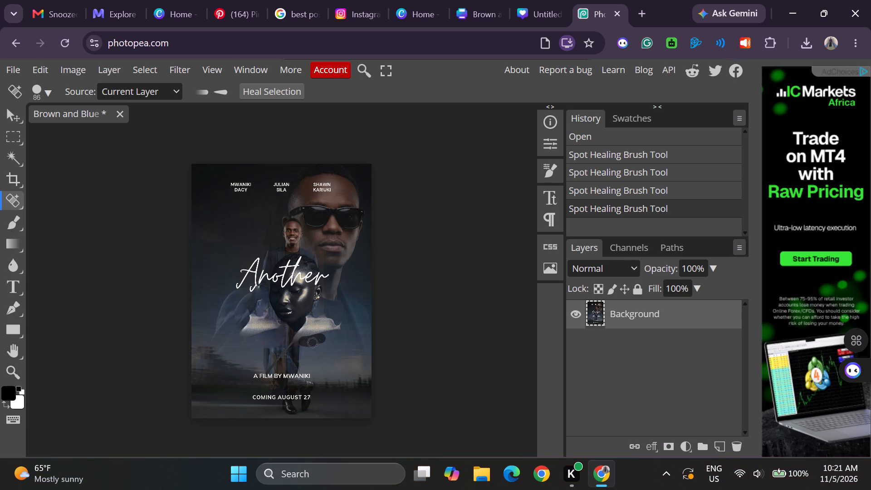
{"action": "left_click_drag", "start_coordinate": [313, 342], "coordinate": [302, 344]}
{"action": "left_click_drag", "start_coordinate": [302, 344], "coordinate": [301, 344]}
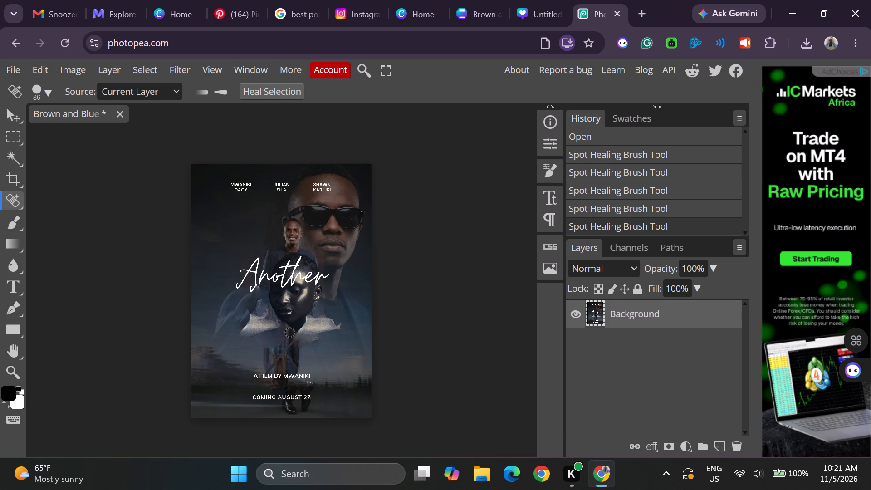
{"action": "left_click_drag", "start_coordinate": [290, 332], "coordinate": [288, 335]}
{"action": "left_click_drag", "start_coordinate": [288, 335], "coordinate": [274, 340]}
{"action": "left_click_drag", "start_coordinate": [274, 340], "coordinate": [259, 342]}
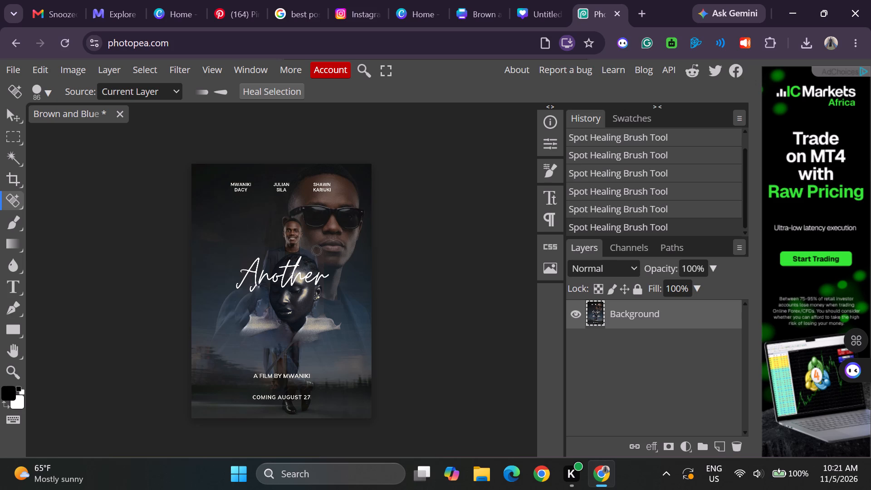
Heal the seam along the metallic face's right edge, from above the end of the "Another" title down past the ear to the collar.
{"action": "left_click_drag", "start_coordinate": [318, 253], "coordinate": [320, 258]}
{"action": "left_click_drag", "start_coordinate": [320, 258], "coordinate": [322, 267]}
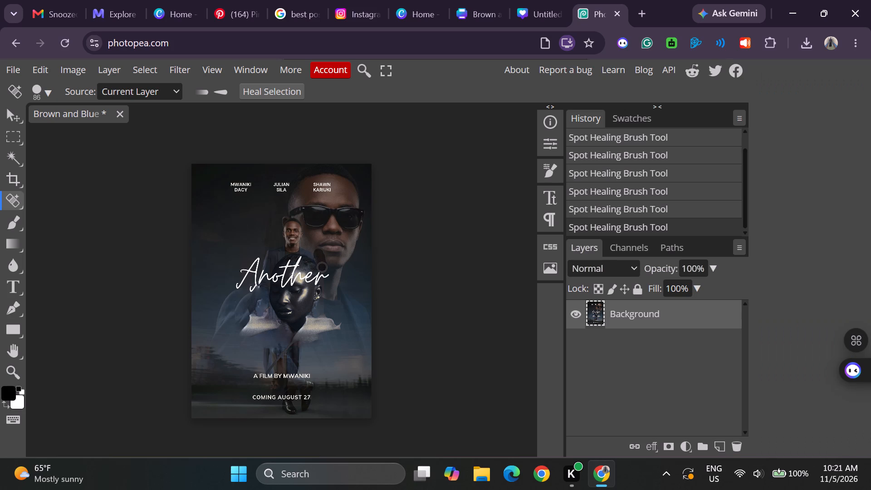
{"action": "left_click_drag", "start_coordinate": [322, 267], "coordinate": [322, 270]}
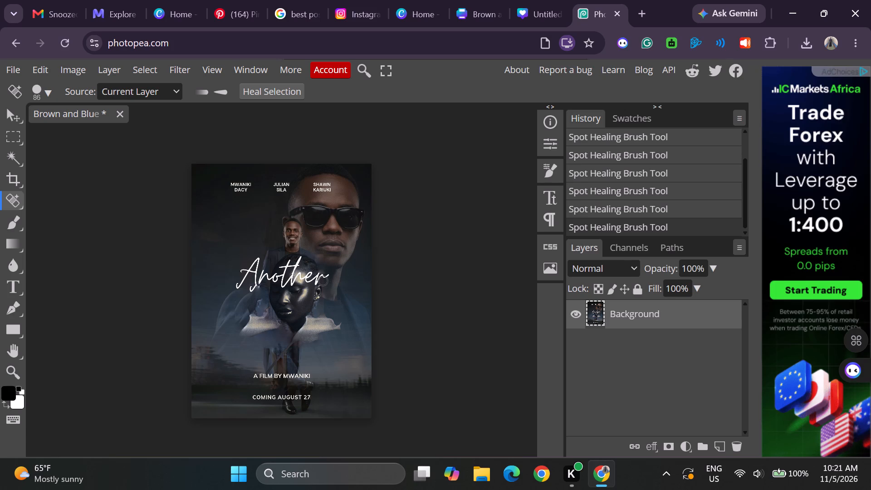
{"action": "left_click_drag", "start_coordinate": [323, 280], "coordinate": [324, 284]}
{"action": "left_click_drag", "start_coordinate": [324, 284], "coordinate": [324, 291]}
{"action": "left_click_drag", "start_coordinate": [324, 291], "coordinate": [323, 299]}
{"action": "left_click_drag", "start_coordinate": [323, 299], "coordinate": [318, 307]}
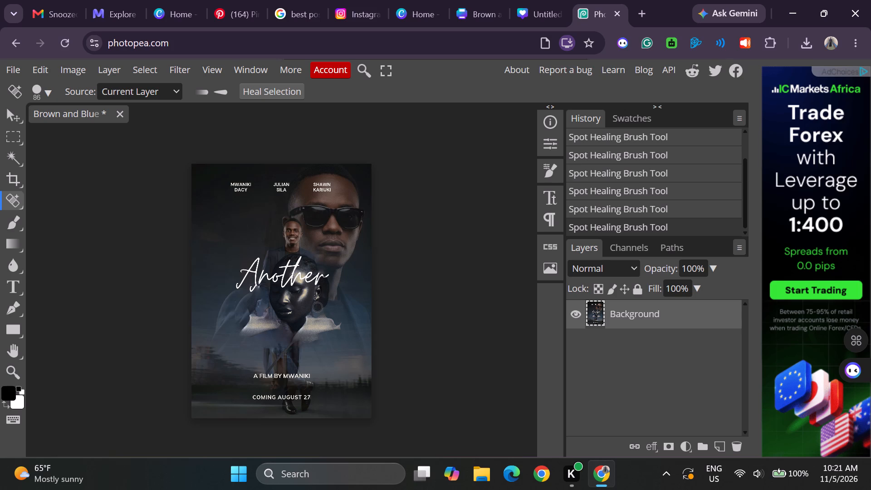
{"action": "left_click_drag", "start_coordinate": [318, 307], "coordinate": [319, 310]}
{"action": "left_click_drag", "start_coordinate": [319, 310], "coordinate": [319, 312]}
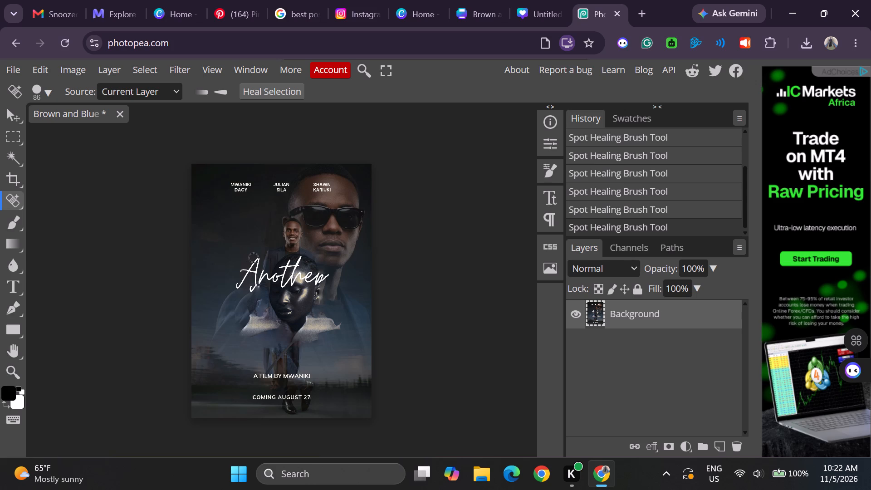
Heal the small spot against the upper-left edge of the "A" in the "Another" title.
{"action": "left_click_drag", "start_coordinate": [252, 257], "coordinate": [251, 258]}
{"action": "left_click_drag", "start_coordinate": [251, 258], "coordinate": [246, 265]}
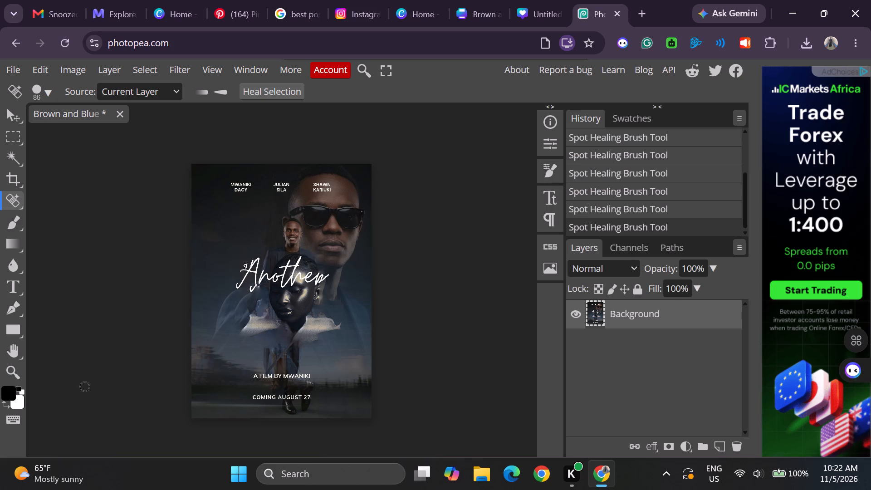
Examine the "Another" title and the metallic face close up, down to the white collar pieces, for seams left to heal.
{"action": "left_click", "coordinate": [7, 199]}
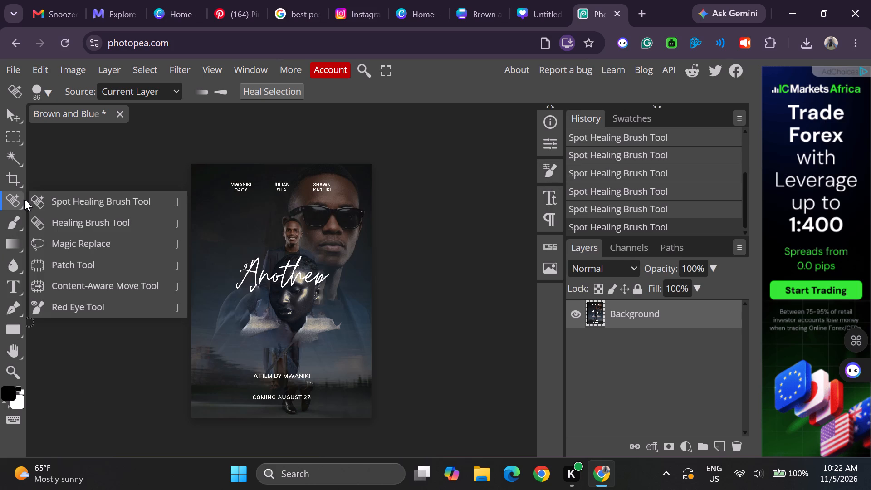
{"action": "left_click", "coordinate": [14, 373]}
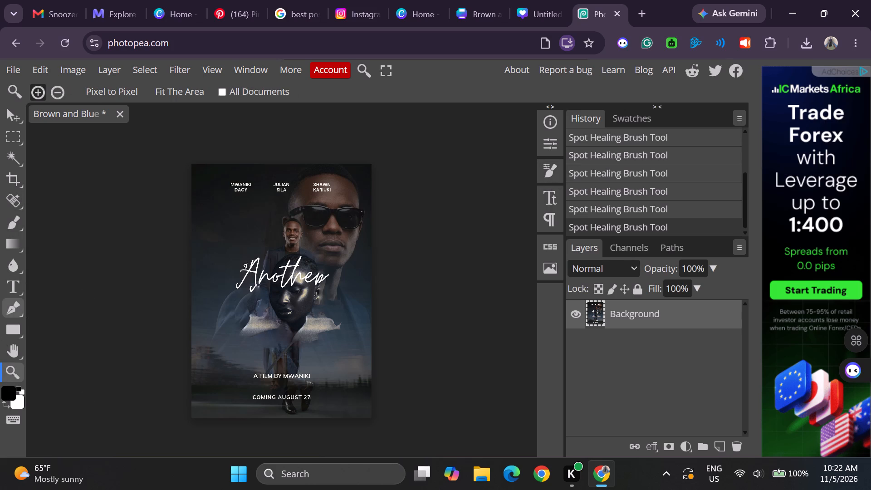
{"action": "double_click", "coordinate": [227, 259]}
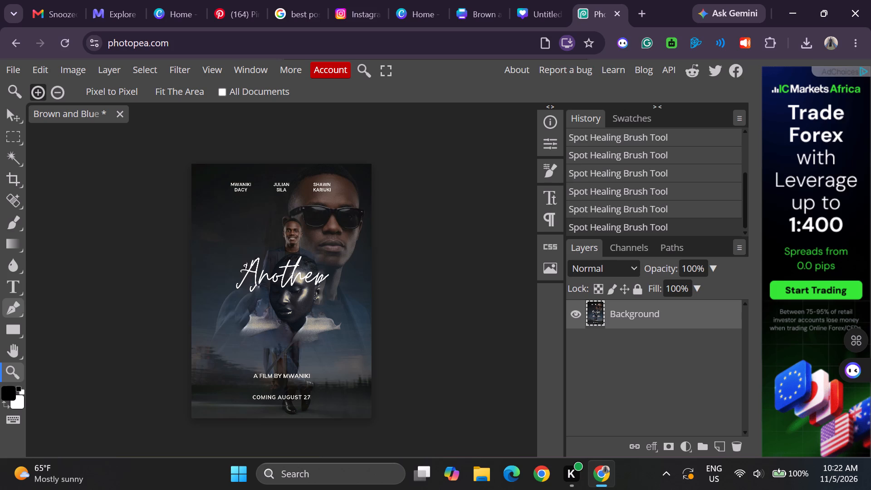
{"action": "double_click", "coordinate": [227, 259]}
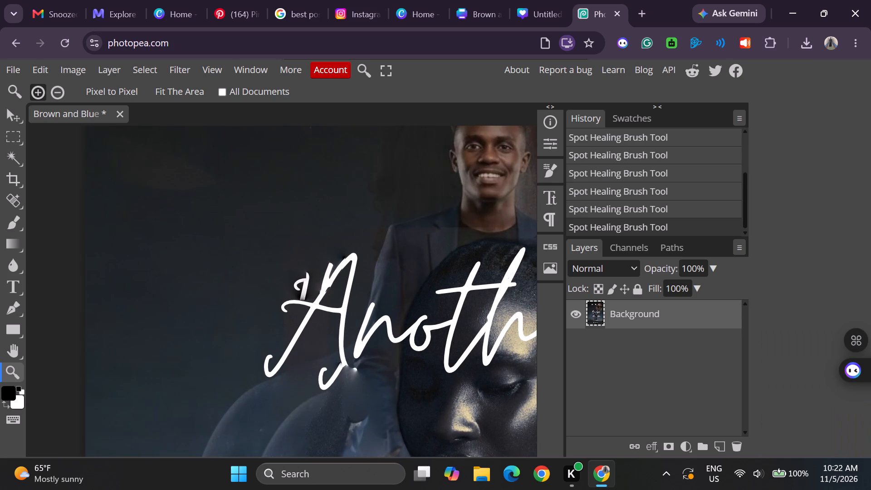
{"action": "scroll", "coordinate": [235, 321], "scroll_direction": "left", "scroll_amount": 3}
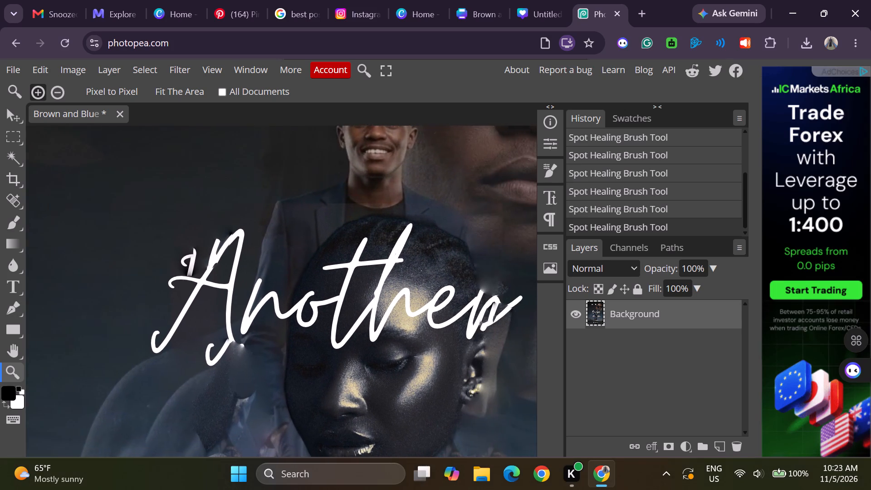
{"action": "scroll", "coordinate": [235, 321], "scroll_direction": "right", "scroll_amount": 1}
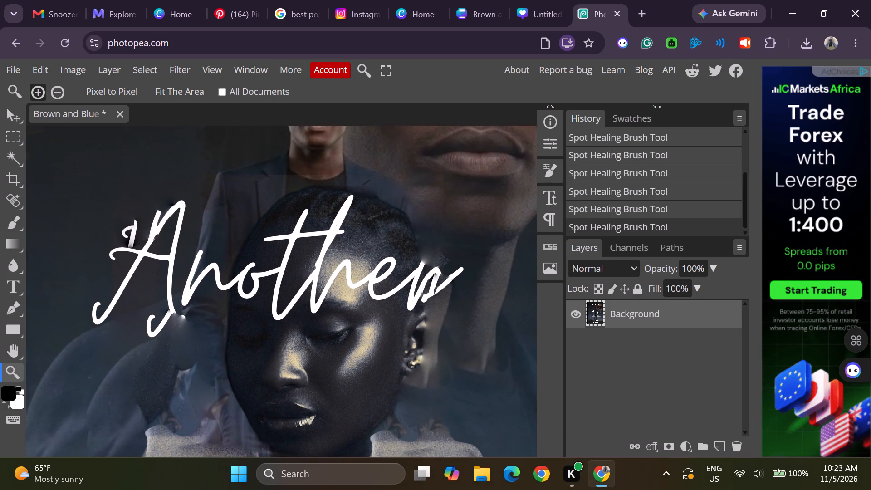
{"action": "scroll", "coordinate": [235, 321], "scroll_direction": "right", "scroll_amount": 2}
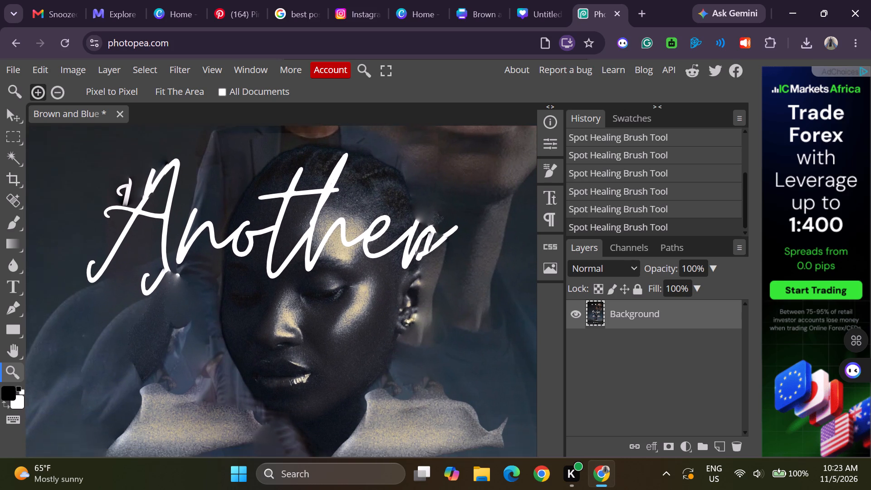
{"action": "scroll", "coordinate": [235, 321], "scroll_direction": "right", "scroll_amount": 1}
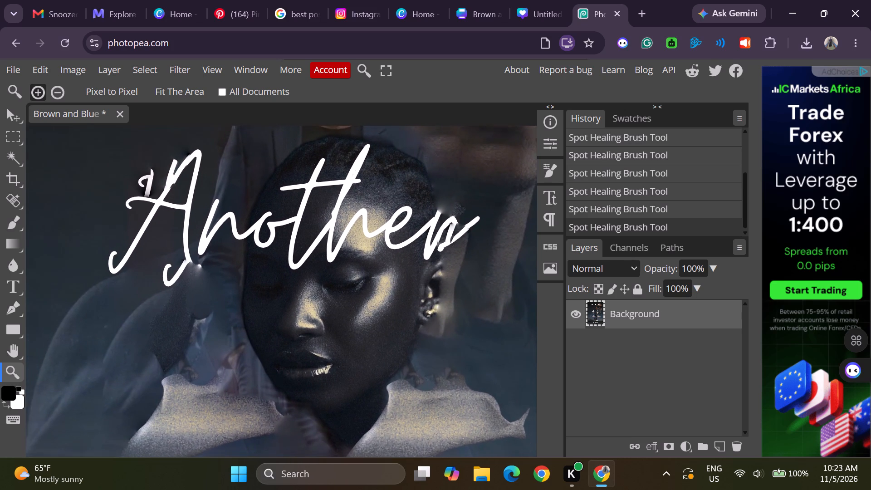
{"action": "scroll", "coordinate": [235, 321], "scroll_direction": "right", "scroll_amount": 1}
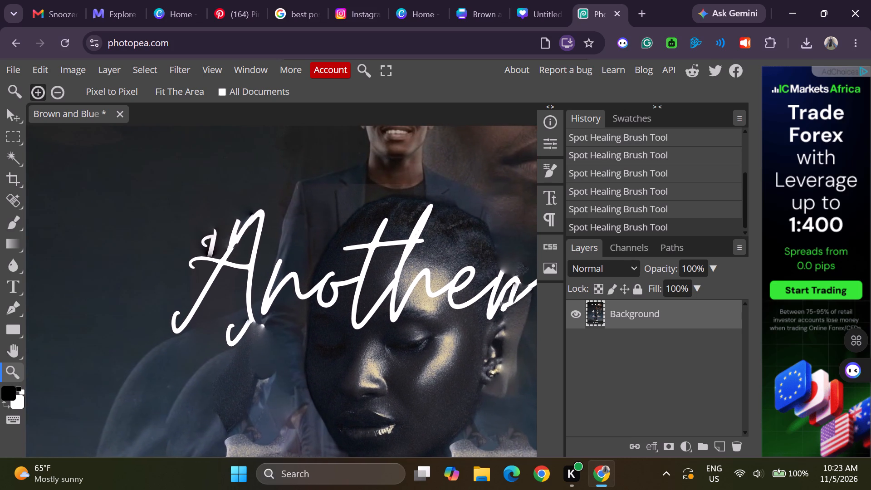
{"action": "scroll", "coordinate": [235, 321], "scroll_direction": "right", "scroll_amount": 1}
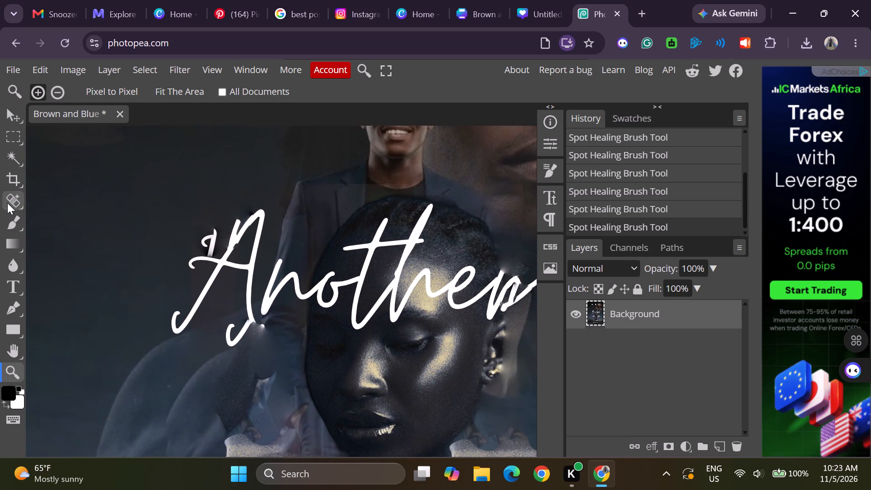
With the Spot Healing Brush at 56 px, heal the background on both sides of the left leg of the "A" in "Another".
{"action": "left_click", "coordinate": [7, 203]}
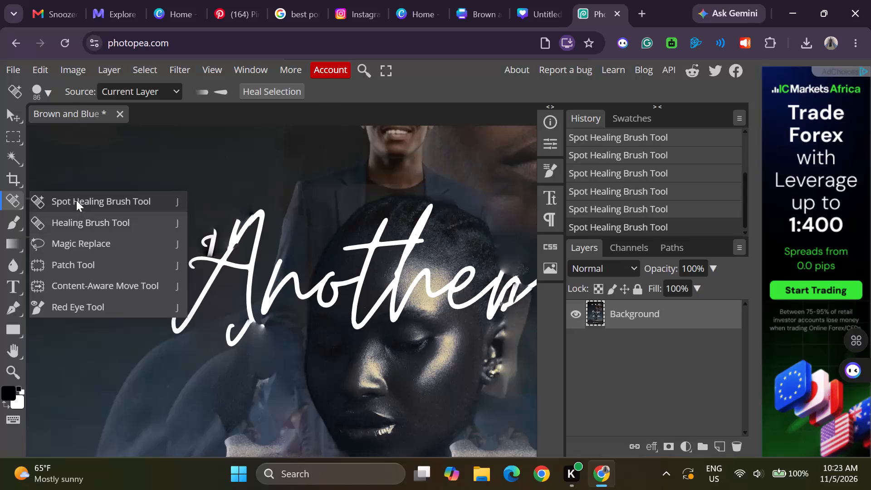
{"action": "left_click", "coordinate": [76, 200]}
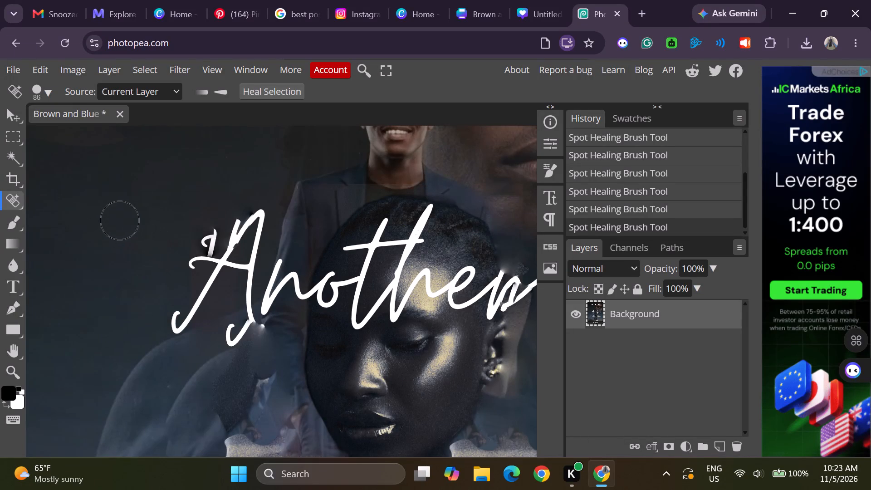
{"action": "left_click", "coordinate": [552, 164]}
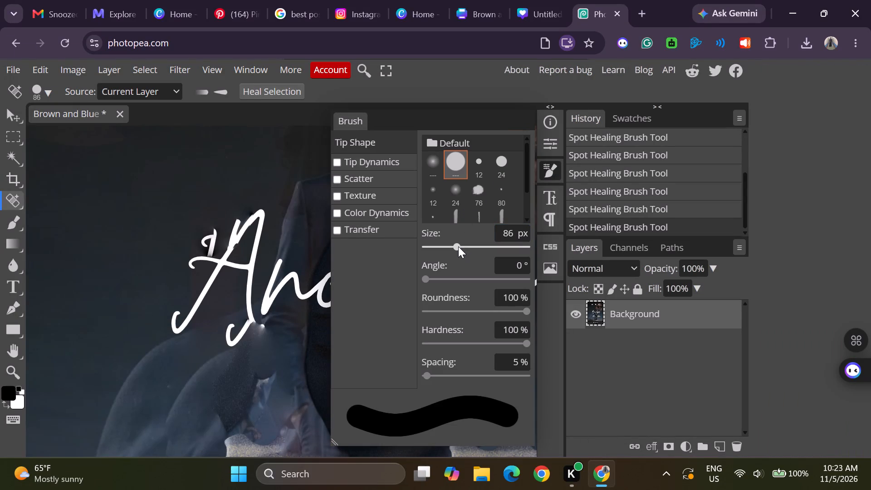
{"action": "left_click_drag", "start_coordinate": [458, 246], "coordinate": [452, 246]}
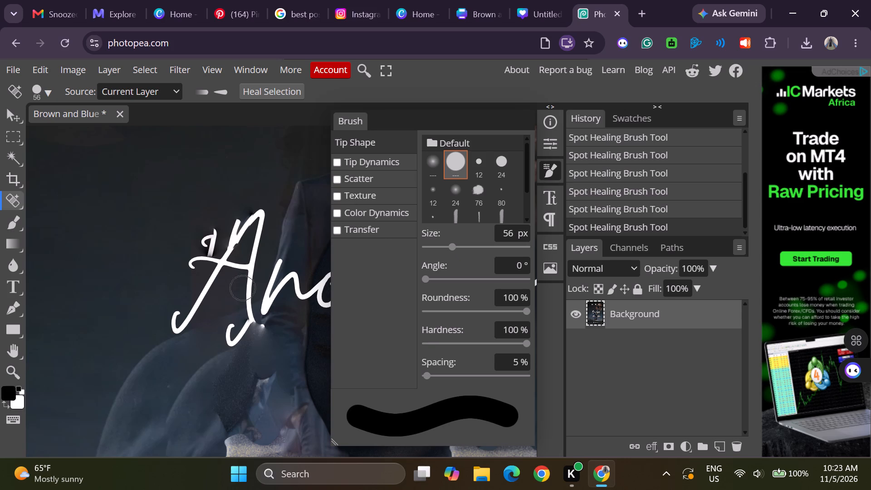
{"action": "left_click_drag", "start_coordinate": [229, 280], "coordinate": [229, 285]}
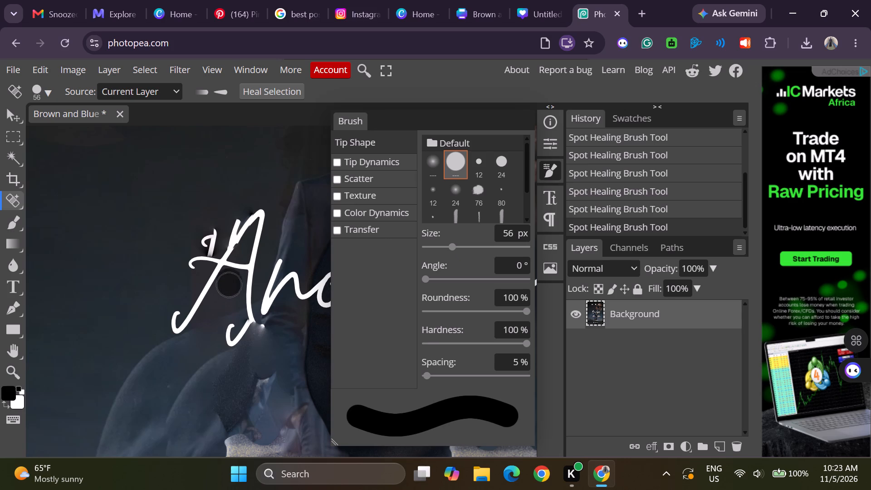
{"action": "left_click_drag", "start_coordinate": [229, 285], "coordinate": [223, 306]}
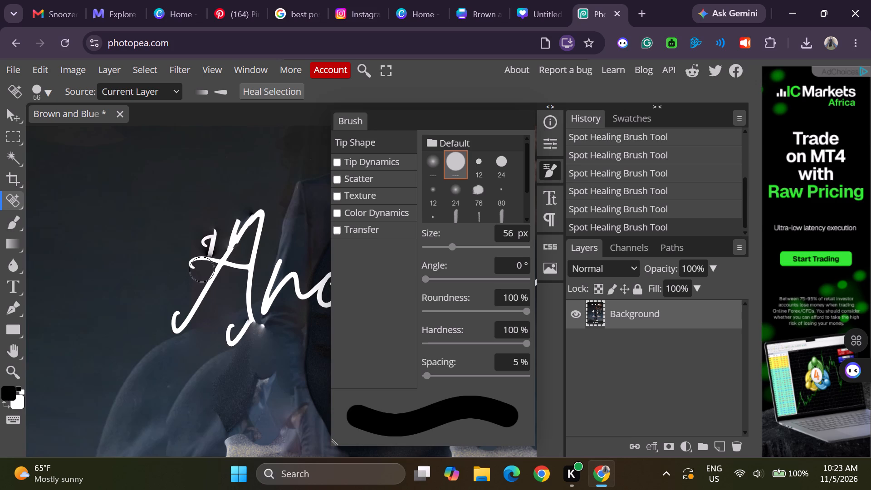
{"action": "left_click_drag", "start_coordinate": [202, 269], "coordinate": [199, 282]}
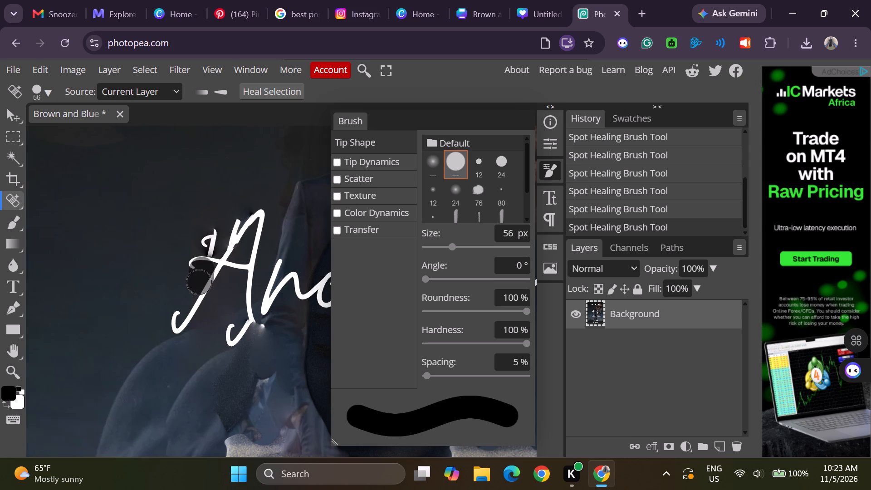
{"action": "left_click_drag", "start_coordinate": [199, 282], "coordinate": [194, 287]}
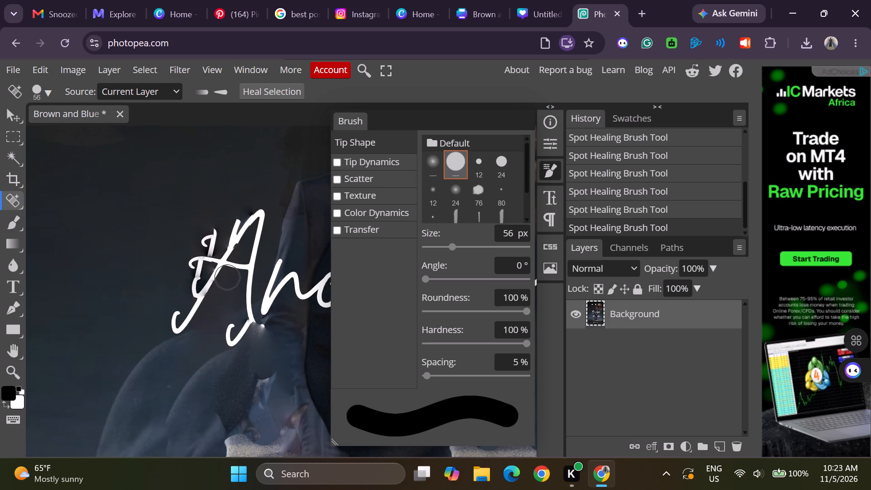
{"action": "left_click_drag", "start_coordinate": [228, 277], "coordinate": [228, 278]}
{"action": "left_click_drag", "start_coordinate": [228, 278], "coordinate": [220, 290]}
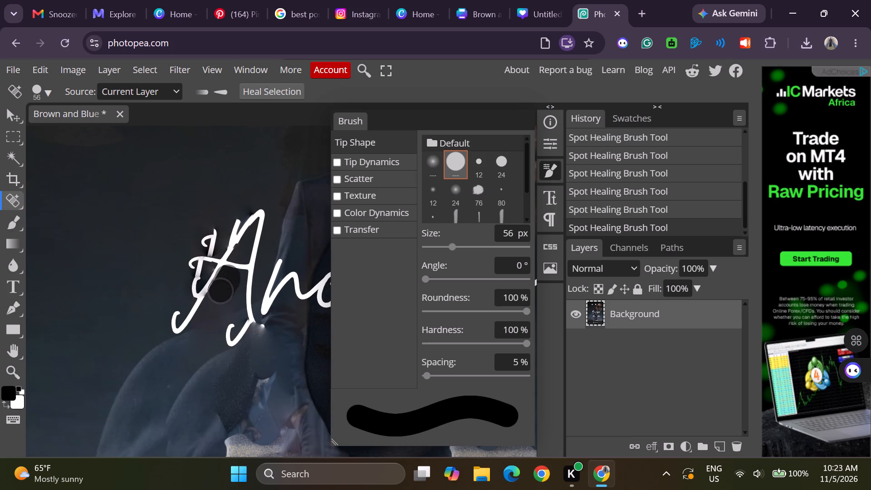
{"action": "left_click_drag", "start_coordinate": [220, 290], "coordinate": [215, 299]}
{"action": "left_click_drag", "start_coordinate": [215, 299], "coordinate": [213, 302]}
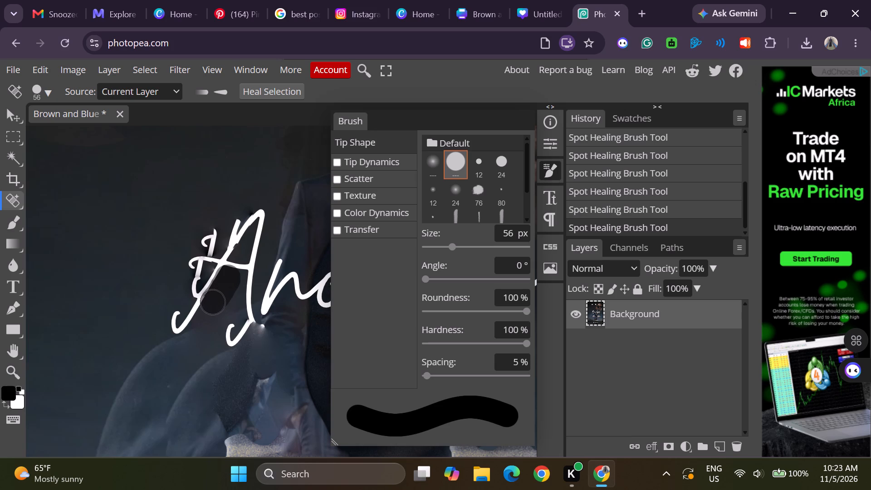
{"action": "left_click_drag", "start_coordinate": [213, 302], "coordinate": [209, 308]}
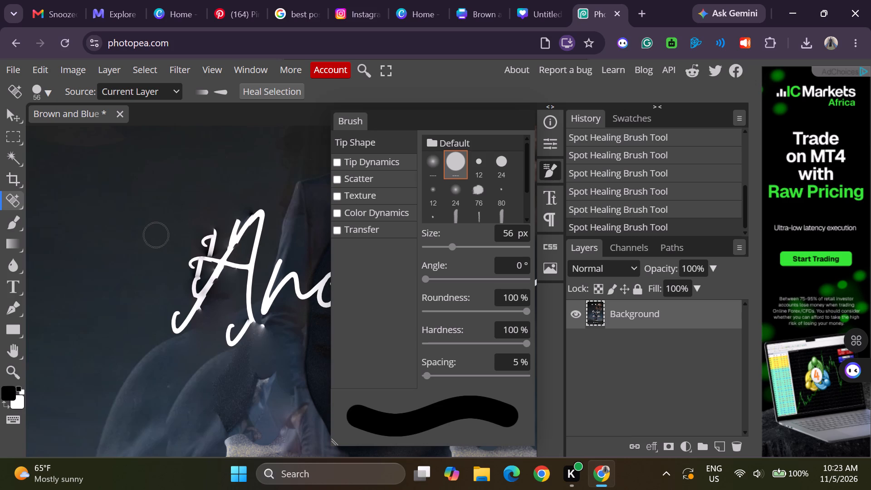
Heal the small jacket area just above the "n" of the title, beside the metallic head's left edge.
{"action": "scroll", "coordinate": [155, 215], "scroll_direction": "left", "scroll_amount": 1}
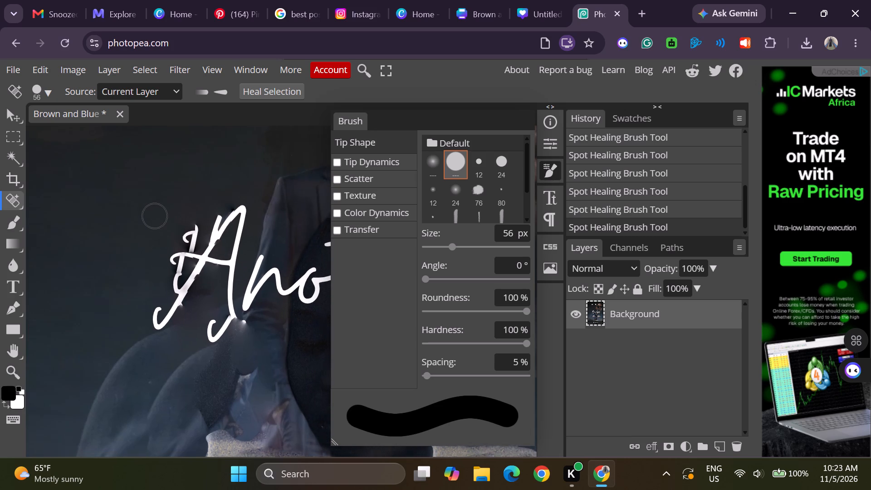
{"action": "scroll", "coordinate": [155, 215], "scroll_direction": "left", "scroll_amount": 3}
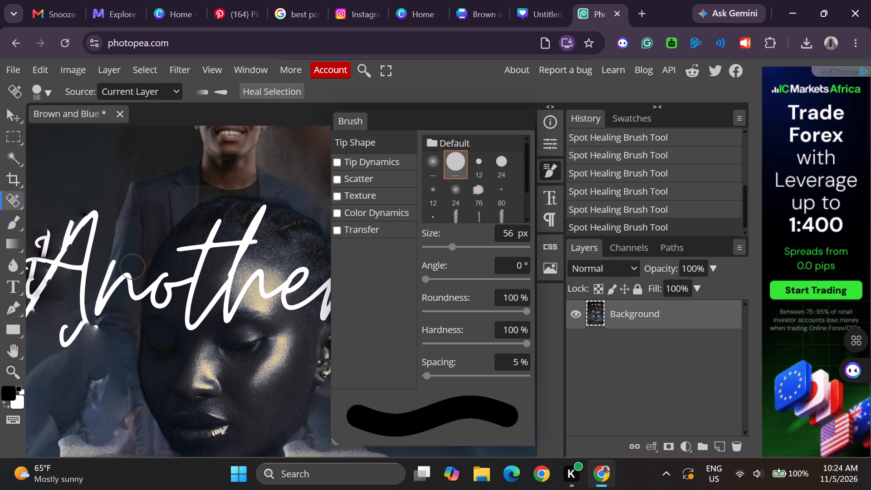
{"action": "left_click_drag", "start_coordinate": [133, 262], "coordinate": [137, 257]}
{"action": "left_click_drag", "start_coordinate": [137, 253], "coordinate": [138, 247]}
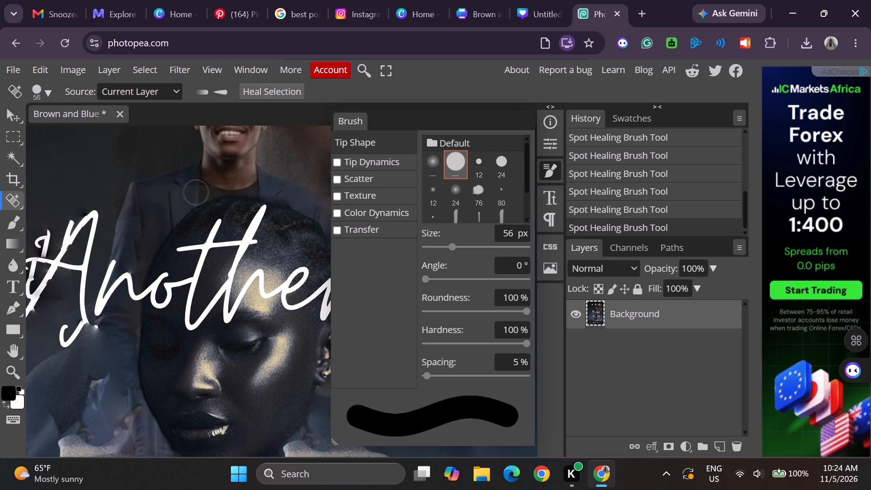
Heal the jacket band just above the metallic head out to the sleeve edge, and the seam down the head's upper-left hairline.
{"action": "left_click_drag", "start_coordinate": [193, 196], "coordinate": [149, 196]}
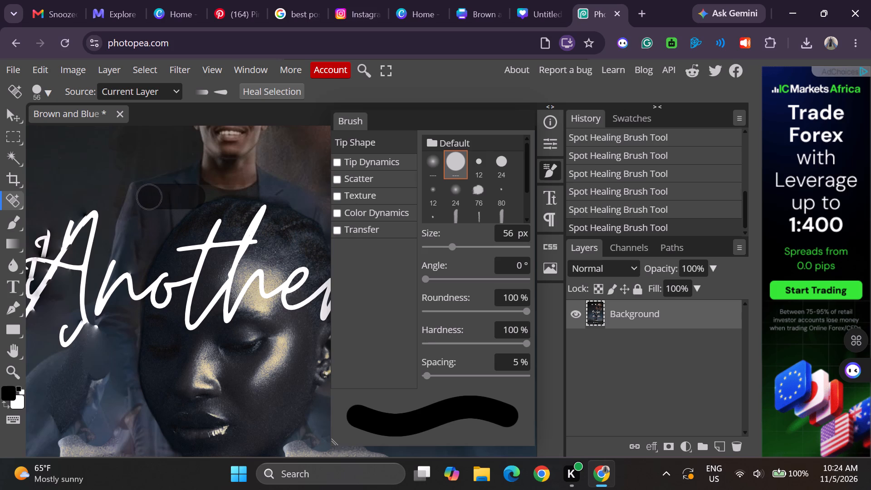
{"action": "left_click_drag", "start_coordinate": [149, 196], "coordinate": [127, 197]}
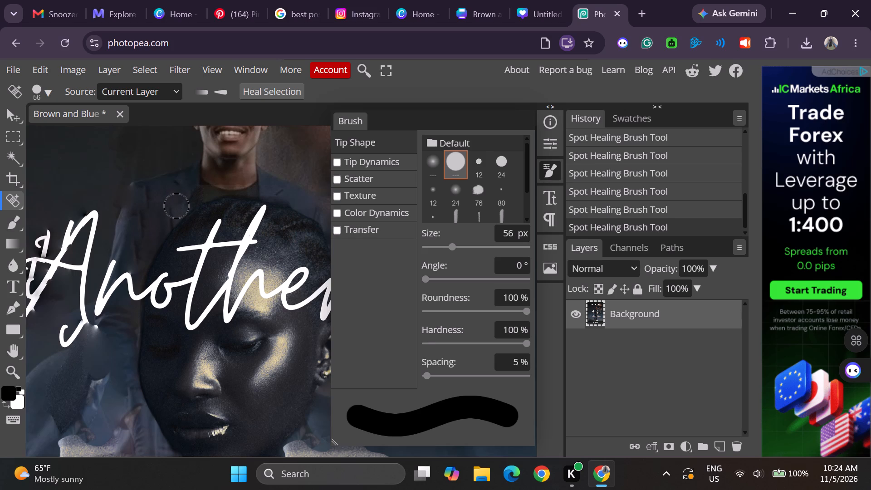
{"action": "left_click_drag", "start_coordinate": [177, 207], "coordinate": [169, 213]}
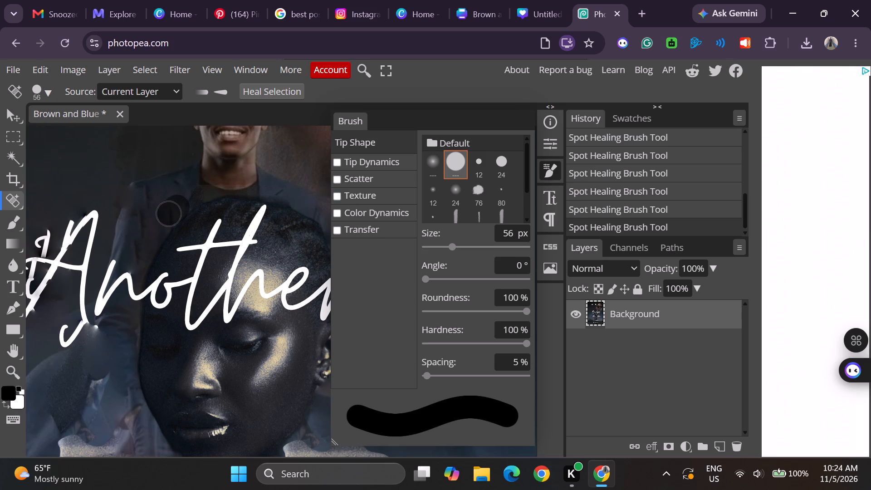
{"action": "left_click_drag", "start_coordinate": [169, 213], "coordinate": [159, 222]}
{"action": "left_click_drag", "start_coordinate": [159, 222], "coordinate": [151, 236]}
{"action": "left_click_drag", "start_coordinate": [151, 236], "coordinate": [143, 253]}
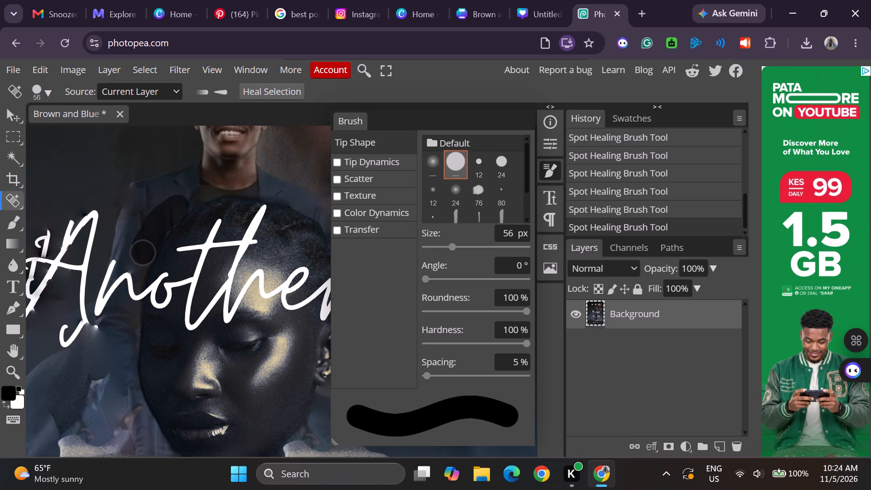
{"action": "left_click_drag", "start_coordinate": [143, 253], "coordinate": [142, 256]}
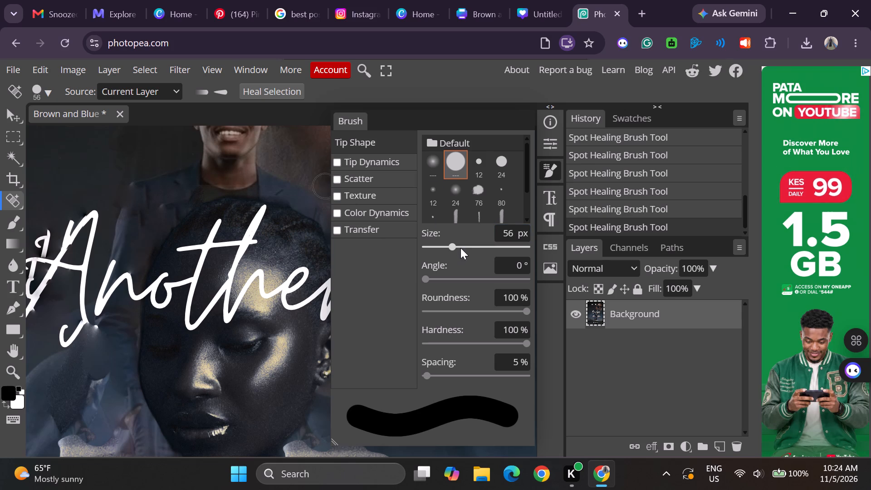
Set the healing brush size to 33 px and heal the jacket band just above the metallic head, beneath the smiling man's neck.
{"action": "left_click_drag", "start_coordinate": [452, 245], "coordinate": [443, 245]}
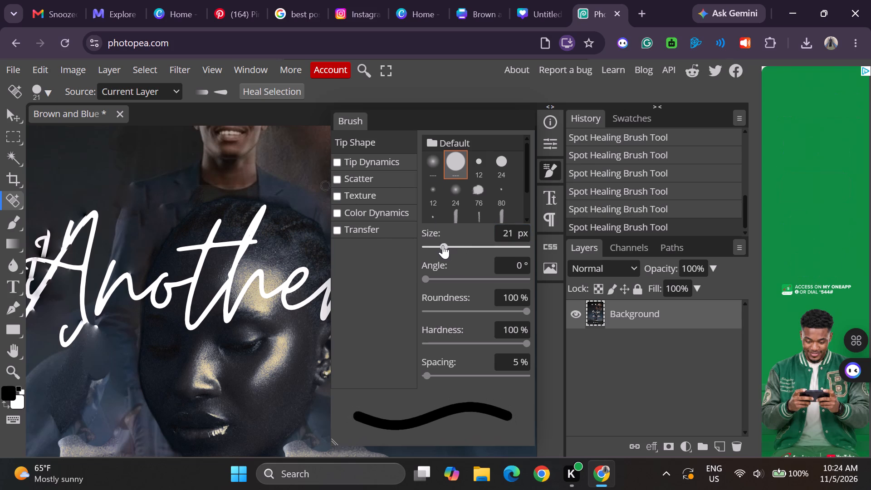
{"action": "left_click_drag", "start_coordinate": [443, 245], "coordinate": [447, 246]}
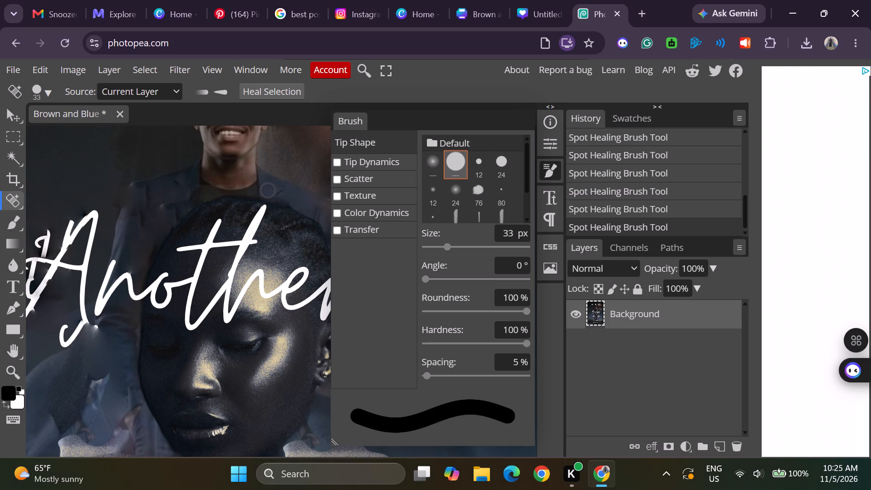
{"action": "left_click_drag", "start_coordinate": [266, 191], "coordinate": [252, 191]}
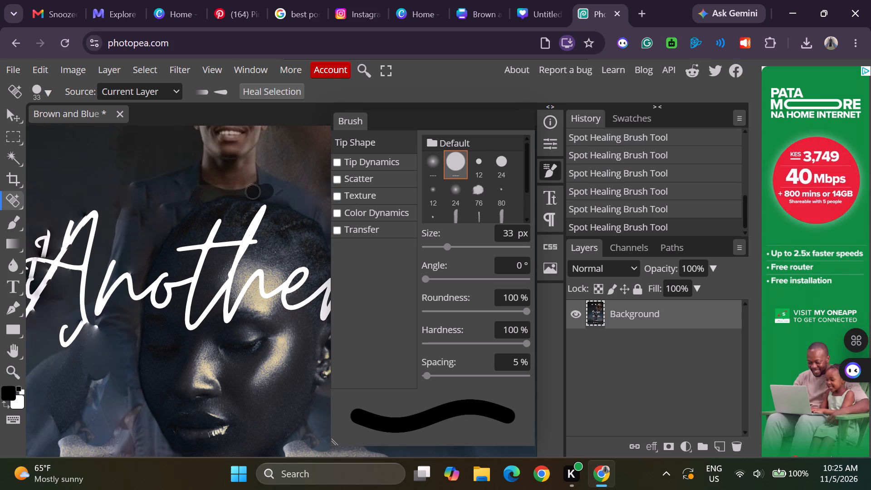
{"action": "left_click_drag", "start_coordinate": [252, 191], "coordinate": [232, 191]}
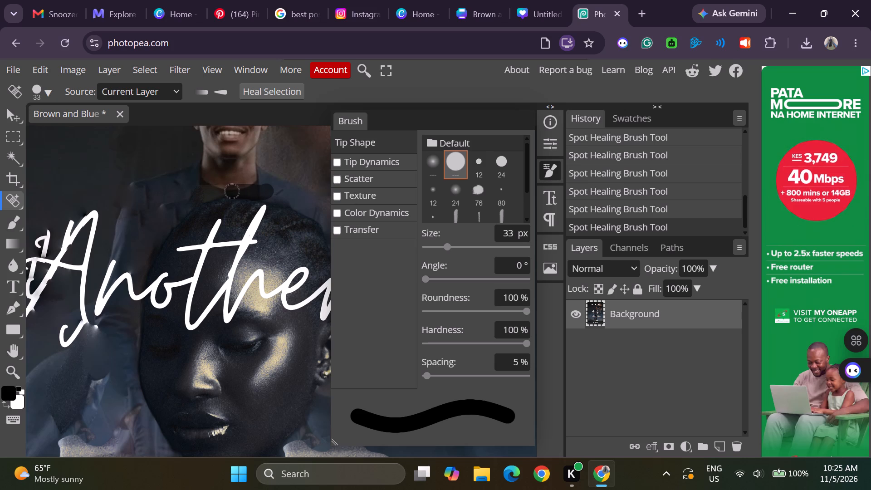
{"action": "left_click_drag", "start_coordinate": [232, 191], "coordinate": [211, 192]}
{"action": "left_click_drag", "start_coordinate": [211, 192], "coordinate": [202, 193]}
{"action": "left_click_drag", "start_coordinate": [202, 193], "coordinate": [192, 197]}
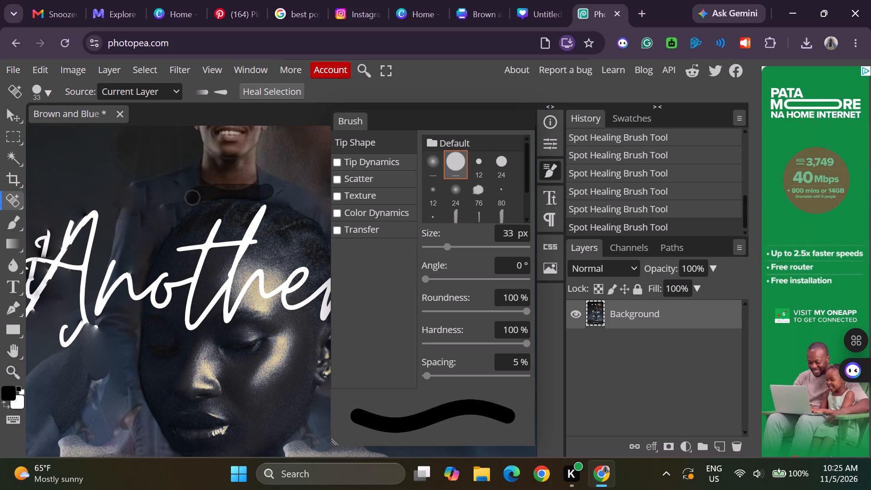
{"action": "left_click_drag", "start_coordinate": [192, 197], "coordinate": [189, 201]}
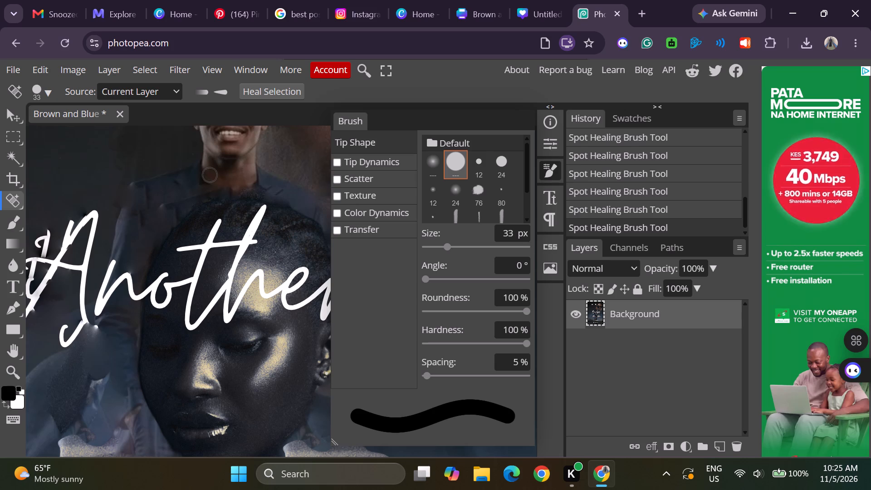
Heal the blend area between the metallic head's upper-right hairline and the large face's chin, curving downward at its outer end.
{"action": "scroll", "coordinate": [198, 195], "scroll_direction": "left", "scroll_amount": 1}
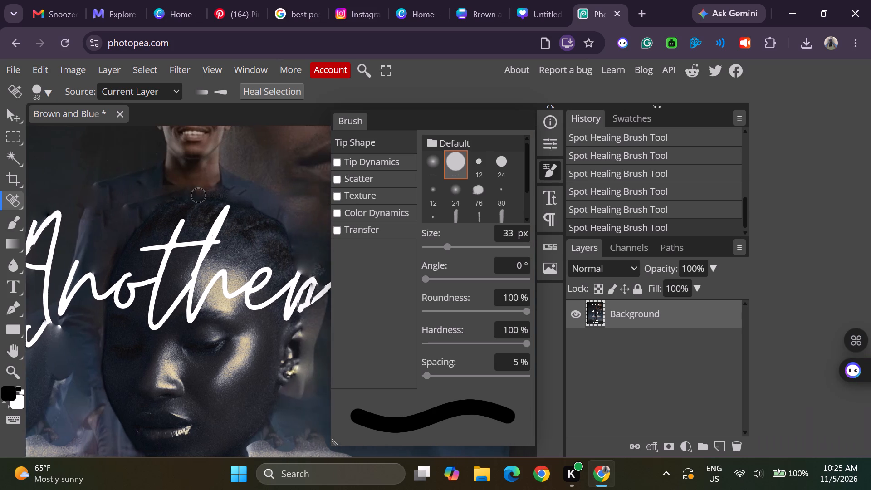
{"action": "scroll", "coordinate": [198, 195], "scroll_direction": "left", "scroll_amount": 2}
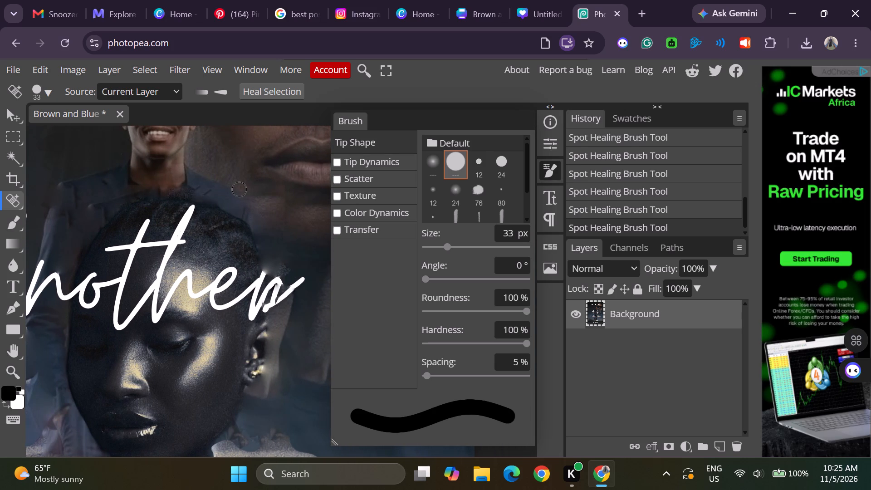
{"action": "left_click_drag", "start_coordinate": [239, 189], "coordinate": [272, 189]}
{"action": "left_click_drag", "start_coordinate": [272, 189], "coordinate": [281, 211]}
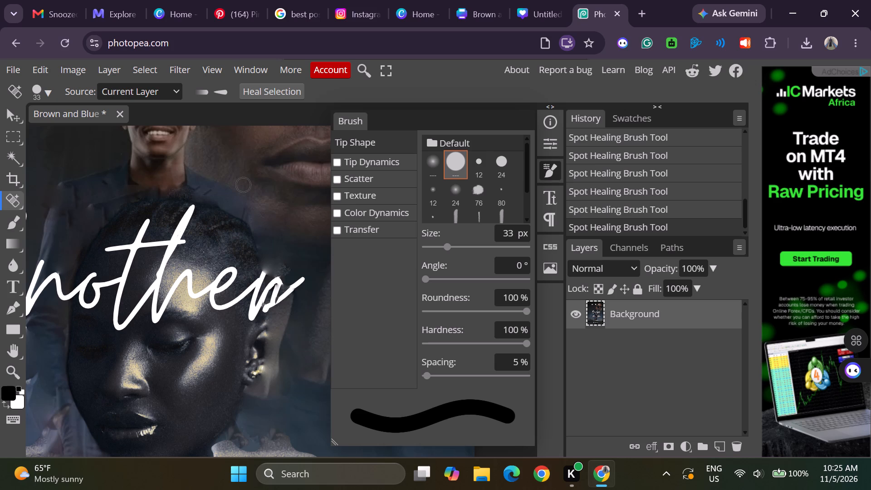
Heal two small patches of the smiling man's jacket: one just above the metallic head's hairline, one above the "n" of the title.
{"action": "scroll", "coordinate": [275, 211], "scroll_direction": "right", "scroll_amount": 1}
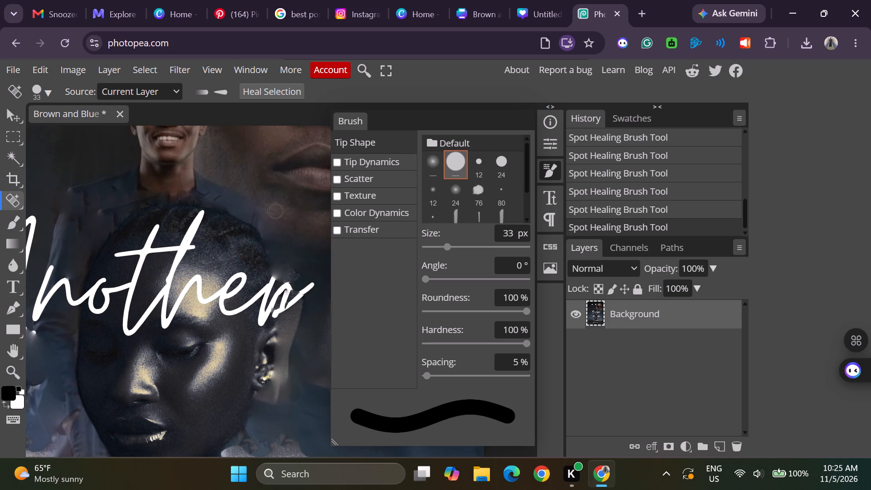
{"action": "scroll", "coordinate": [275, 211], "scroll_direction": "right", "scroll_amount": 1}
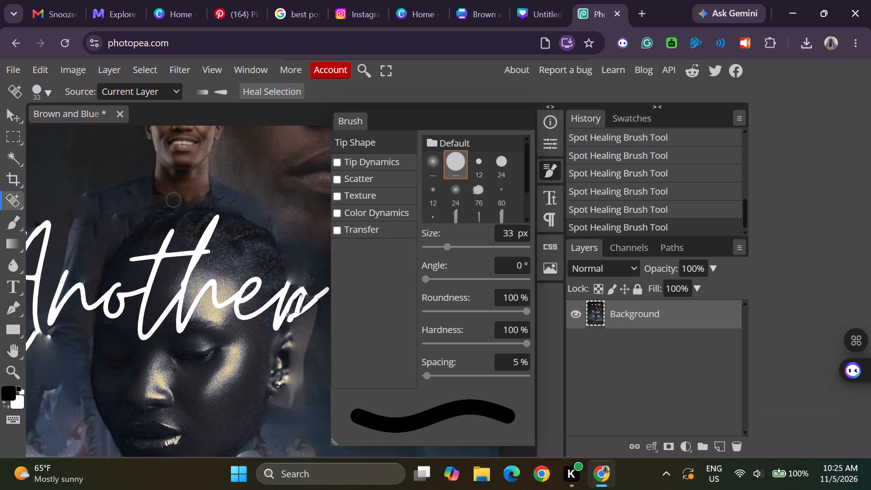
{"action": "left_click_drag", "start_coordinate": [169, 198], "coordinate": [159, 198]}
{"action": "left_click_drag", "start_coordinate": [159, 198], "coordinate": [151, 199]}
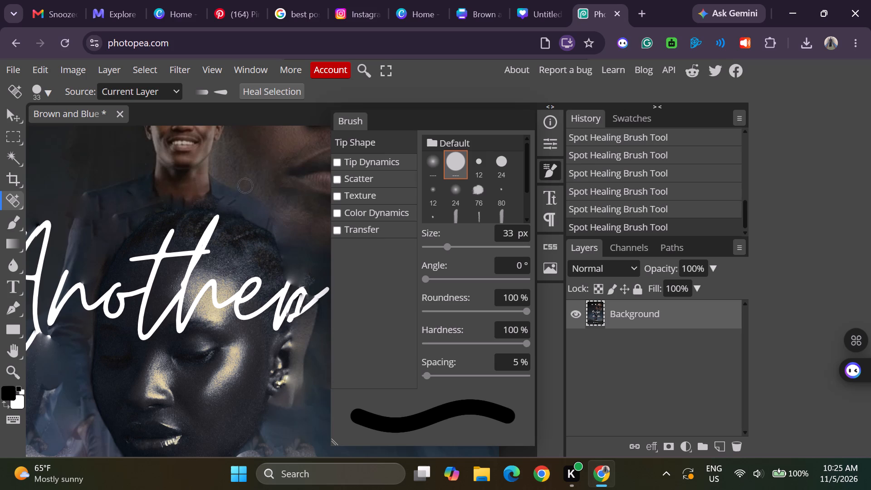
{"action": "scroll", "coordinate": [223, 180], "scroll_direction": "right", "scroll_amount": 2}
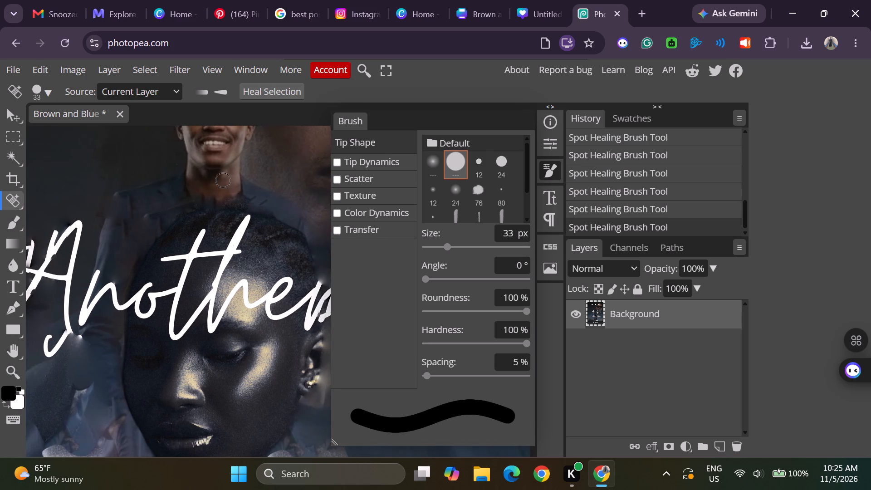
{"action": "scroll", "coordinate": [223, 180], "scroll_direction": "right", "scroll_amount": 1}
{"action": "scroll", "coordinate": [223, 180], "scroll_direction": "down", "scroll_amount": 1}
{"action": "scroll", "coordinate": [223, 180], "scroll_direction": "right", "scroll_amount": 1}
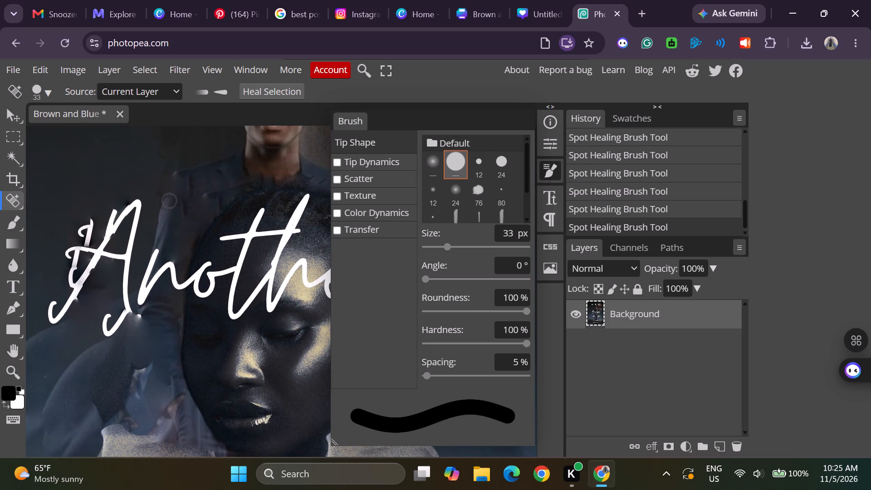
{"action": "left_click_drag", "start_coordinate": [179, 200], "coordinate": [172, 200]}
{"action": "left_click_drag", "start_coordinate": [172, 200], "coordinate": [163, 200]}
Heal the spot at the lower tip of the metallic figure's right-hand collar piece, where the diagonal strap begins.
{"action": "scroll", "coordinate": [232, 169], "scroll_direction": "up", "scroll_amount": 3}
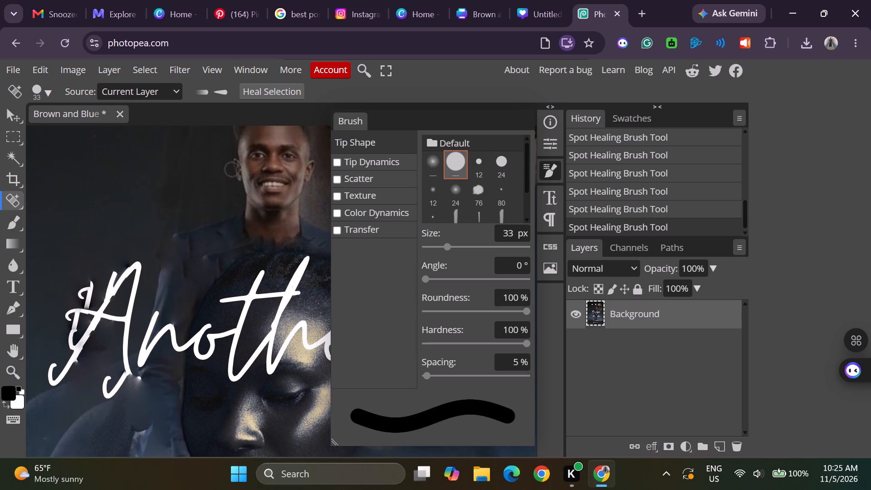
{"action": "scroll", "coordinate": [232, 169], "scroll_direction": "up", "scroll_amount": 1}
{"action": "scroll", "coordinate": [232, 169], "scroll_direction": "left", "scroll_amount": 2}
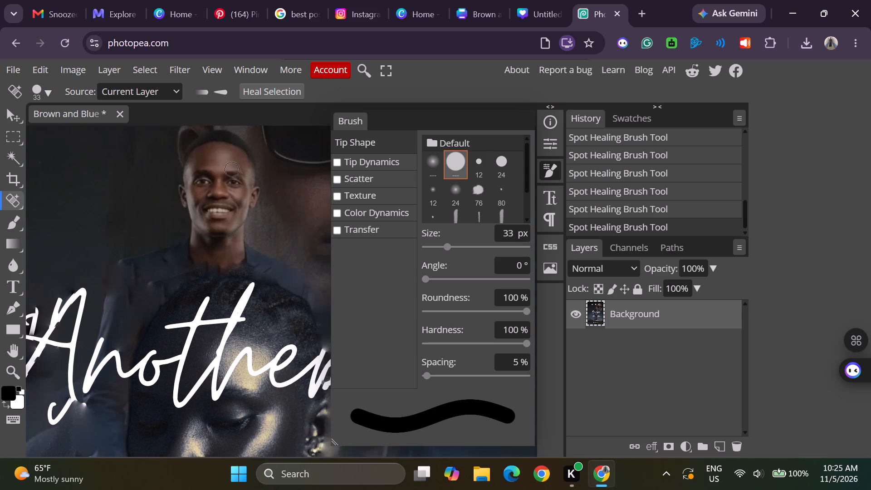
{"action": "scroll", "coordinate": [232, 169], "scroll_direction": "left", "scroll_amount": 2}
{"action": "scroll", "coordinate": [232, 169], "scroll_direction": "down", "scroll_amount": 3}
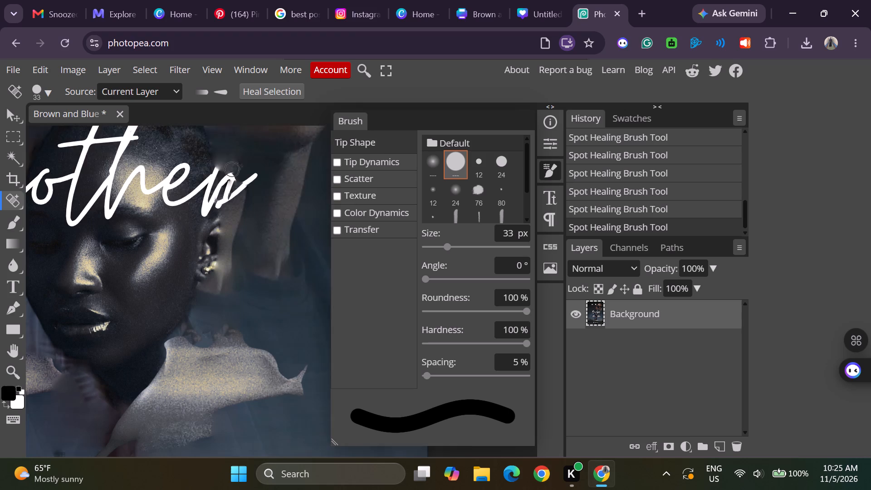
{"action": "scroll", "coordinate": [232, 169], "scroll_direction": "right", "scroll_amount": 1}
{"action": "scroll", "coordinate": [232, 169], "scroll_direction": "down", "scroll_amount": 1}
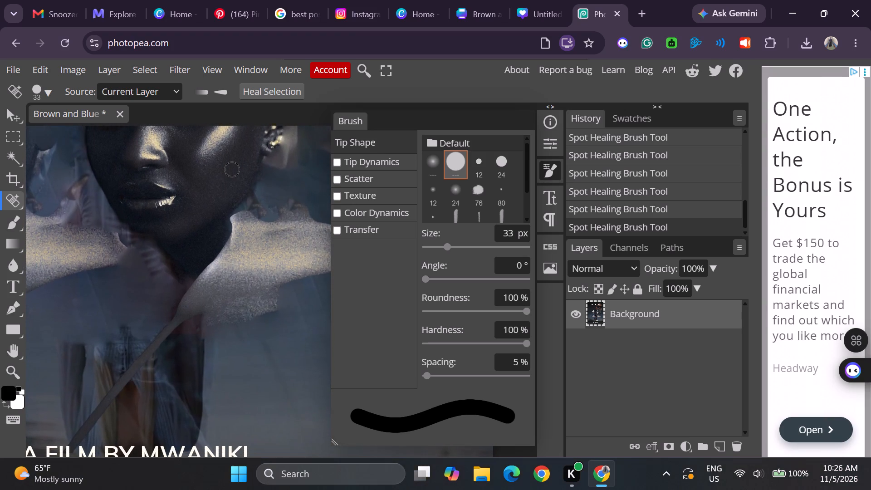
{"action": "scroll", "coordinate": [232, 169], "scroll_direction": "down", "scroll_amount": 1}
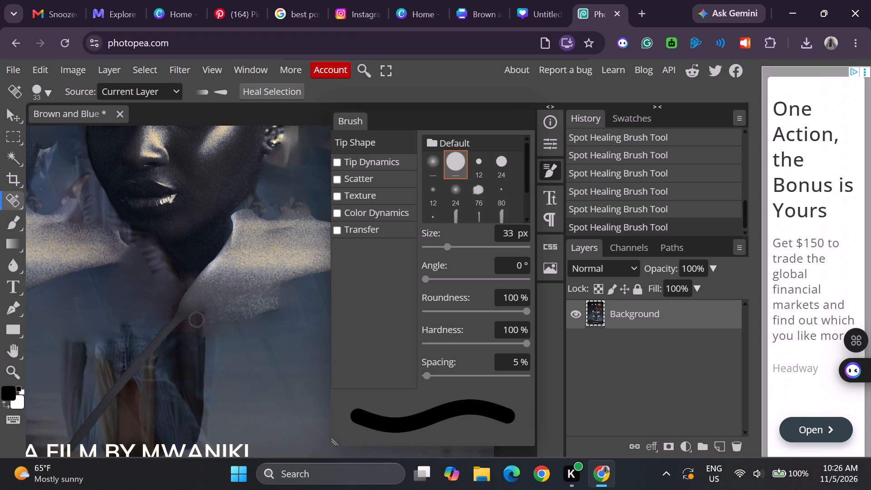
{"action": "left_click_drag", "start_coordinate": [197, 319], "coordinate": [181, 325]}
Zoom out to examine the healed poster as a whole, from the figures and title down to the credits.
{"action": "scroll", "coordinate": [182, 283], "scroll_direction": "up", "scroll_amount": 3}
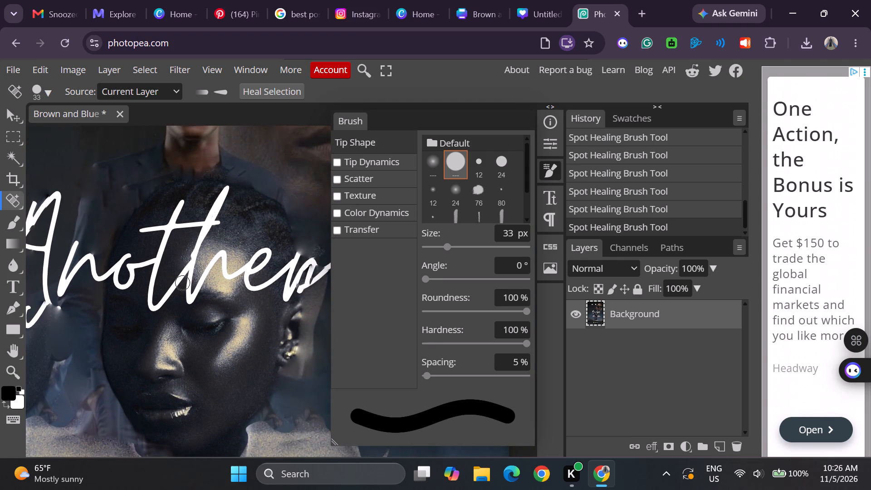
{"action": "scroll", "coordinate": [182, 283], "scroll_direction": "down", "scroll_amount": 1}
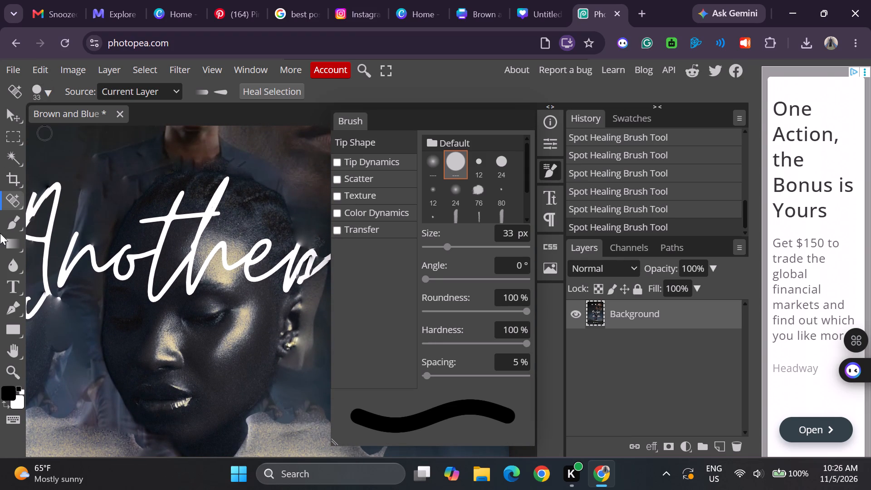
{"action": "left_click", "coordinate": [6, 368]}
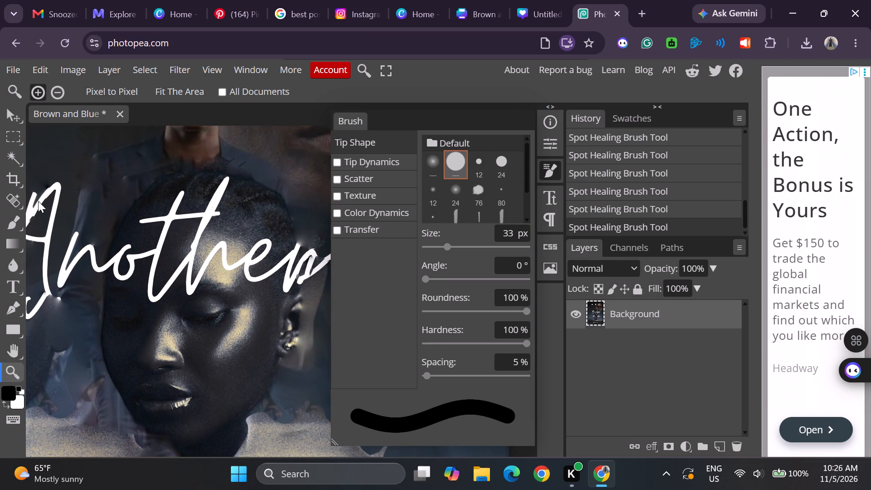
{"action": "triple_click", "coordinate": [54, 88]}
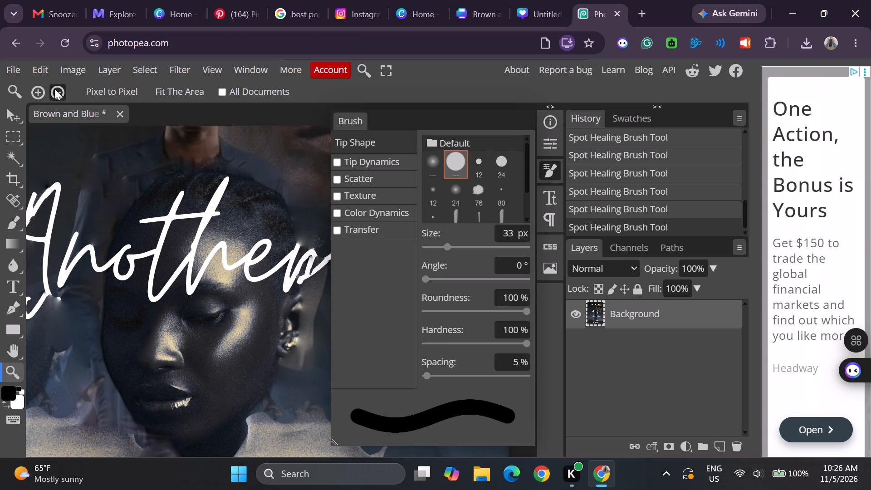
{"action": "left_click", "coordinate": [54, 88]}
{"action": "left_click", "coordinate": [54, 88]}
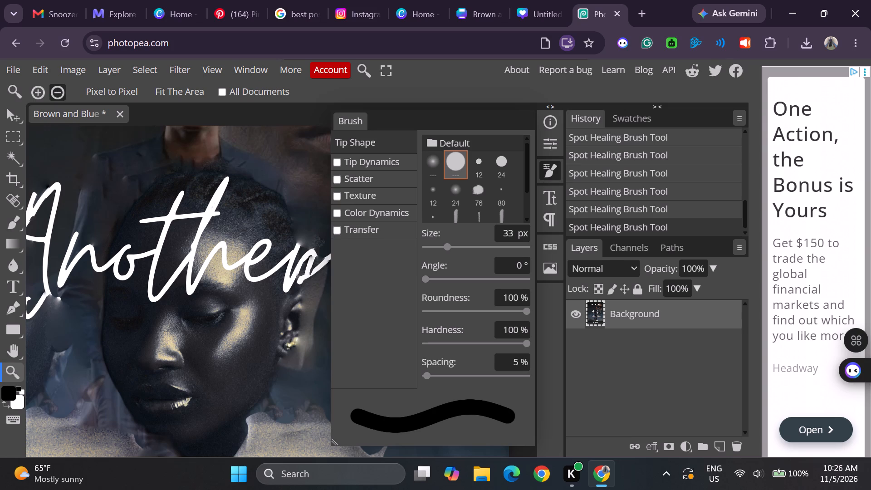
{"action": "left_click", "coordinate": [111, 194]}
{"action": "left_click", "coordinate": [111, 194]}
{"action": "left_click", "coordinate": [111, 194]}
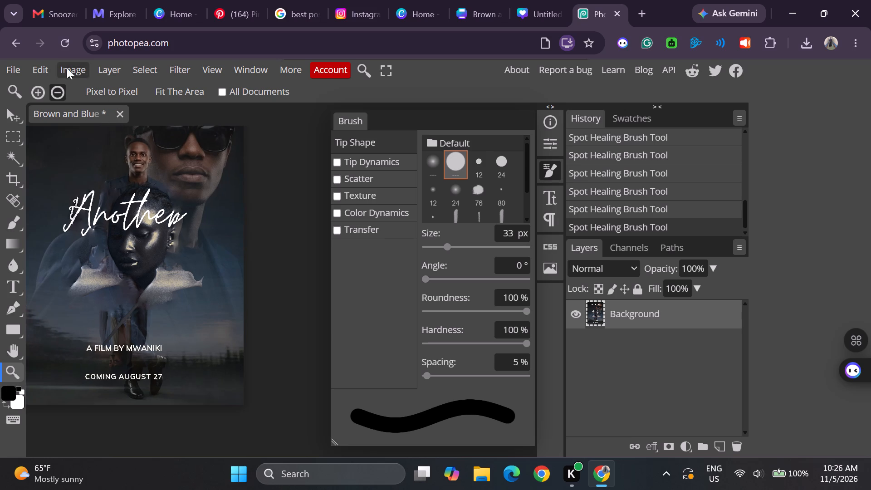
Export the poster as a JPG at 1587 x 2245 px and 70% quality.
{"action": "left_click", "coordinate": [19, 70]}
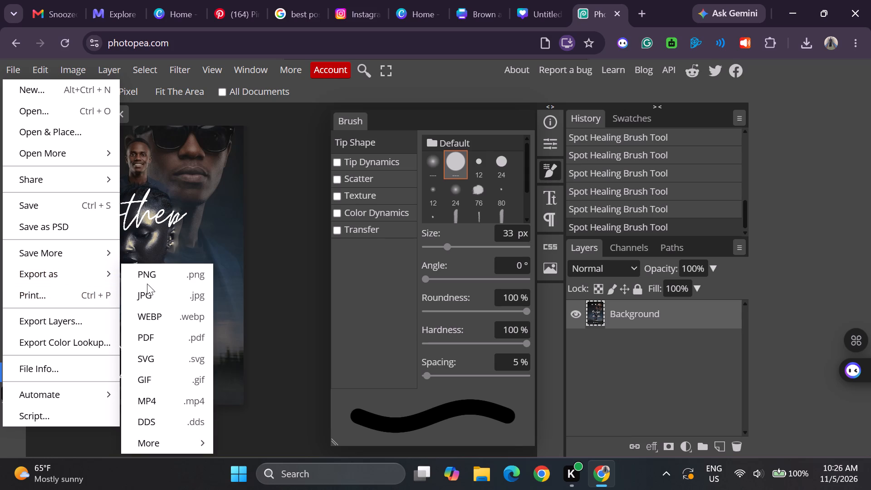
{"action": "left_click", "coordinate": [151, 288]}
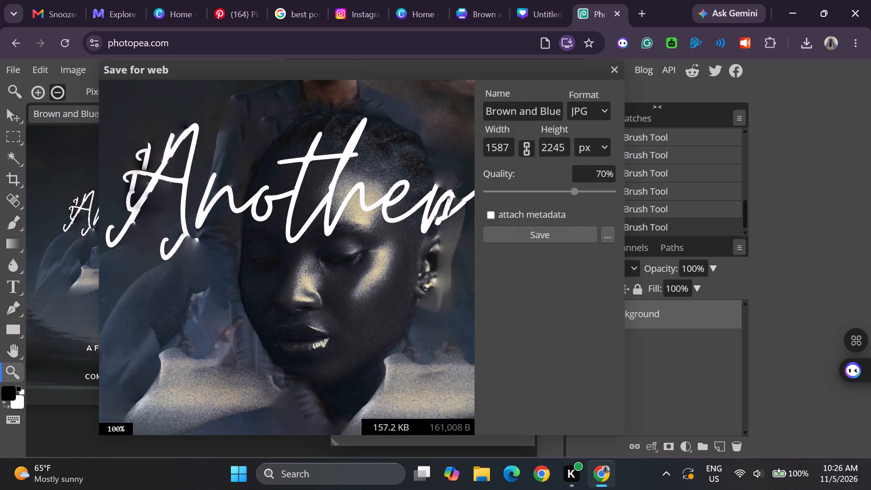
{"action": "left_click", "coordinate": [525, 238]}
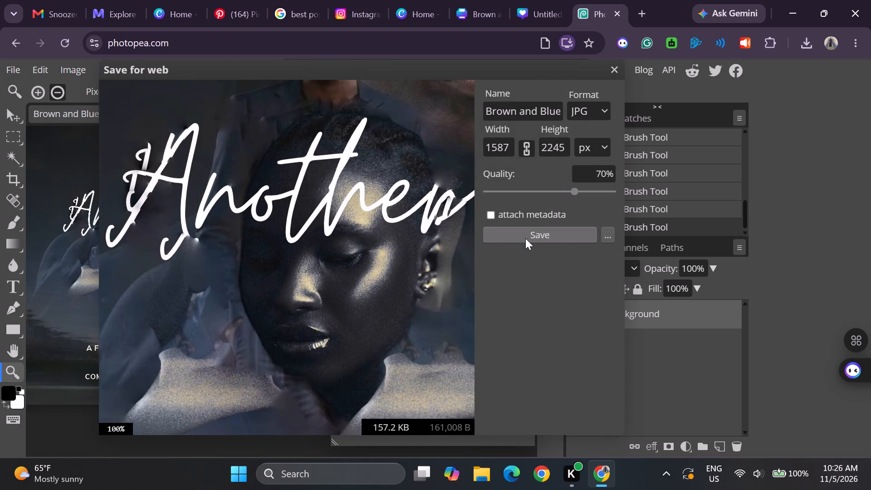
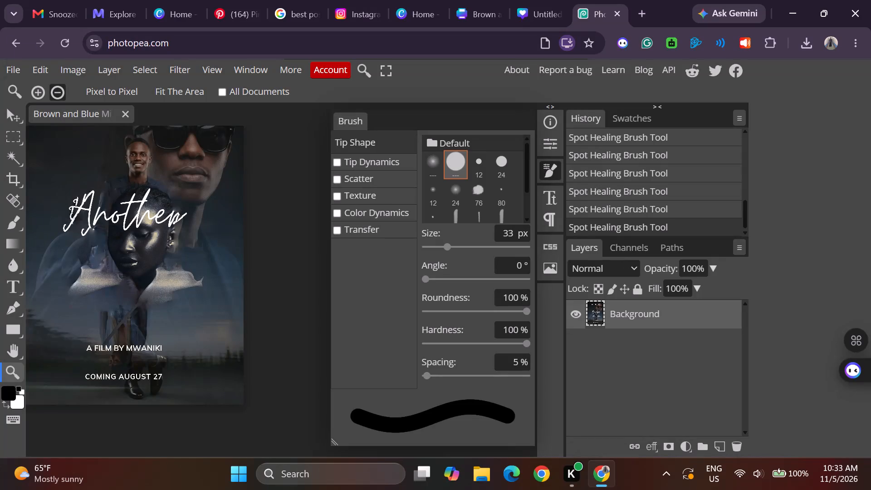
Save the poster as a PSD named Brown and Blue Minimalist Film Poster in the Downloads folder.
{"action": "scroll", "coordinate": [107, 329], "scroll_direction": "down", "scroll_amount": 2}
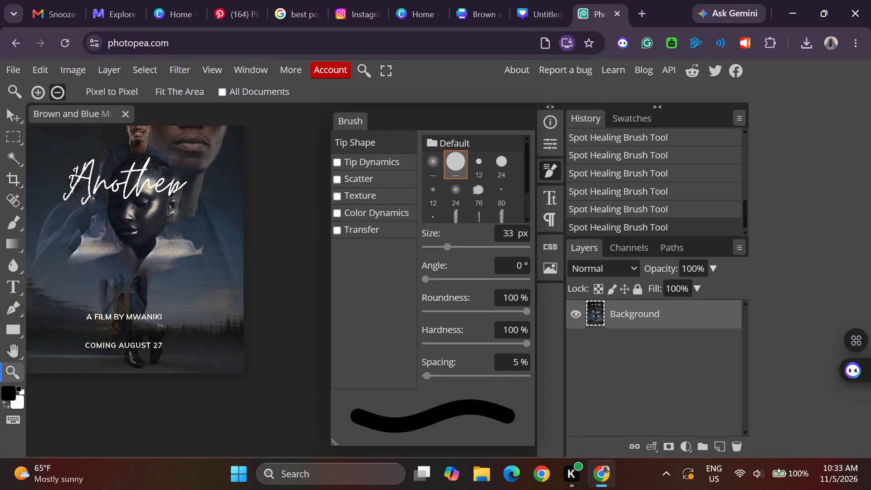
{"action": "scroll", "coordinate": [107, 329], "scroll_direction": "down", "scroll_amount": 1}
{"action": "scroll", "coordinate": [107, 329], "scroll_direction": "up", "scroll_amount": 3}
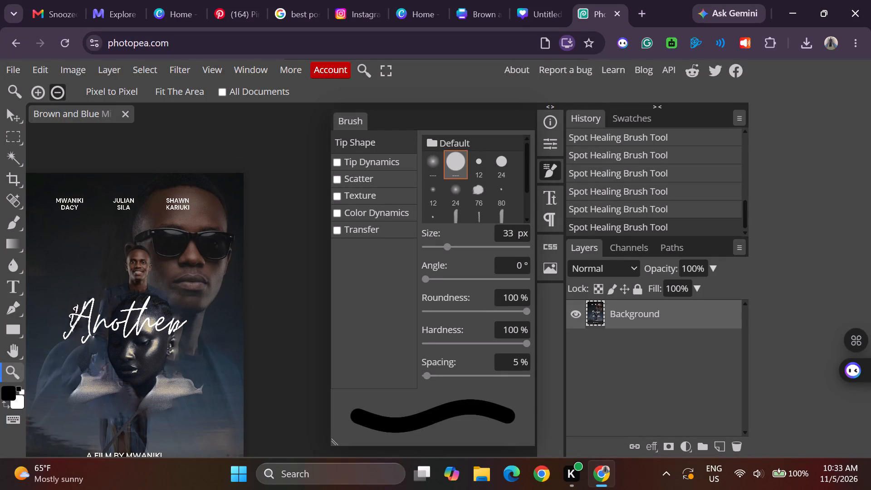
{"action": "scroll", "coordinate": [107, 329], "scroll_direction": "up", "scroll_amount": 2}
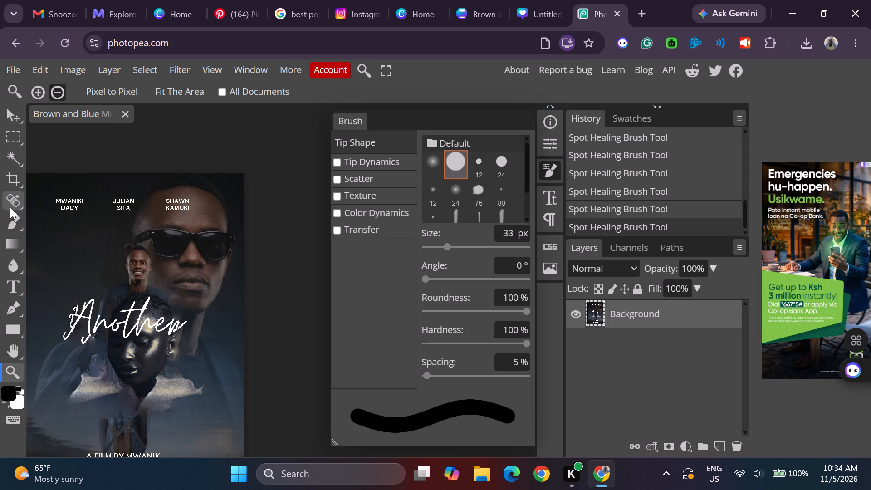
{"action": "left_click", "coordinate": [8, 67]}
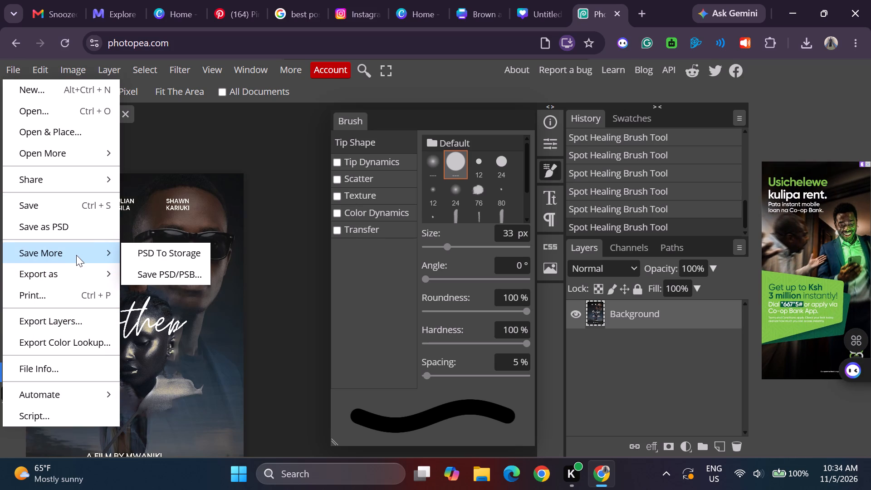
{"action": "left_click", "coordinate": [89, 230]}
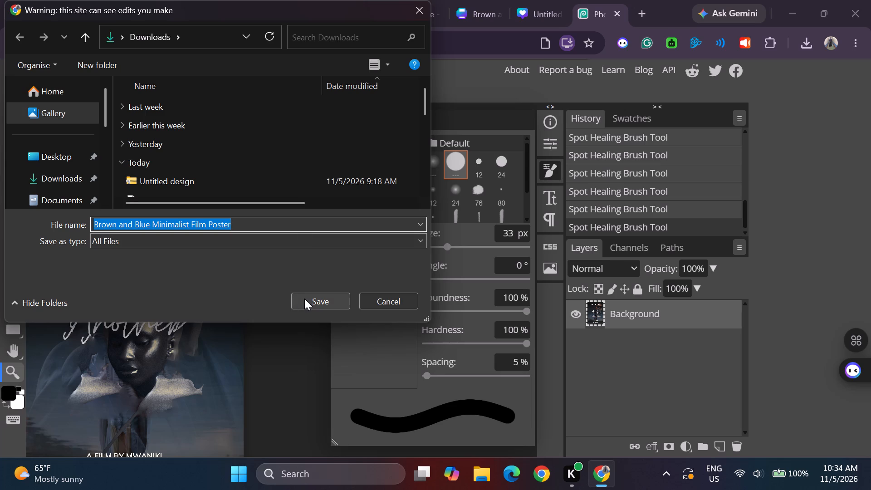
{"action": "left_click", "coordinate": [304, 299]}
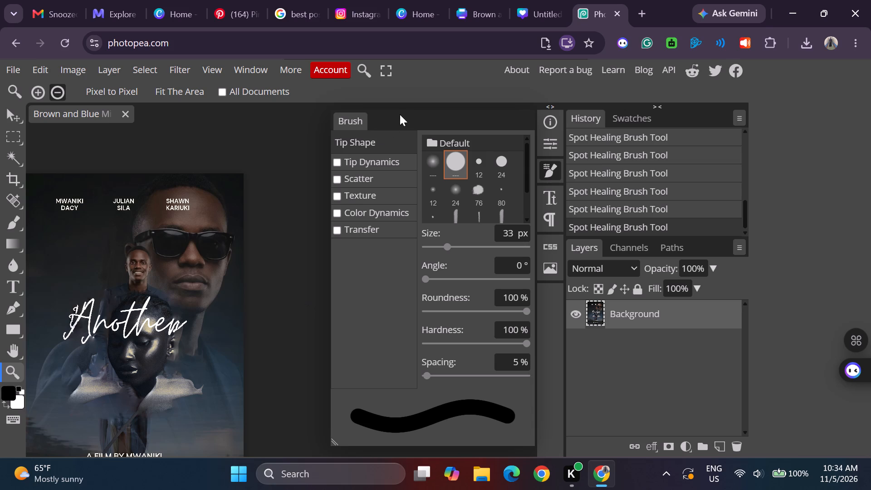
Switch to the Canva home page and look through the recent designs, suggested templates and design formats.
{"action": "left_click", "coordinate": [426, 9]}
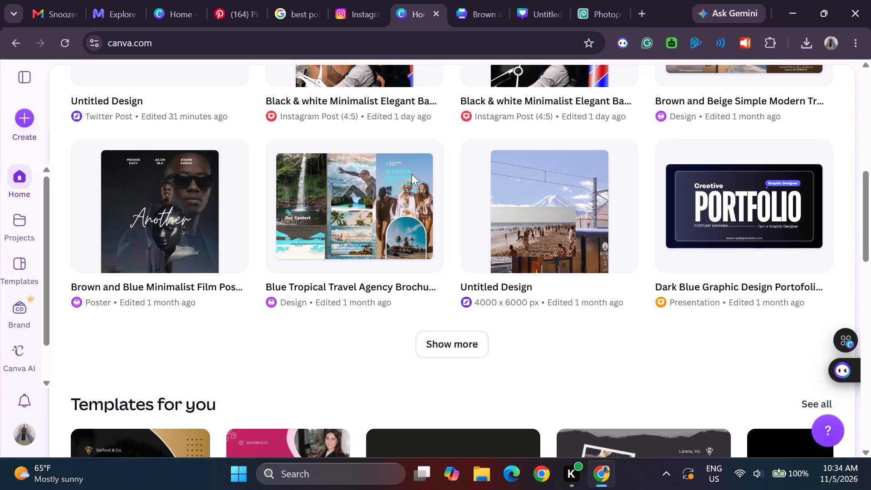
{"action": "scroll", "coordinate": [413, 208], "scroll_direction": "down", "scroll_amount": 2}
{"action": "scroll", "coordinate": [413, 208], "scroll_direction": "up", "scroll_amount": 1}
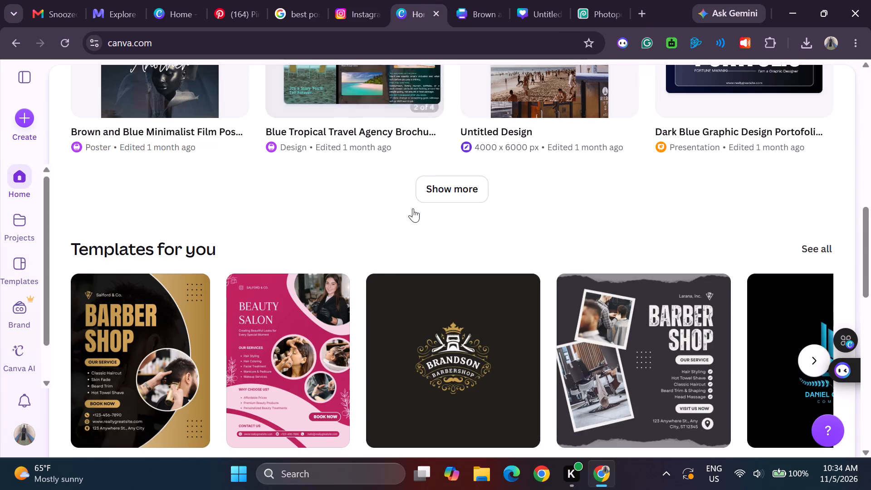
{"action": "scroll", "coordinate": [413, 208], "scroll_direction": "up", "scroll_amount": 4}
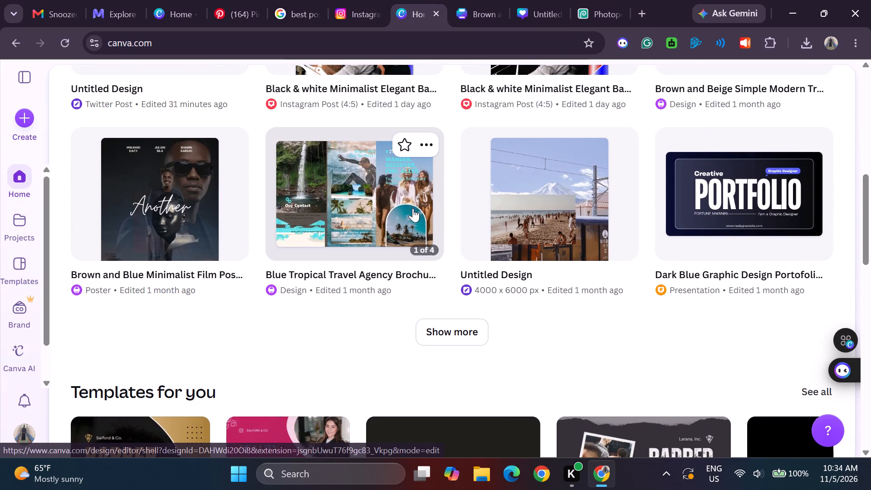
{"action": "scroll", "coordinate": [413, 208], "scroll_direction": "up", "scroll_amount": 3}
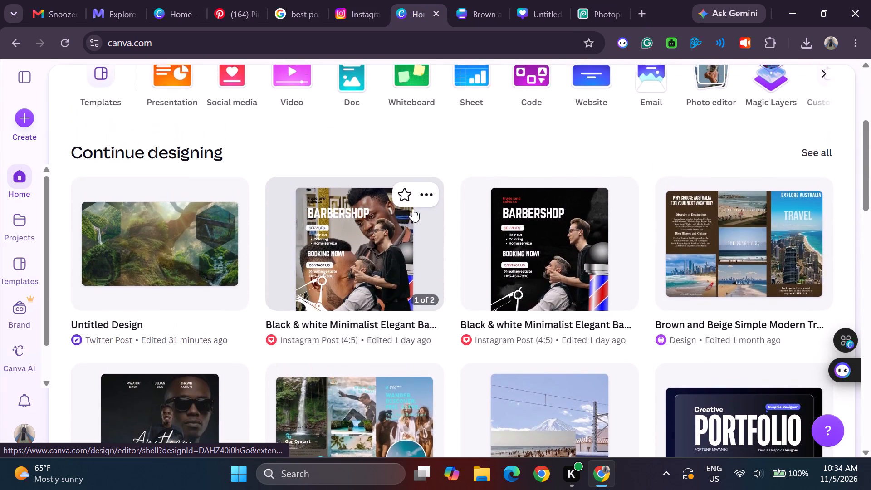
{"action": "scroll", "coordinate": [413, 208], "scroll_direction": "up", "scroll_amount": 1}
{"action": "scroll", "coordinate": [413, 208], "scroll_direction": "down", "scroll_amount": 2}
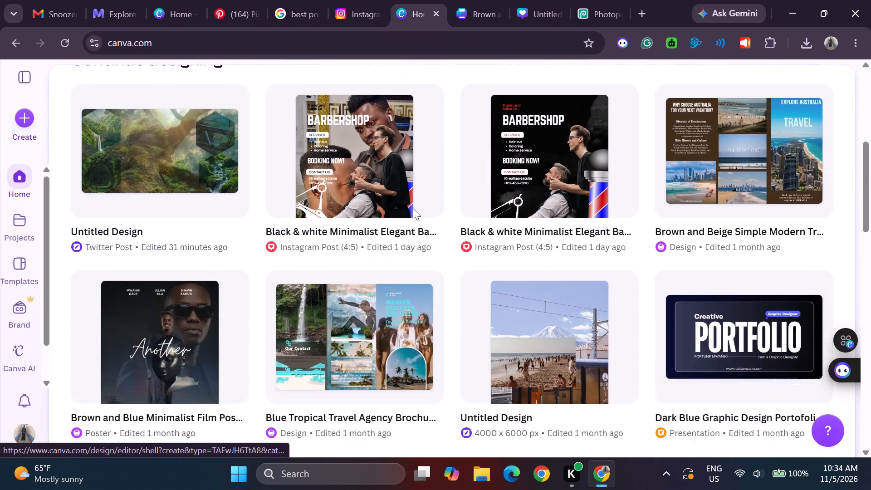
{"action": "scroll", "coordinate": [413, 208], "scroll_direction": "down", "scroll_amount": 3}
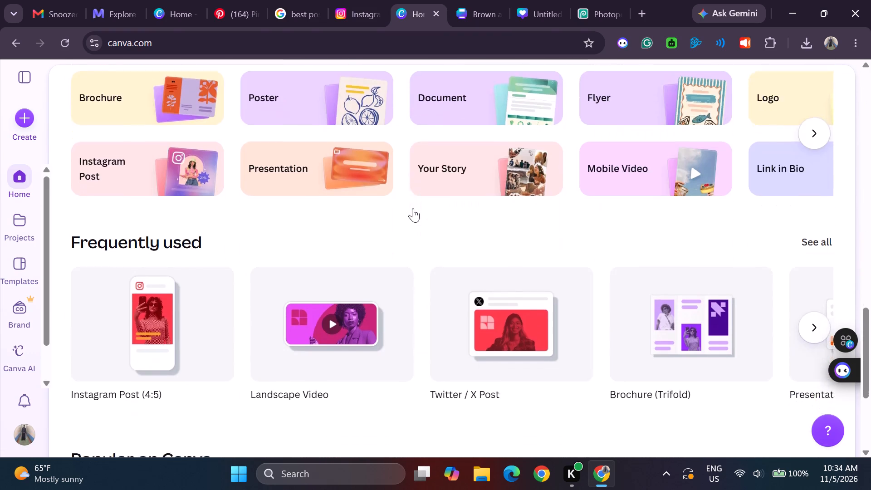
{"action": "scroll", "coordinate": [413, 208], "scroll_direction": "down", "scroll_amount": 1}
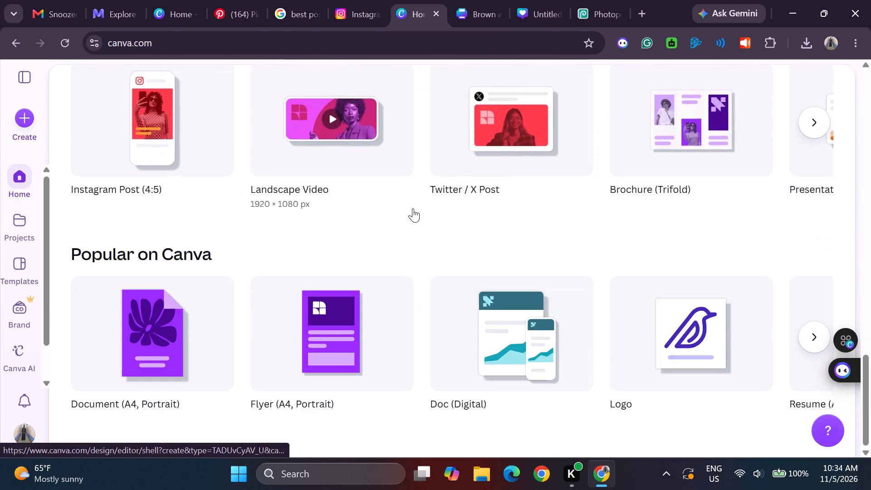
Switch to Pinterest and replace the jungle background search with one for "videos for edits".
{"action": "left_click", "coordinate": [247, 11]}
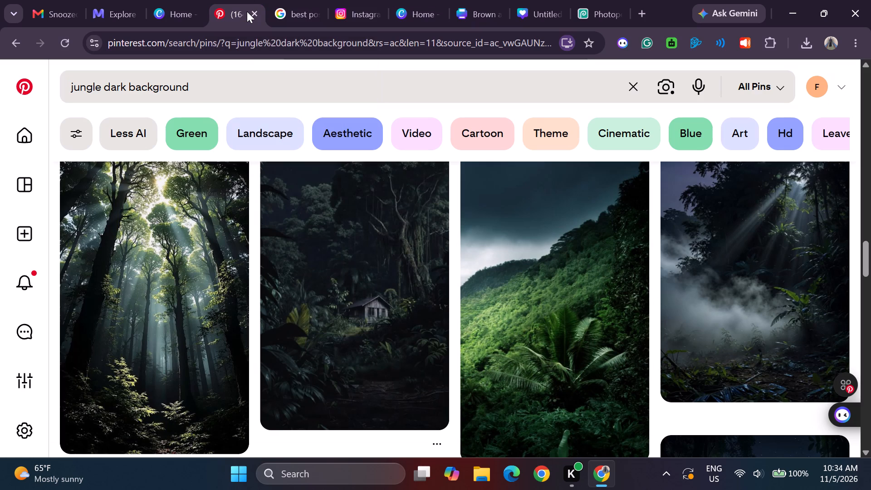
{"action": "left_click_drag", "start_coordinate": [220, 83], "coordinate": [71, 86]}
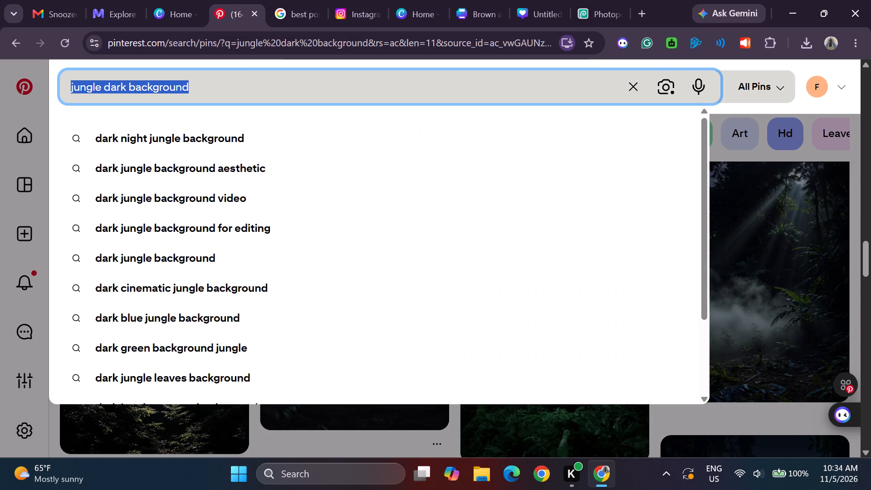
{"action": "left_click_drag", "start_coordinate": [71, 86], "coordinate": [69, 86]}
{"action": "key", "text": "BackSpace"}
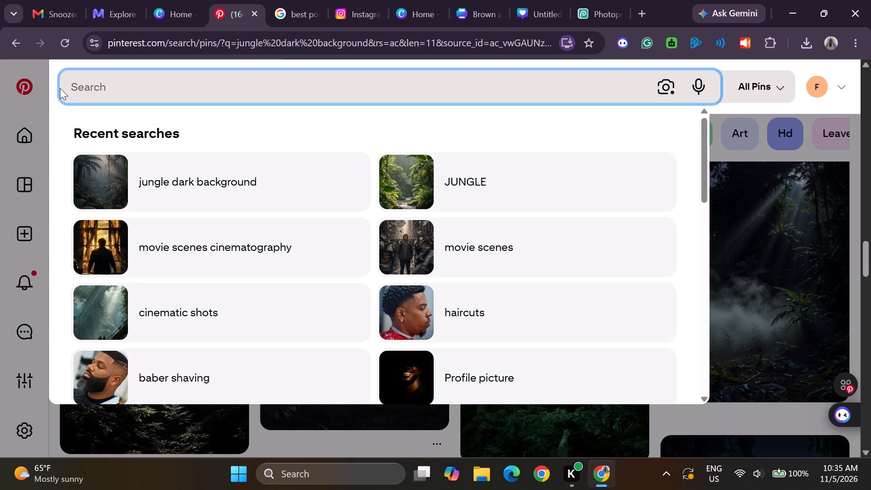
{"action": "type", "text": "VIDEOS"}
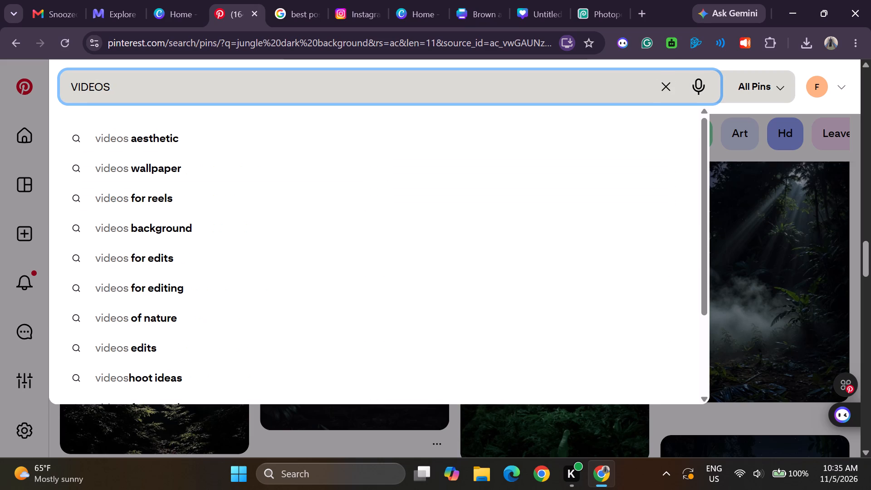
{"action": "left_click", "coordinate": [140, 255]}
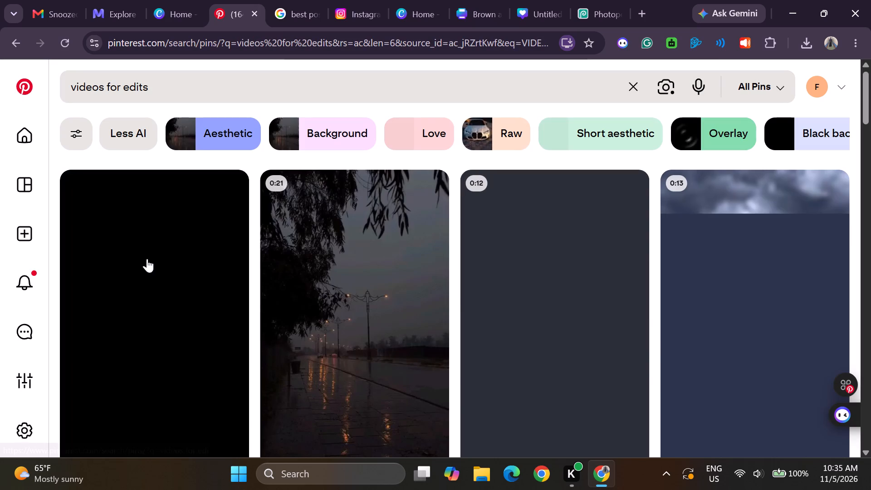
Browse the video results and save the pin of birds flying over a beach at sunset to the profile.
{"action": "scroll", "coordinate": [186, 325], "scroll_direction": "down", "scroll_amount": 4}
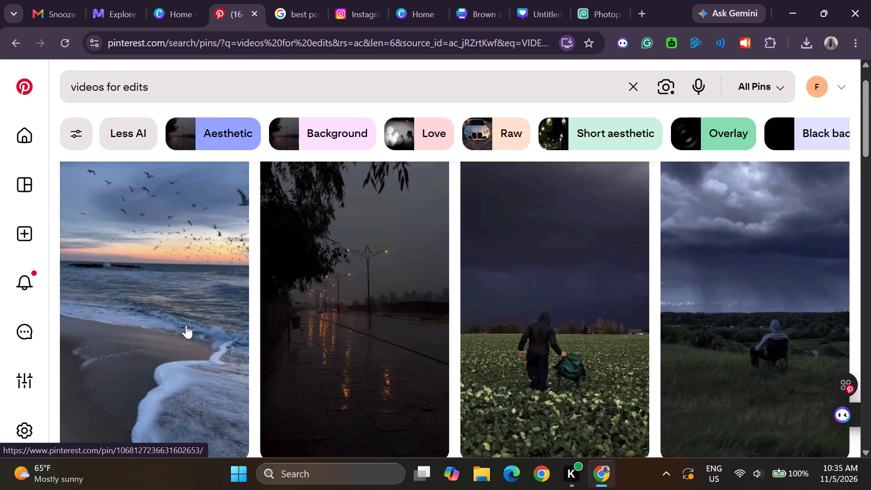
{"action": "scroll", "coordinate": [186, 325], "scroll_direction": "down", "scroll_amount": 2}
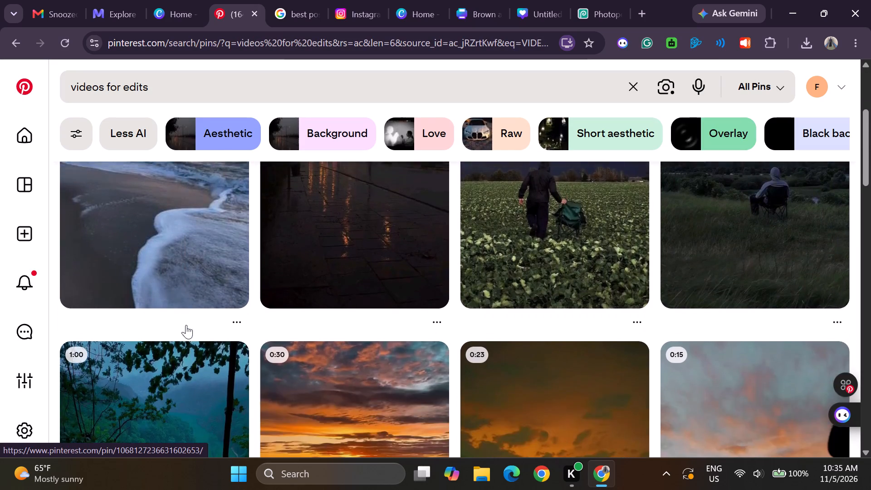
{"action": "scroll", "coordinate": [186, 325], "scroll_direction": "up", "scroll_amount": 1}
{"action": "scroll", "coordinate": [186, 325], "scroll_direction": "down", "scroll_amount": 1}
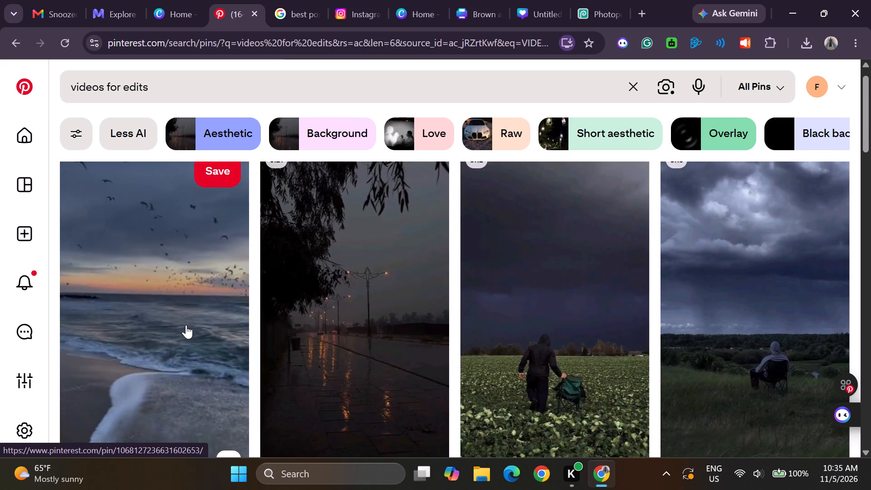
{"action": "scroll", "coordinate": [186, 325], "scroll_direction": "down", "scroll_amount": 1}
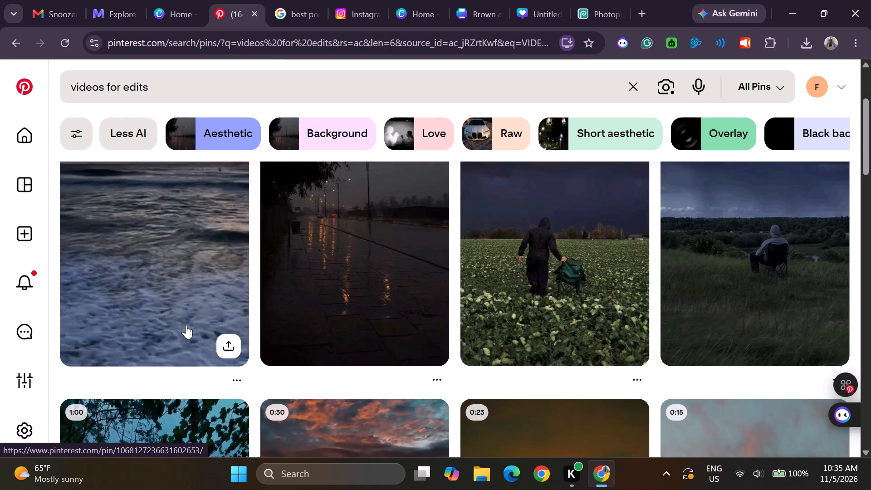
{"action": "left_click", "coordinate": [235, 379]}
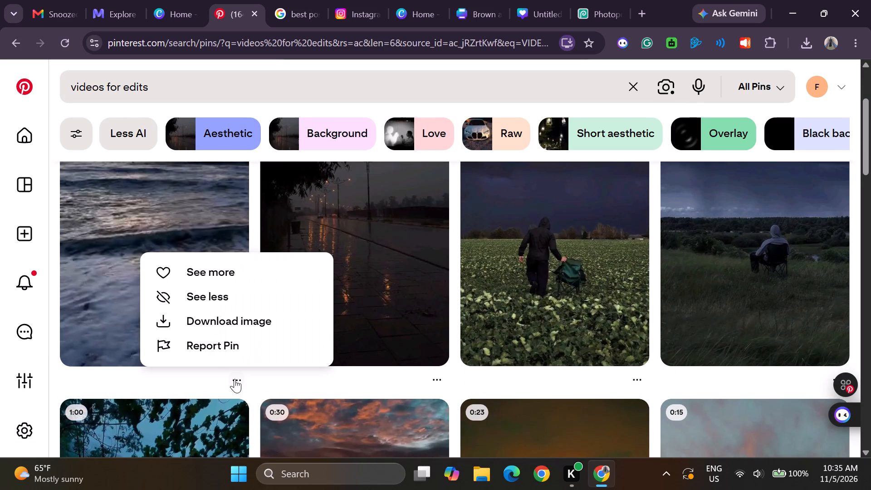
{"action": "scroll", "coordinate": [126, 227], "scroll_direction": "up", "scroll_amount": 1}
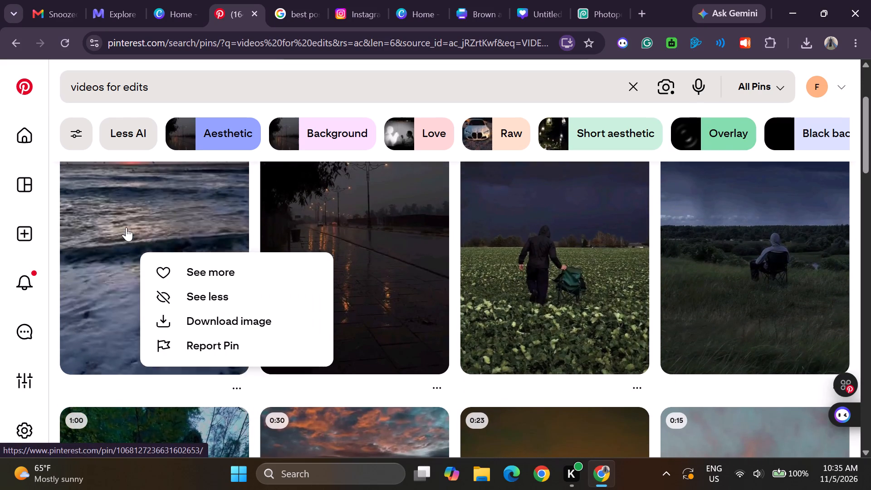
{"action": "scroll", "coordinate": [126, 227], "scroll_direction": "up", "scroll_amount": 3}
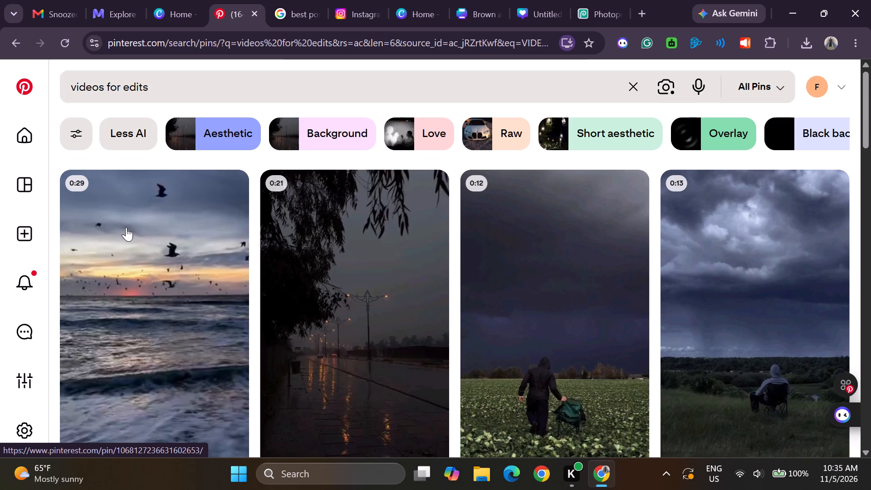
{"action": "left_click", "coordinate": [223, 181]}
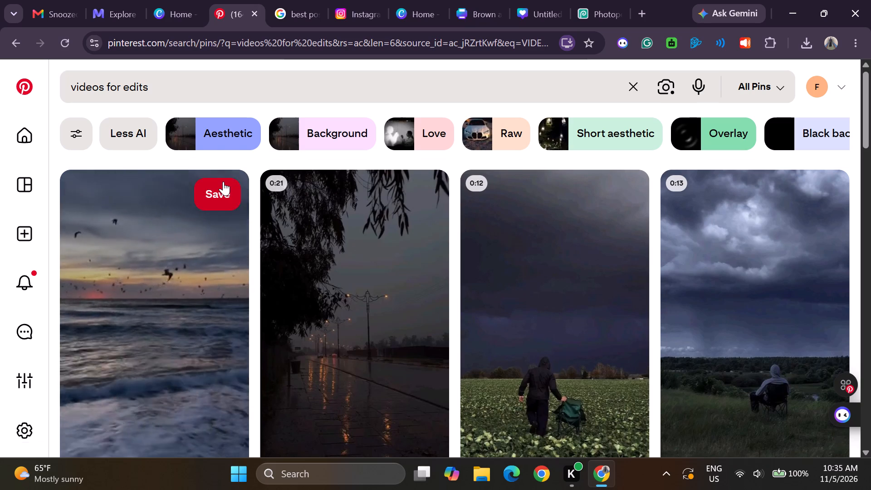
{"action": "left_click", "coordinate": [223, 186]}
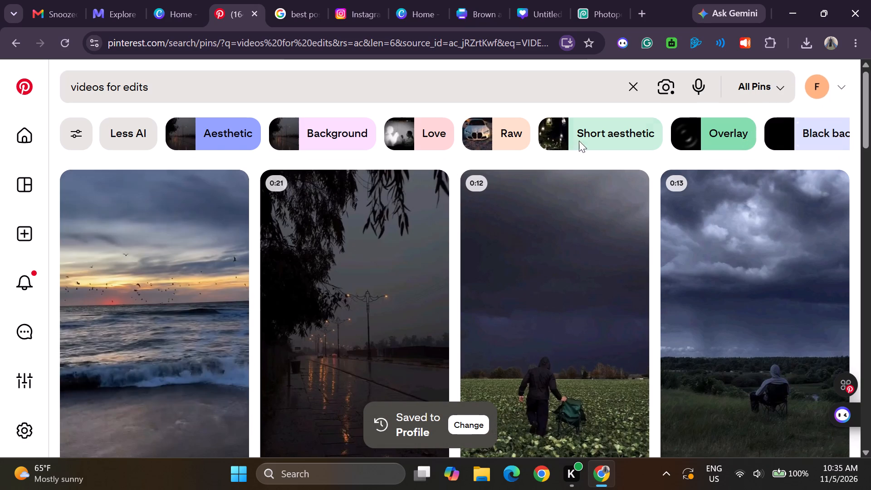
Open the profile's saved ideas and look through the suggested board cluster and the unorganized saved pins.
{"action": "left_click", "coordinate": [812, 83]}
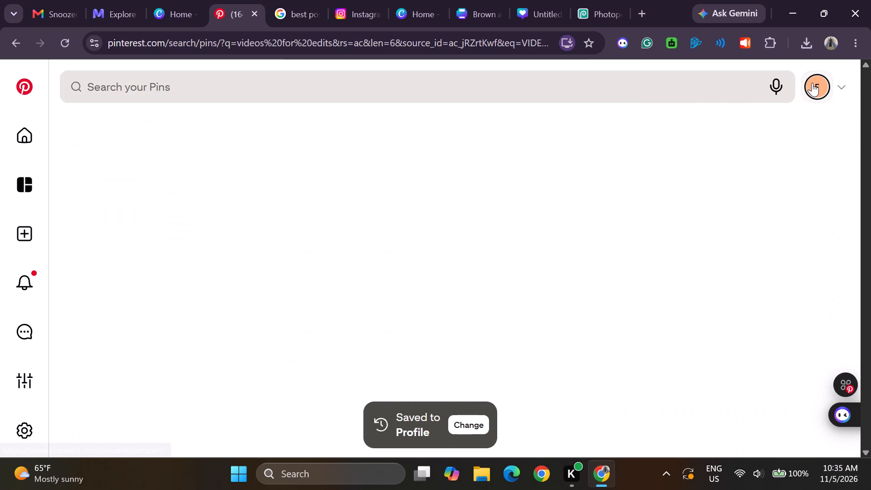
{"action": "left_click", "coordinate": [812, 83]}
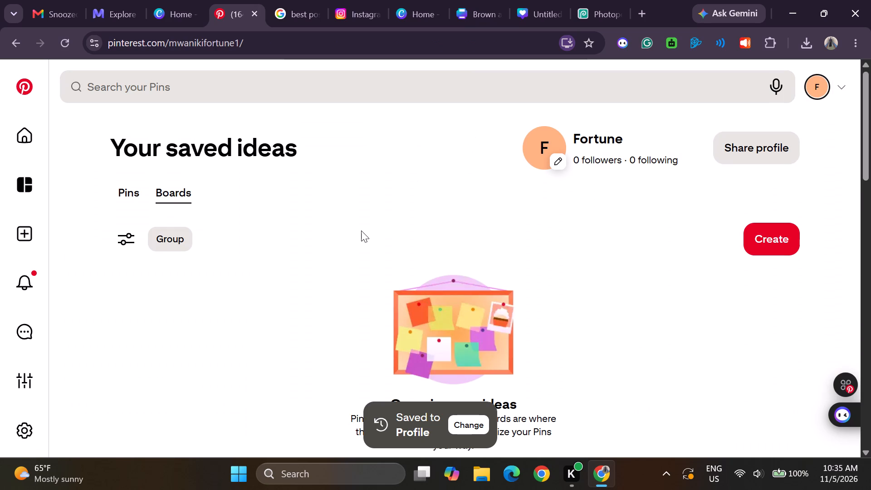
{"action": "scroll", "coordinate": [361, 230], "scroll_direction": "down", "scroll_amount": 1}
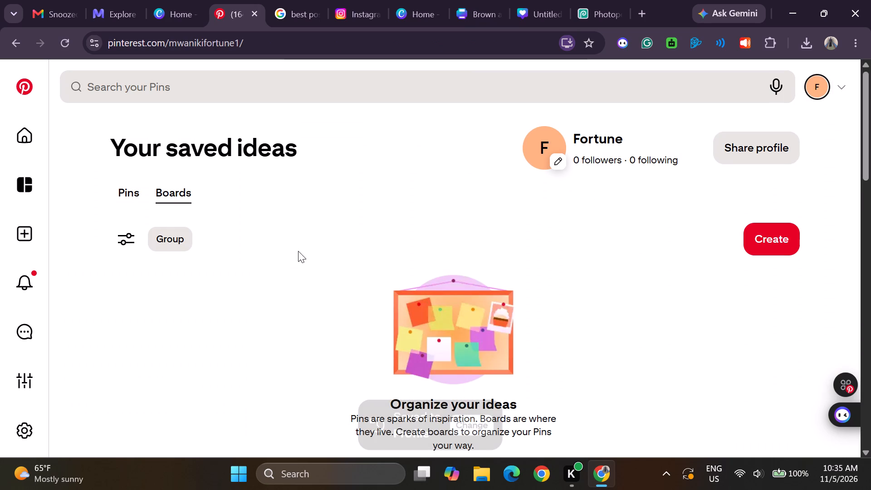
{"action": "scroll", "coordinate": [292, 253], "scroll_direction": "down", "scroll_amount": 1}
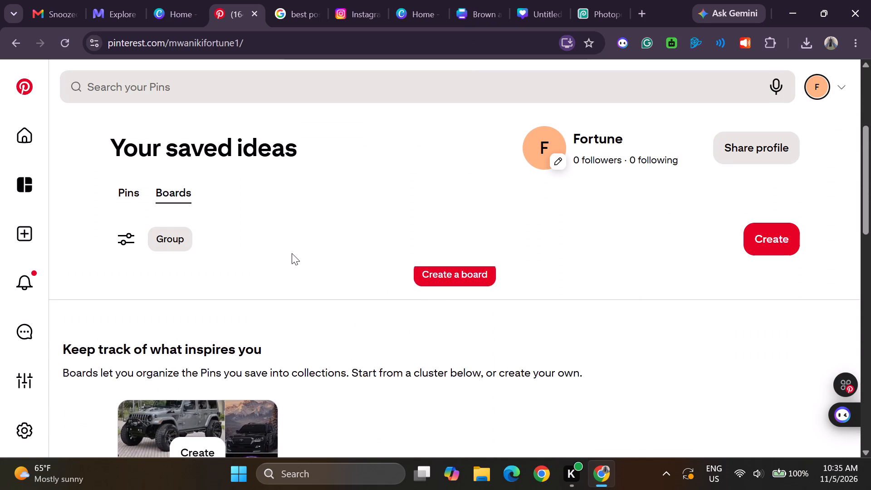
{"action": "scroll", "coordinate": [292, 253], "scroll_direction": "down", "scroll_amount": 2}
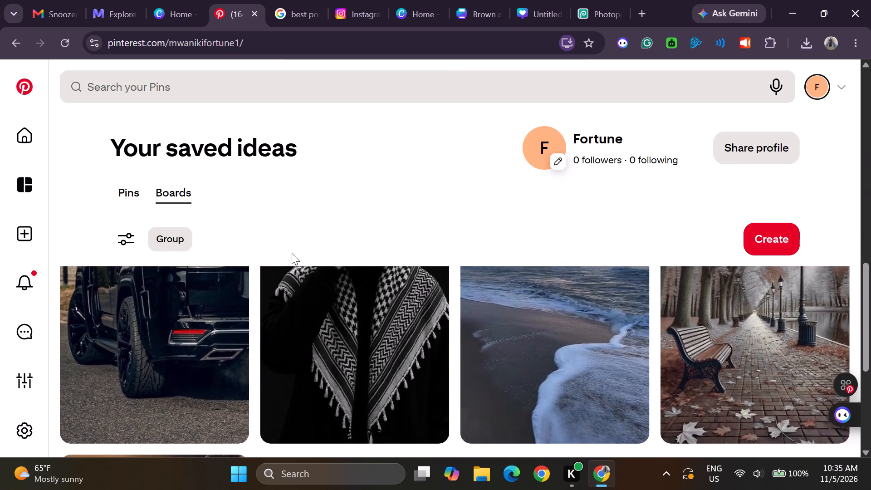
{"action": "scroll", "coordinate": [292, 253], "scroll_direction": "down", "scroll_amount": 1}
{"action": "scroll", "coordinate": [292, 253], "scroll_direction": "up", "scroll_amount": 1}
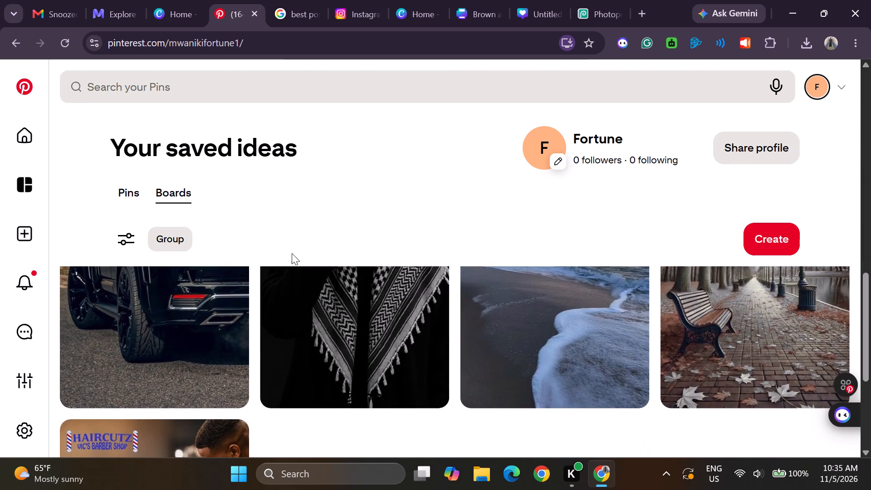
{"action": "scroll", "coordinate": [292, 253], "scroll_direction": "up", "scroll_amount": 1}
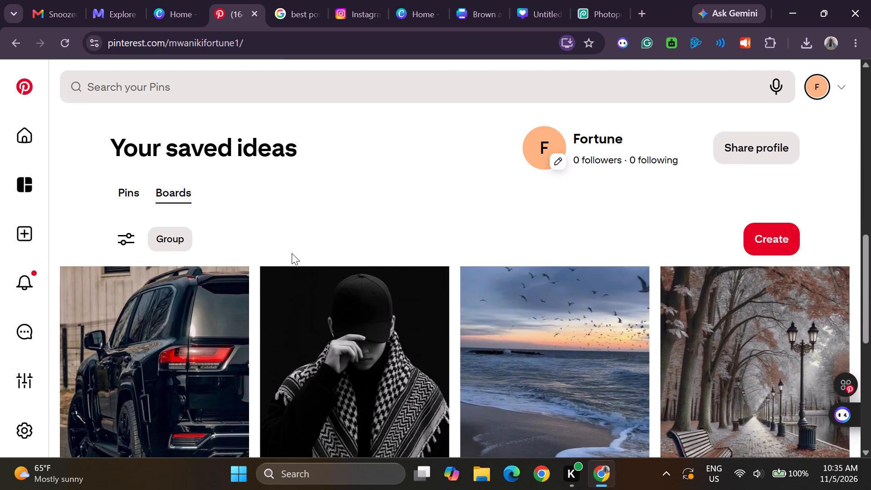
{"action": "scroll", "coordinate": [292, 253], "scroll_direction": "down", "scroll_amount": 1}
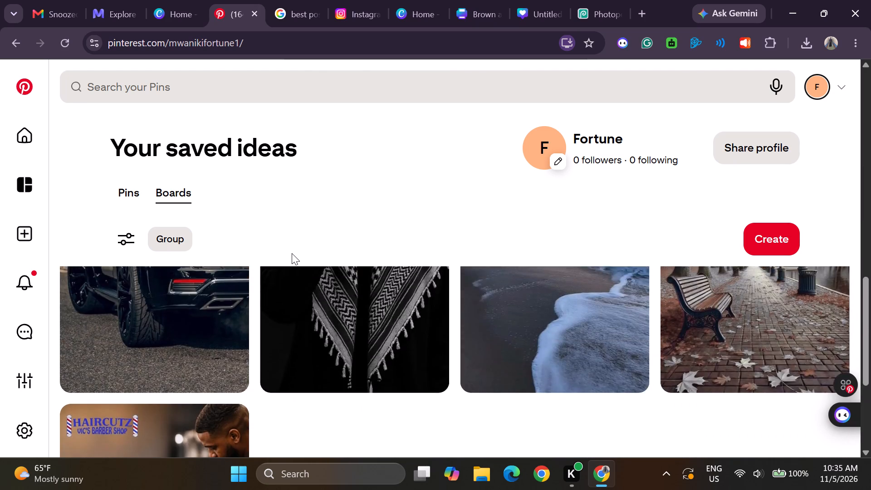
{"action": "scroll", "coordinate": [292, 253], "scroll_direction": "down", "scroll_amount": 1}
{"action": "scroll", "coordinate": [271, 308], "scroll_direction": "up", "scroll_amount": 2}
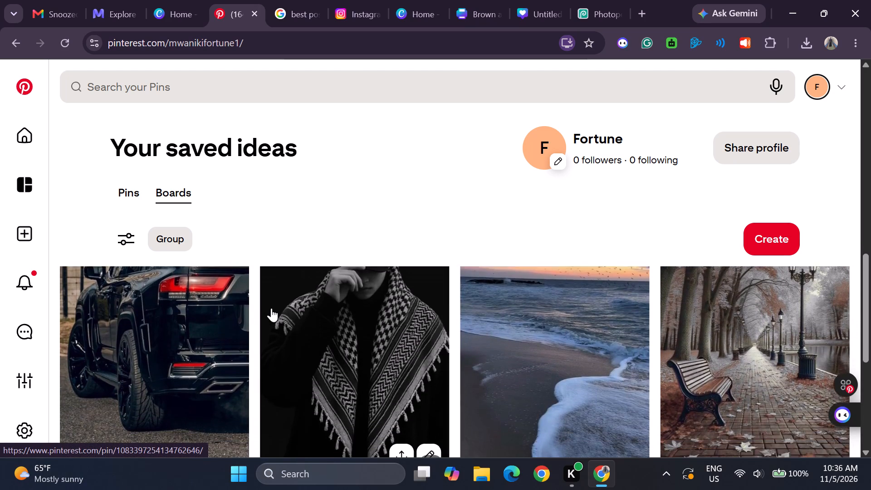
{"action": "scroll", "coordinate": [271, 308], "scroll_direction": "down", "scroll_amount": 1}
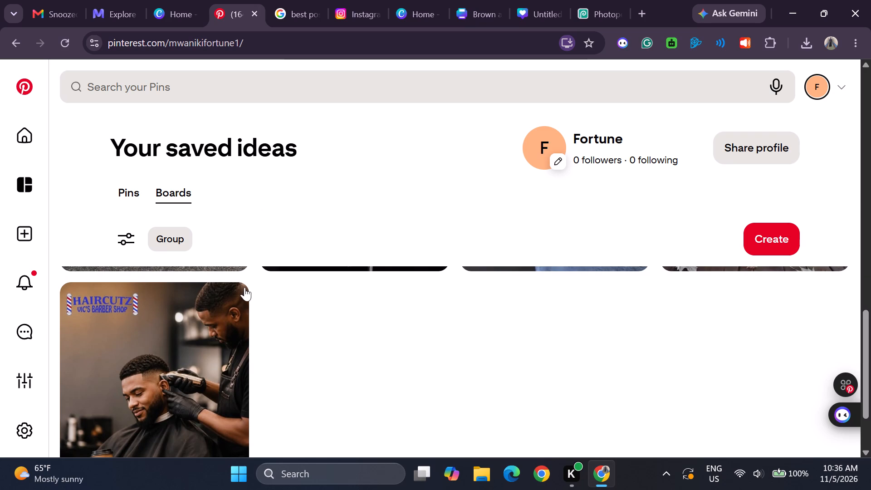
{"action": "scroll", "coordinate": [242, 312], "scroll_direction": "up", "scroll_amount": 4}
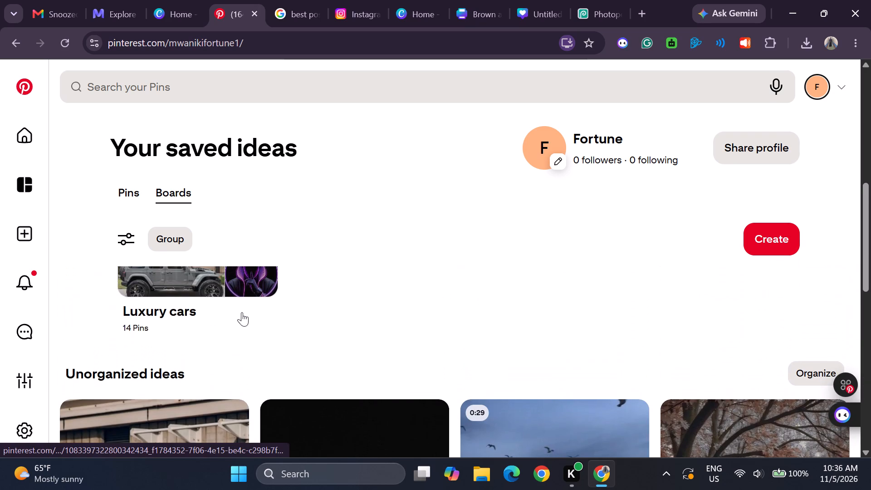
{"action": "scroll", "coordinate": [242, 312], "scroll_direction": "up", "scroll_amount": 4}
{"action": "scroll", "coordinate": [242, 312], "scroll_direction": "down", "scroll_amount": 1}
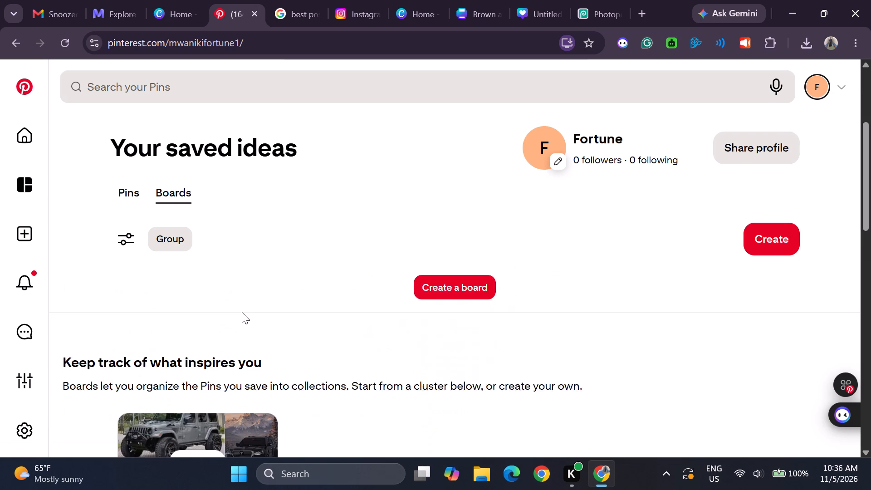
{"action": "scroll", "coordinate": [242, 312], "scroll_direction": "down", "scroll_amount": 3}
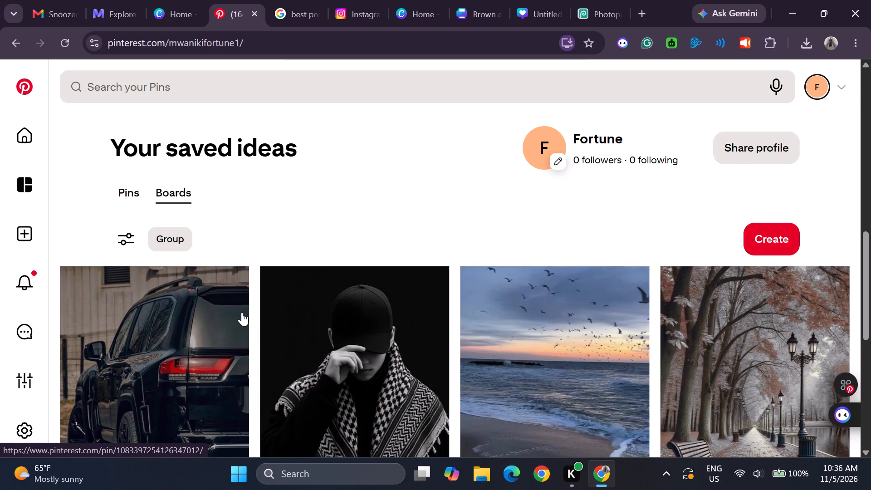
{"action": "scroll", "coordinate": [242, 312], "scroll_direction": "down", "scroll_amount": 2}
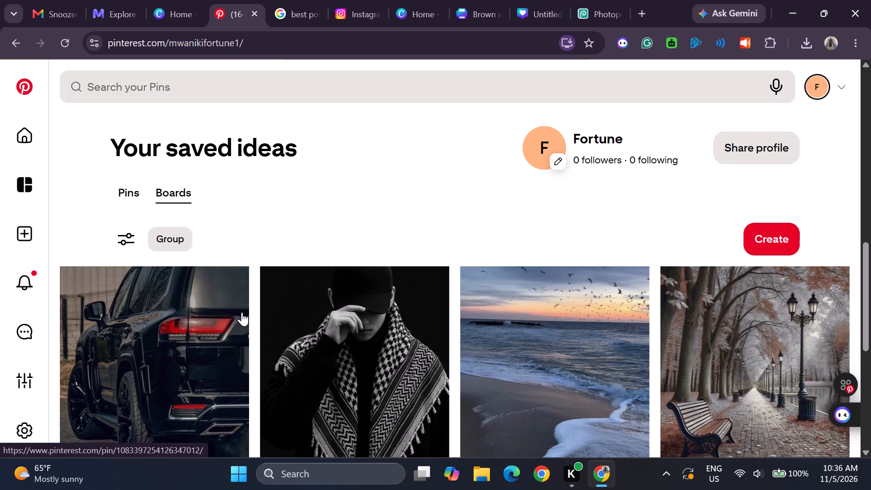
{"action": "scroll", "coordinate": [242, 312], "scroll_direction": "down", "scroll_amount": 1}
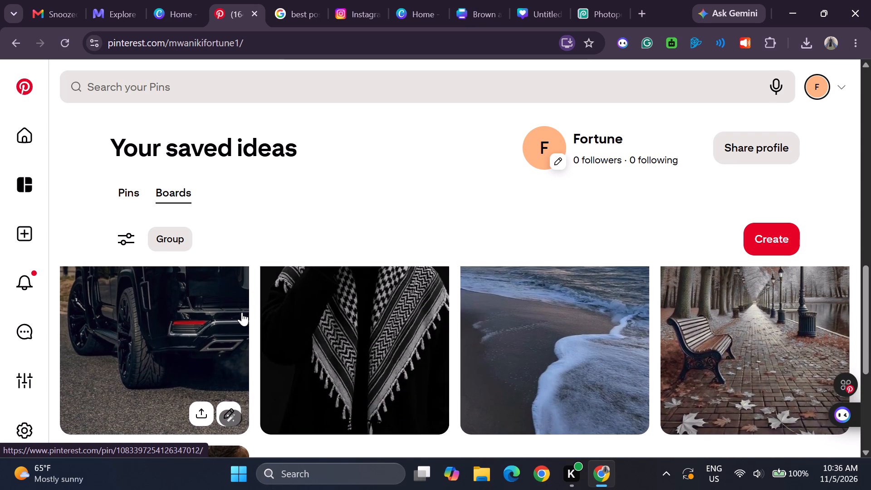